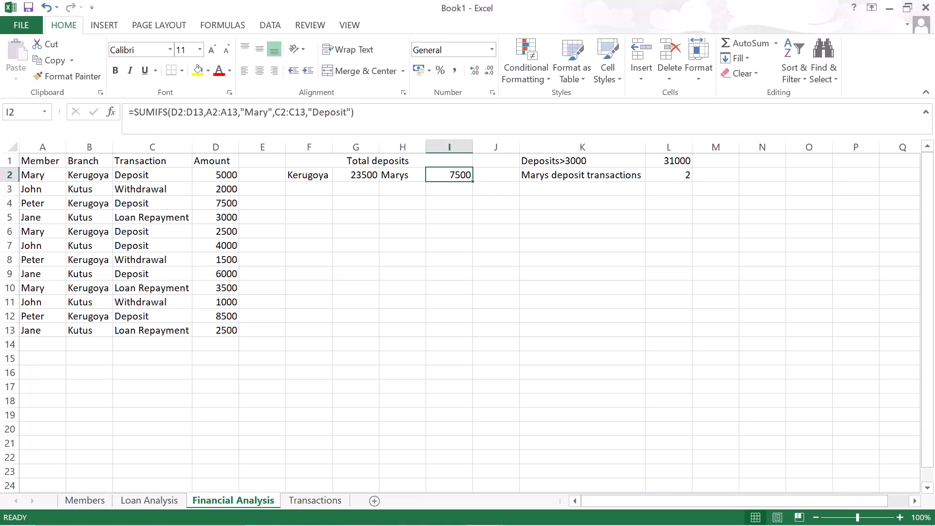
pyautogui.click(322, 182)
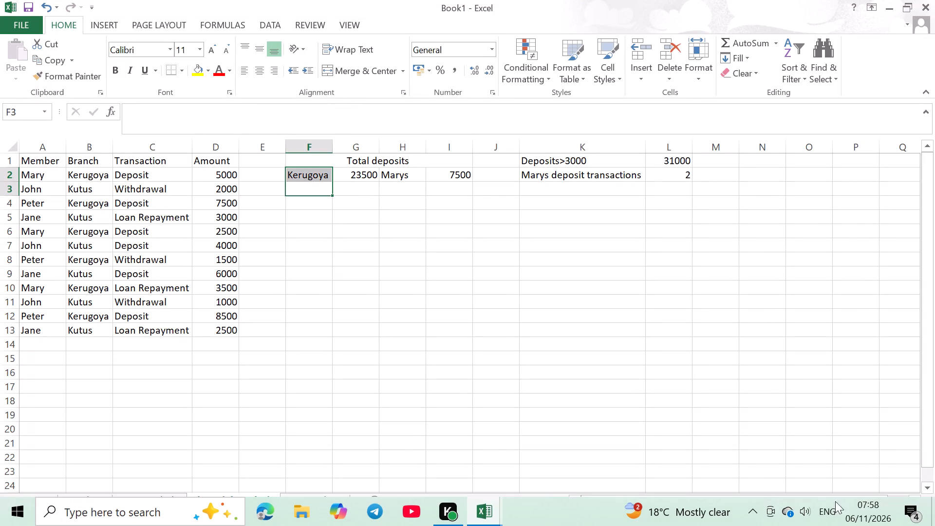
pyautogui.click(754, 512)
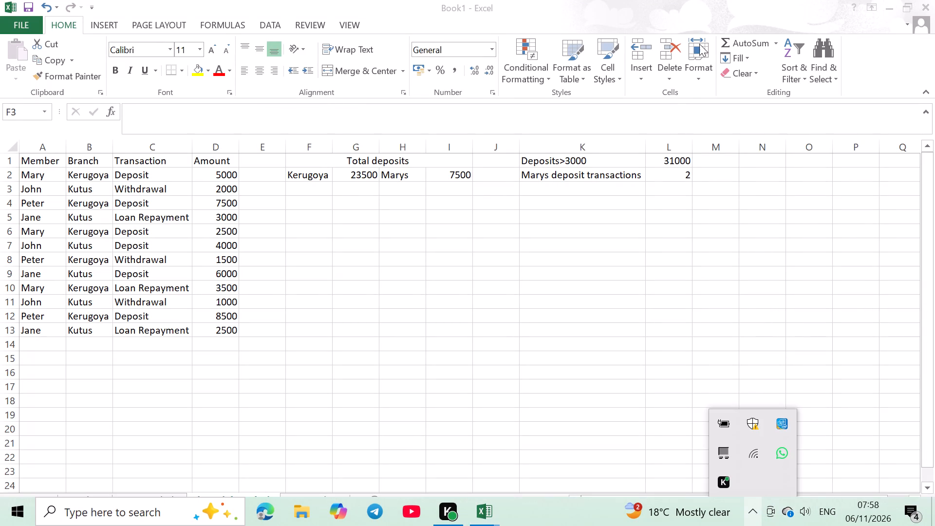
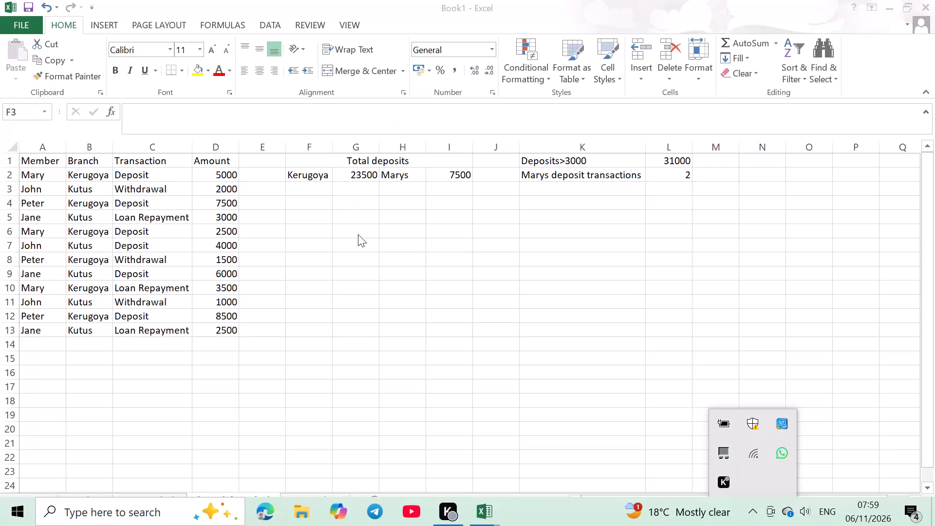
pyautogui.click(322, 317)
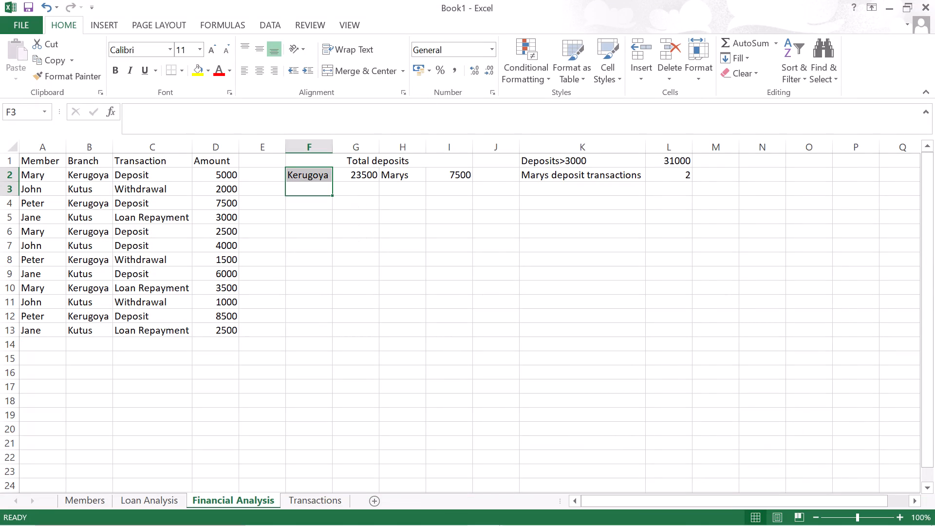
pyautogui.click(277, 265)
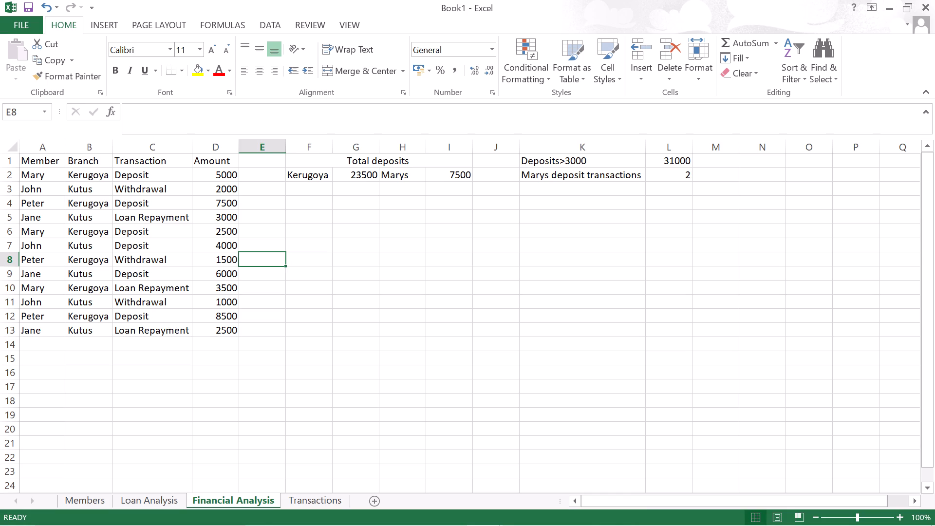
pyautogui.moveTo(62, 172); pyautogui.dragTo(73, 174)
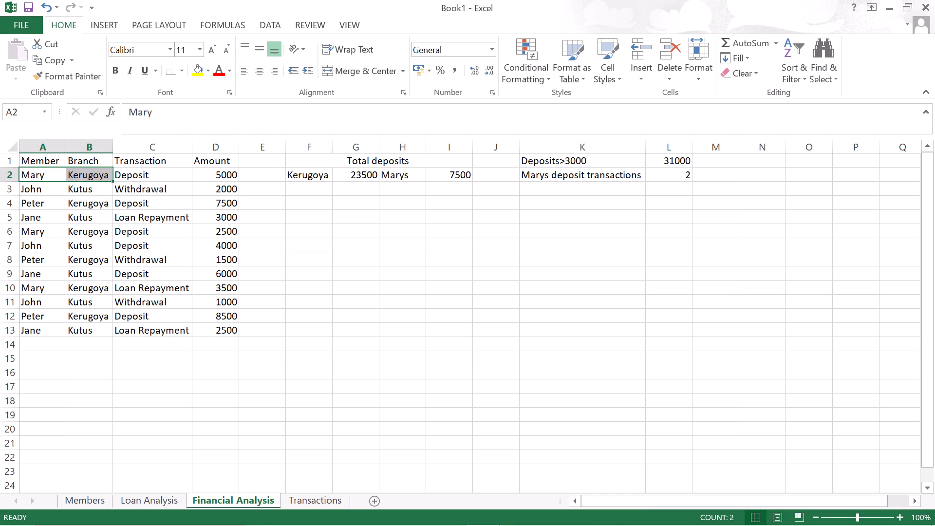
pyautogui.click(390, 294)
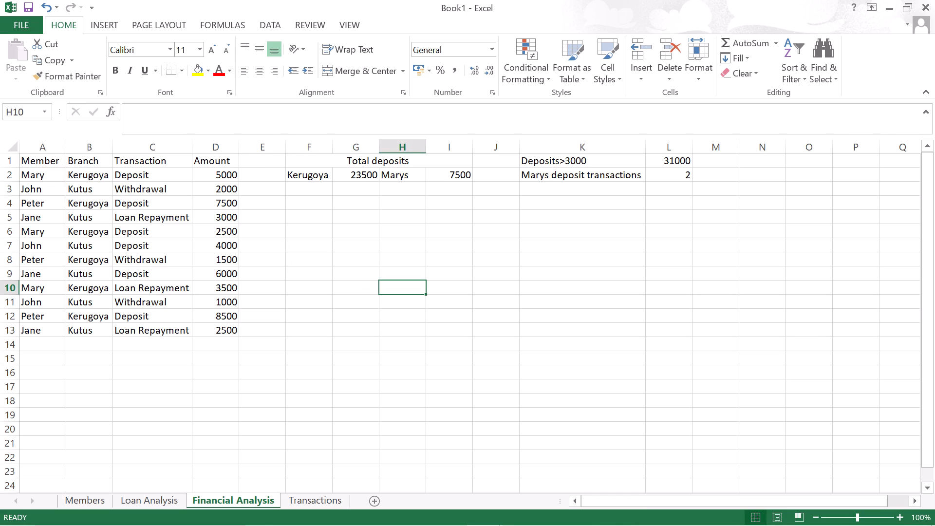
# Apply all borders to the transactions table in cells A1:D13.
pyautogui.click(45, 162)
pyautogui.moveTo(45, 162); pyautogui.dragTo(46, 162)
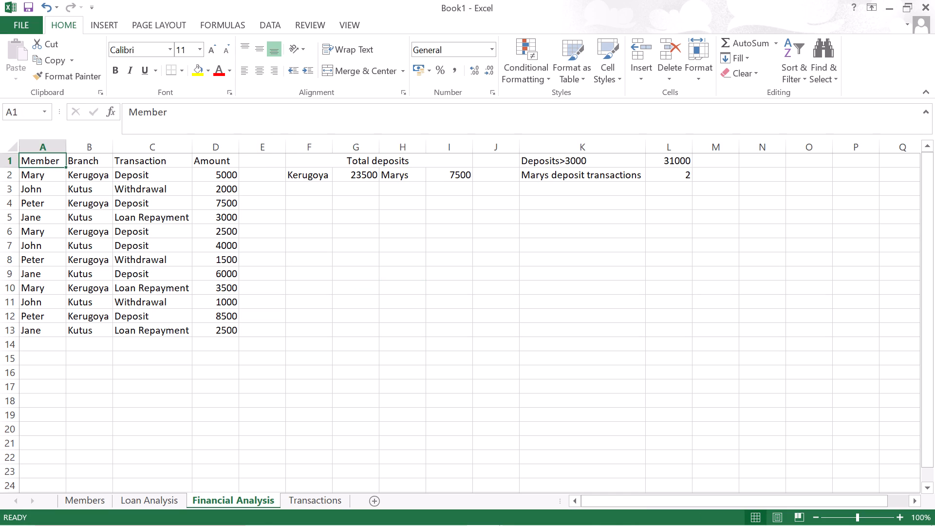
pyautogui.moveTo(46, 162); pyautogui.dragTo(205, 175)
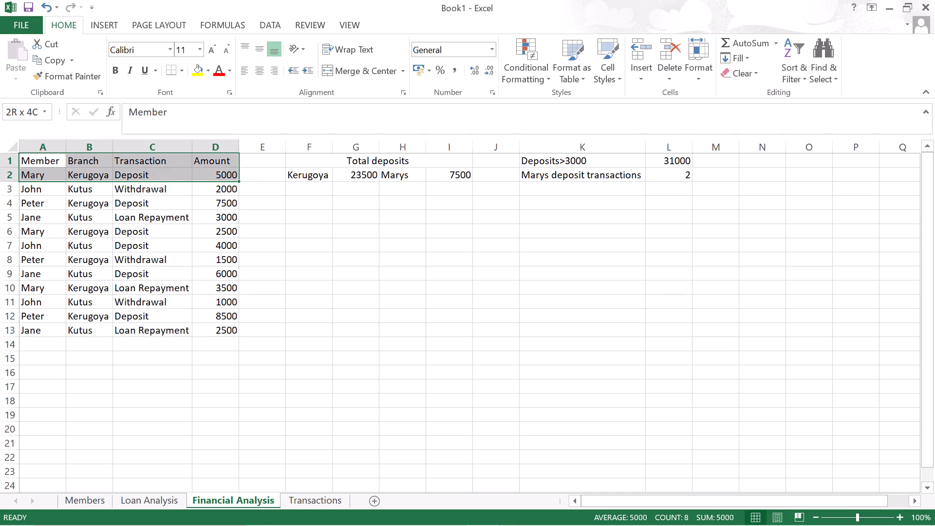
pyautogui.moveTo(205, 175); pyautogui.dragTo(202, 314)
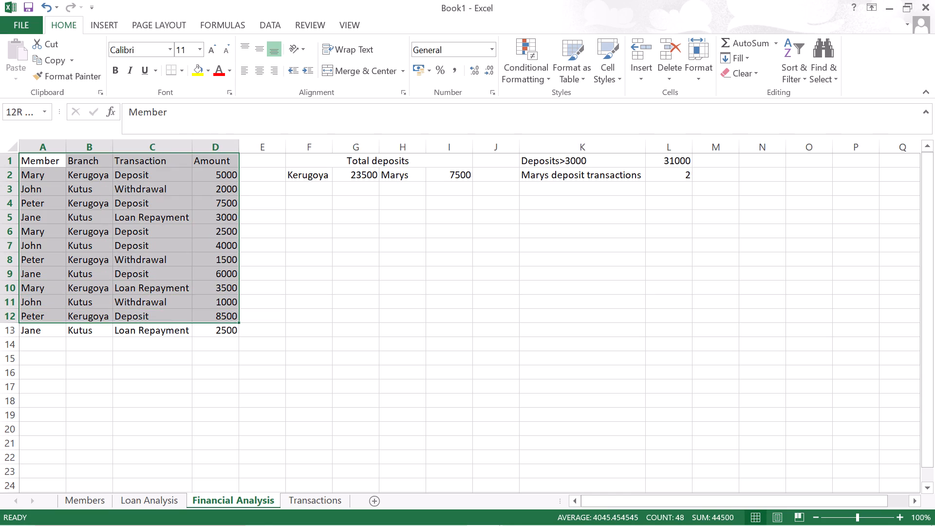
pyautogui.moveTo(202, 314); pyautogui.dragTo(203, 327)
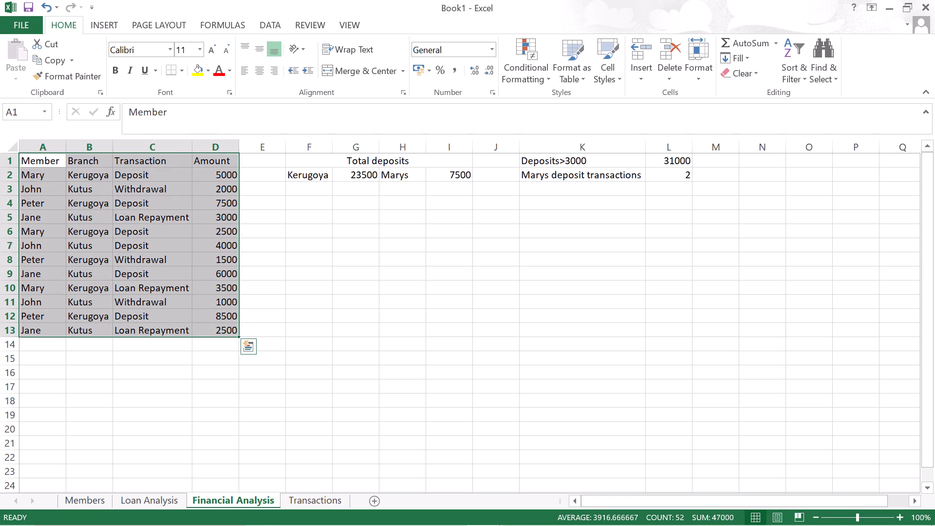
pyautogui.click(182, 72)
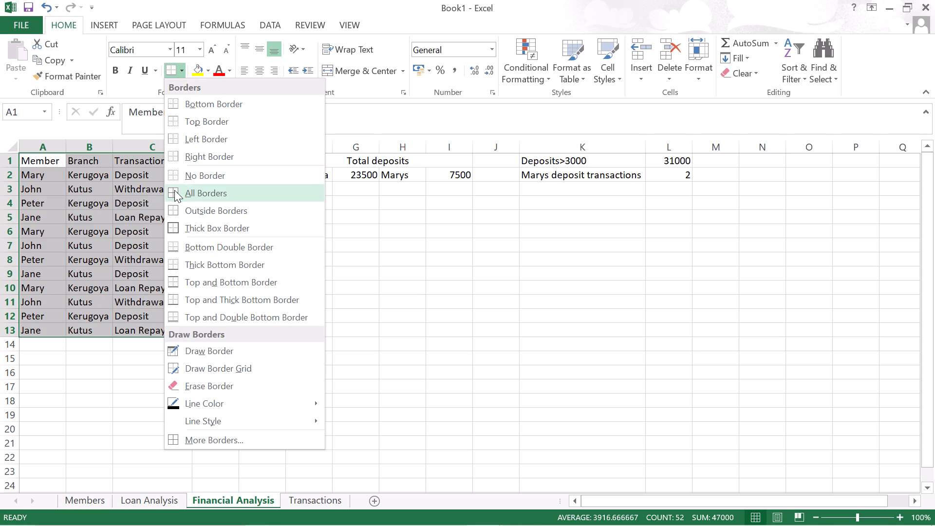
pyautogui.click(174, 190)
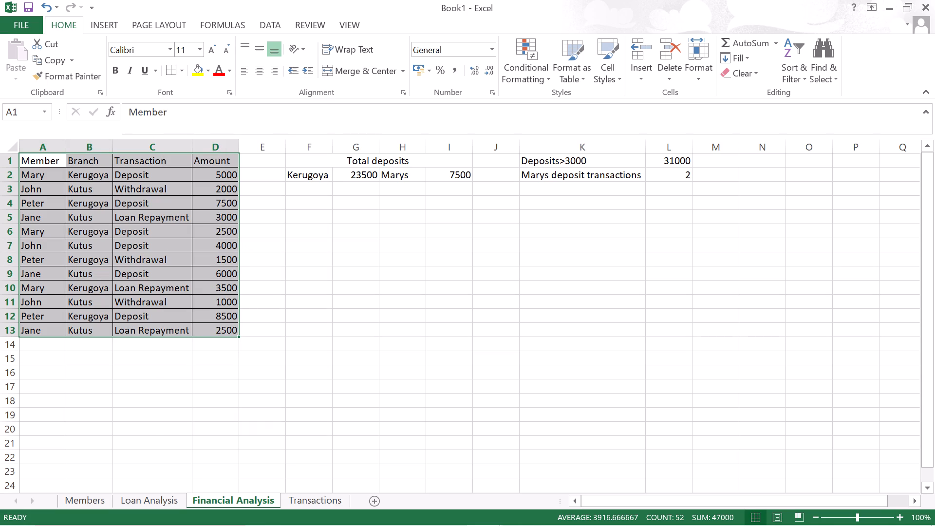
# Format the transactions table's header row, A1:D1, with a standard dark blue fill and white text.
pyautogui.moveTo(23, 159); pyautogui.dragTo(152, 165)
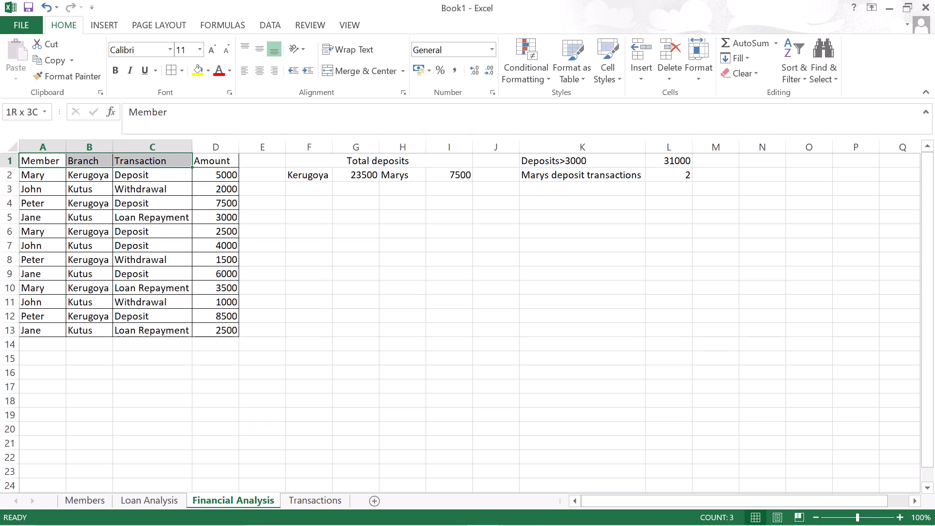
pyautogui.moveTo(152, 165); pyautogui.dragTo(205, 165)
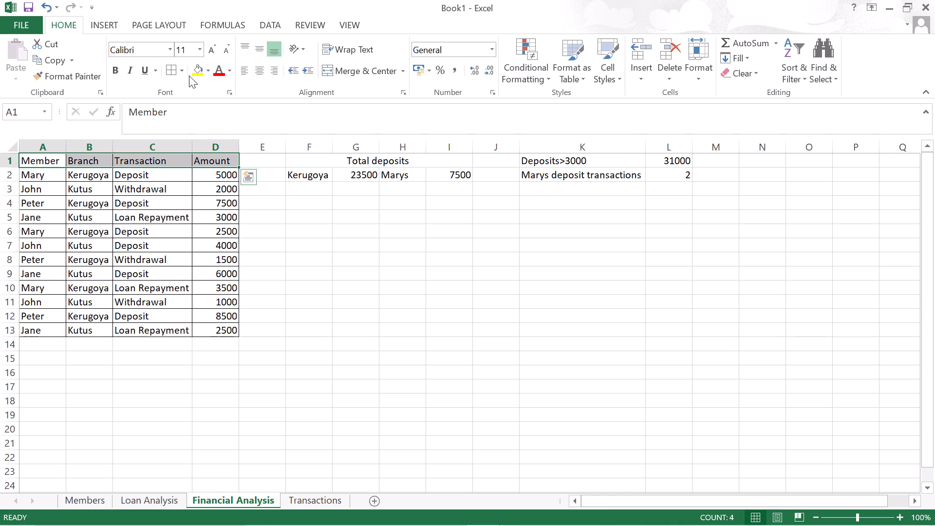
pyautogui.click(207, 69)
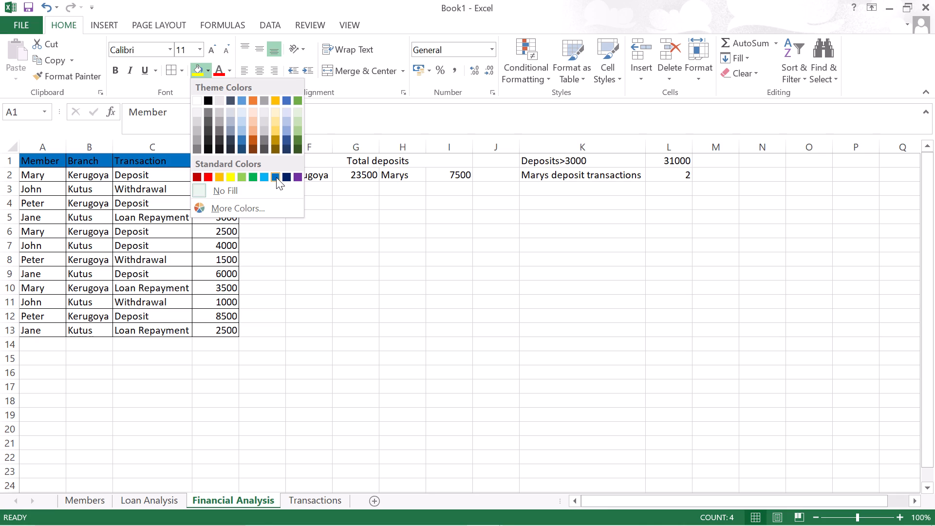
pyautogui.click(290, 178)
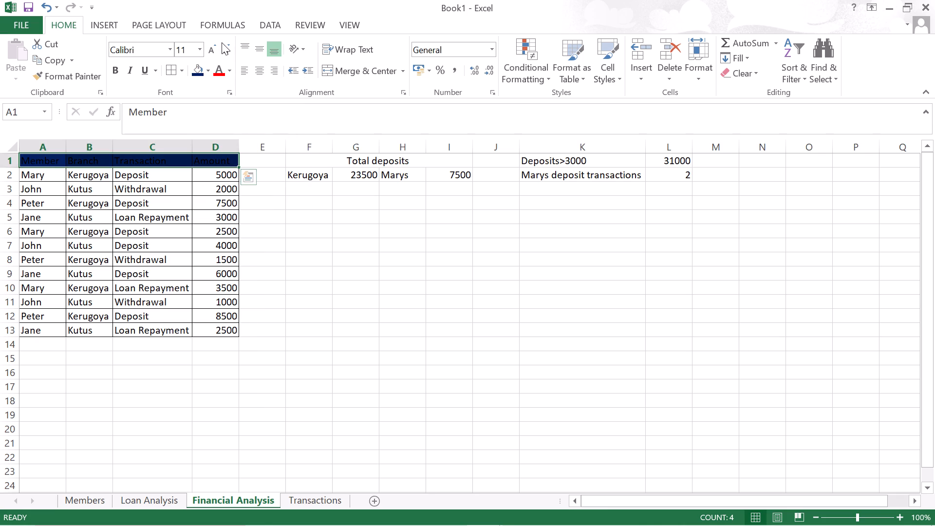
pyautogui.click(223, 71)
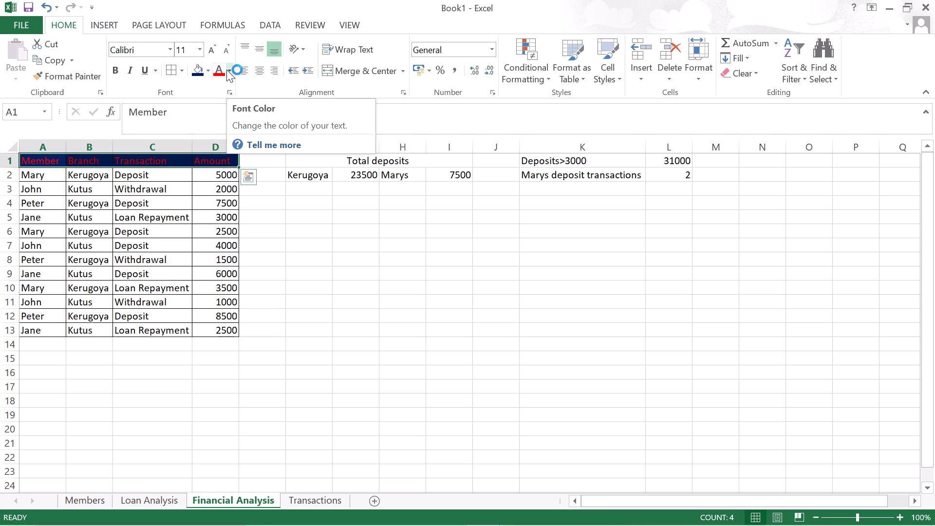
pyautogui.click(226, 70)
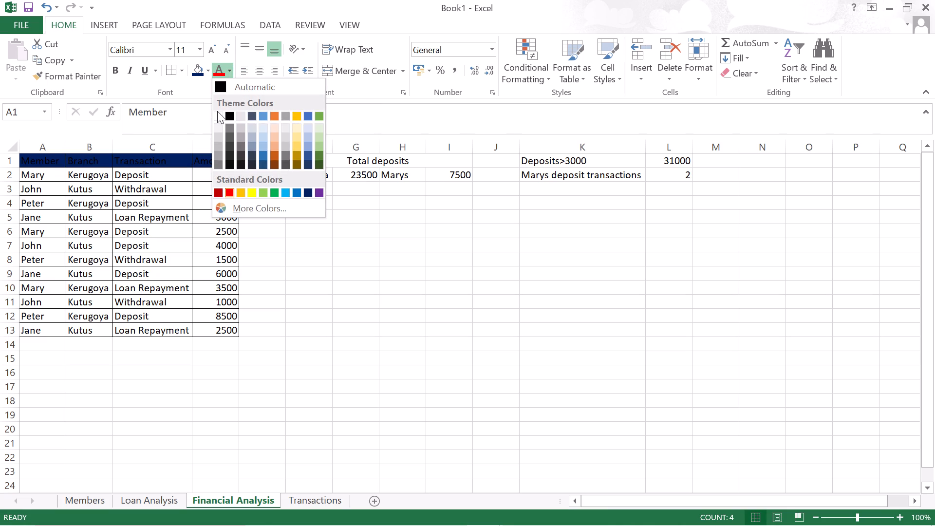
pyautogui.click(215, 116)
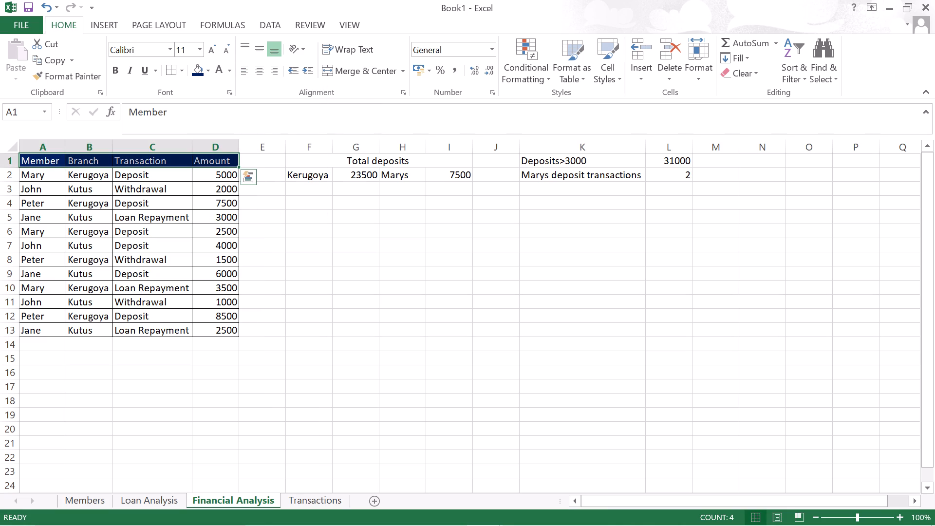
# Give the merged Total deposits heading the same dark blue fill and white text.
pyautogui.click(296, 164)
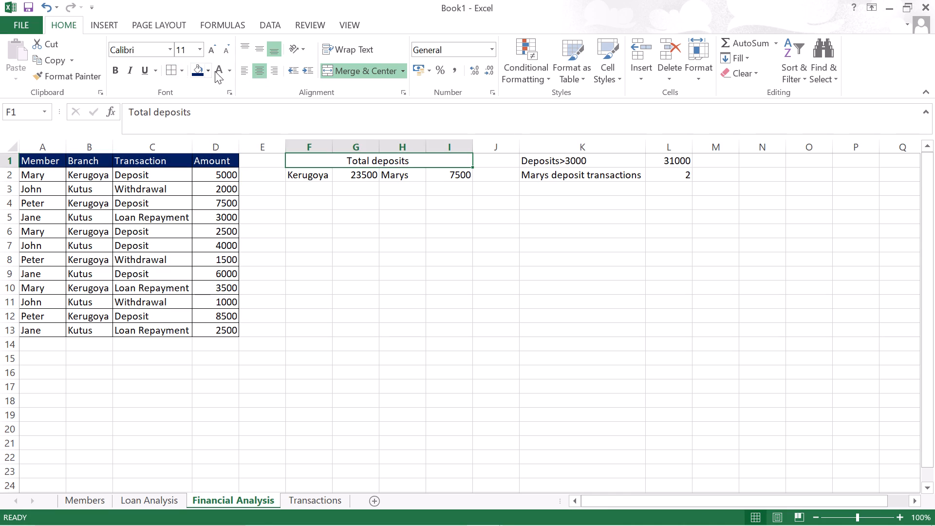
pyautogui.click(194, 76)
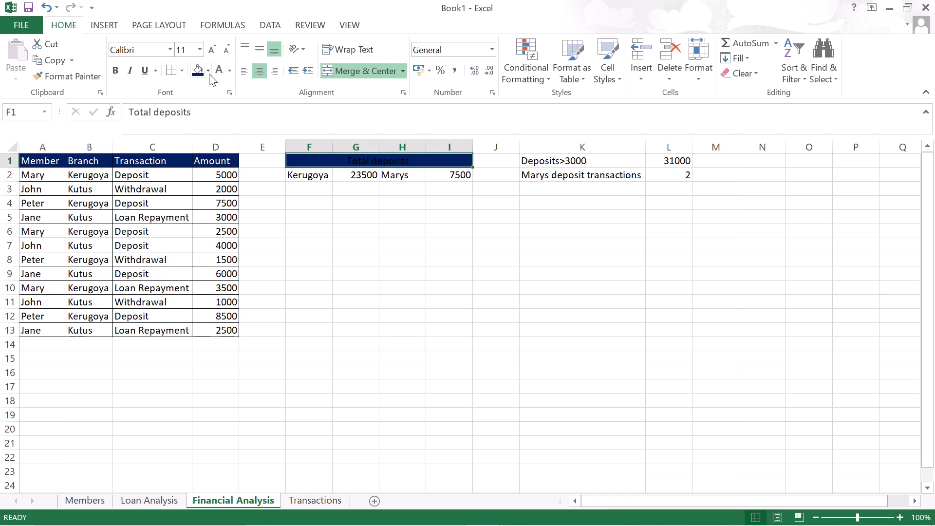
pyautogui.click(223, 70)
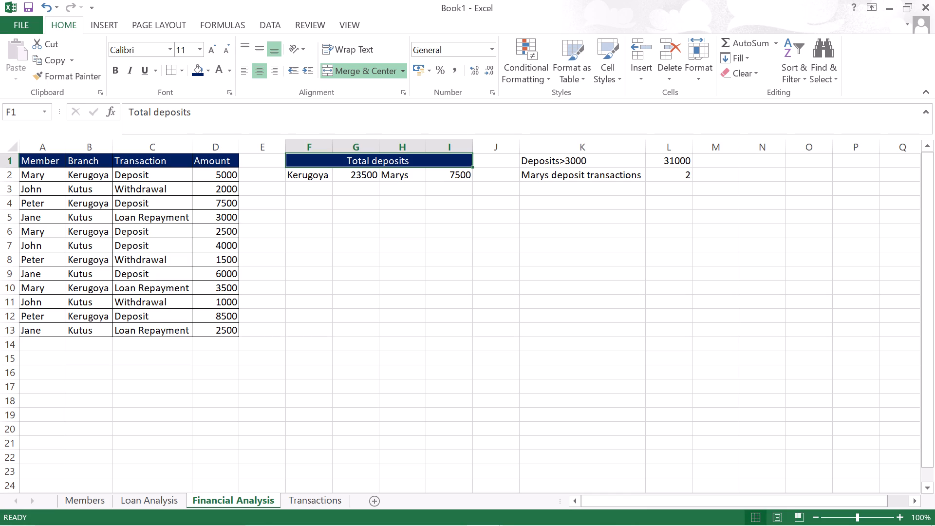
# Apply all borders to the Total deposits block in cells F1:I2.
pyautogui.click(304, 158)
pyautogui.moveTo(314, 164); pyautogui.dragTo(473, 167)
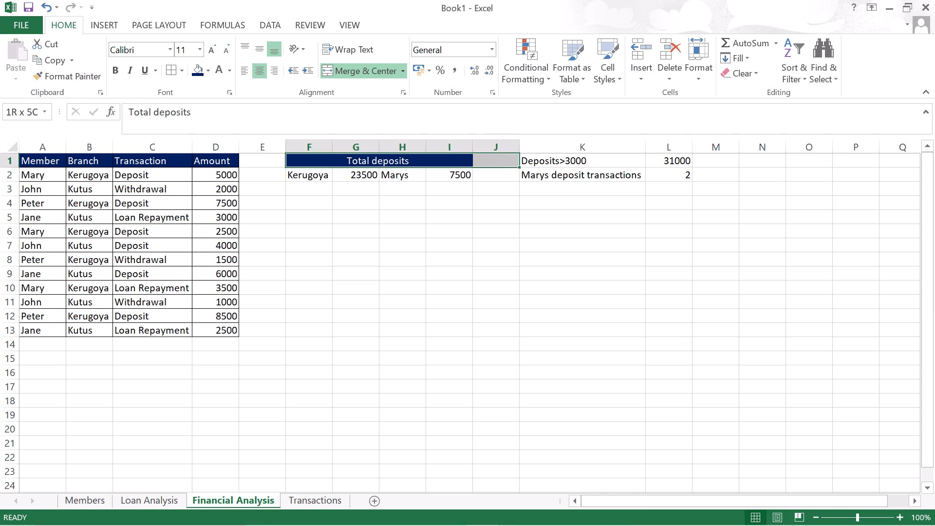
pyautogui.moveTo(473, 167); pyautogui.dragTo(472, 171)
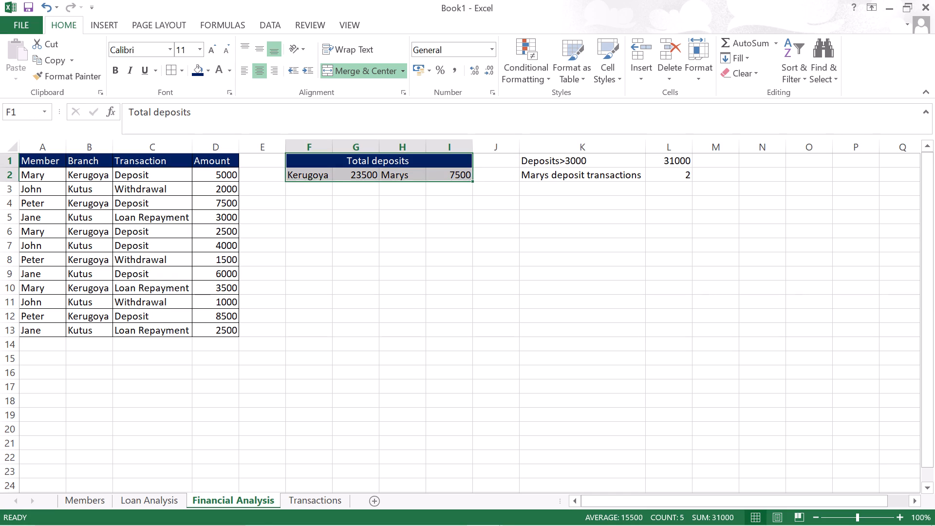
pyautogui.click(179, 69)
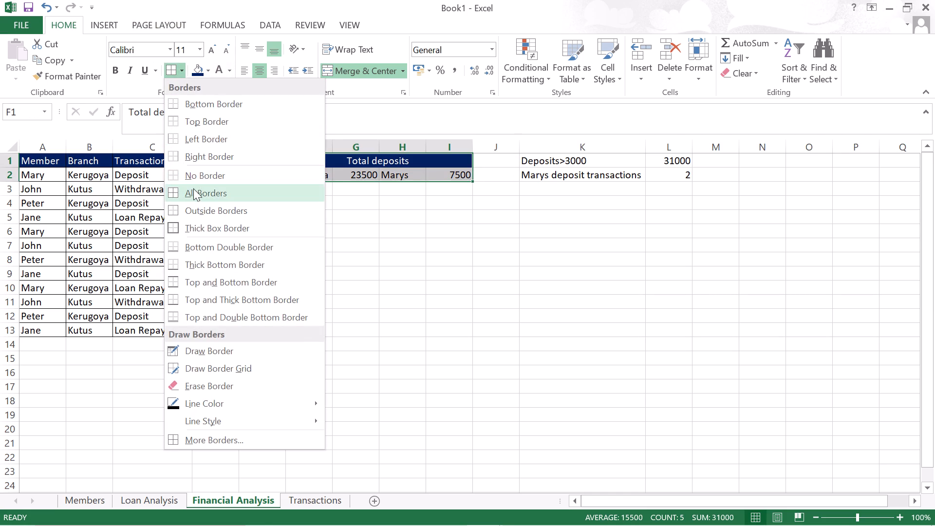
pyautogui.click(193, 188)
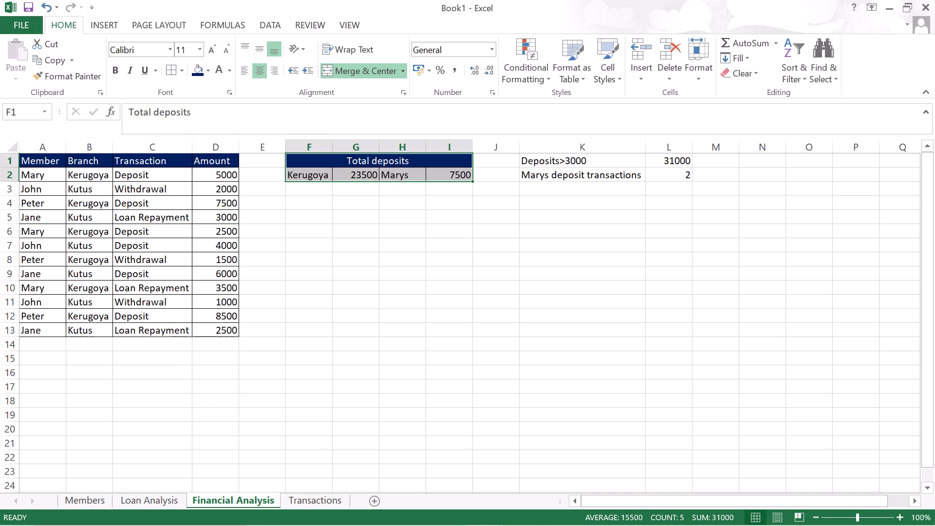
# Make the Kerugoya label in F2 and the Marys label in H2 bold.
pyautogui.click(296, 178)
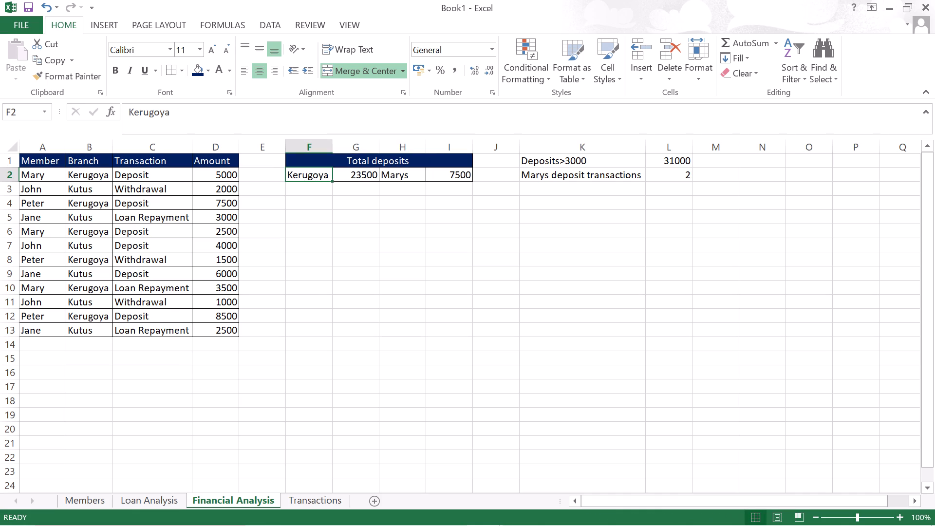
pyautogui.click(117, 73)
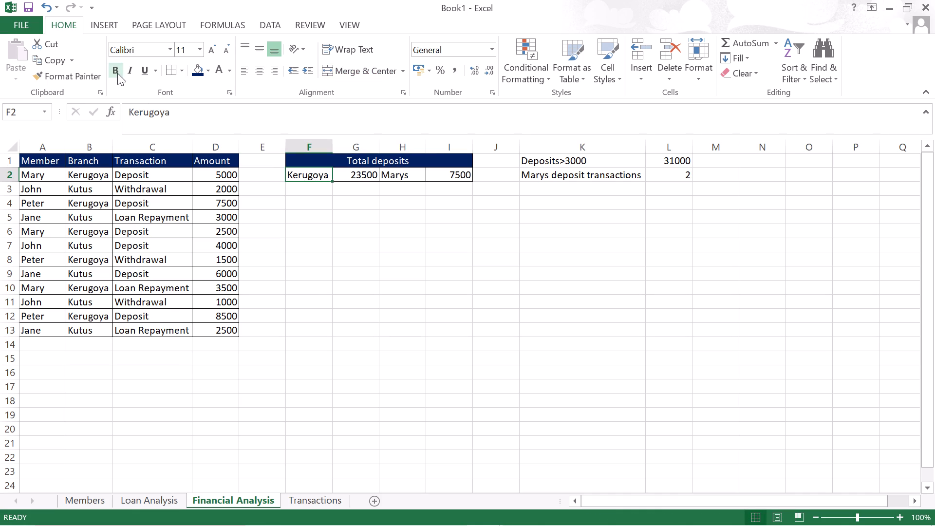
pyautogui.click(403, 174)
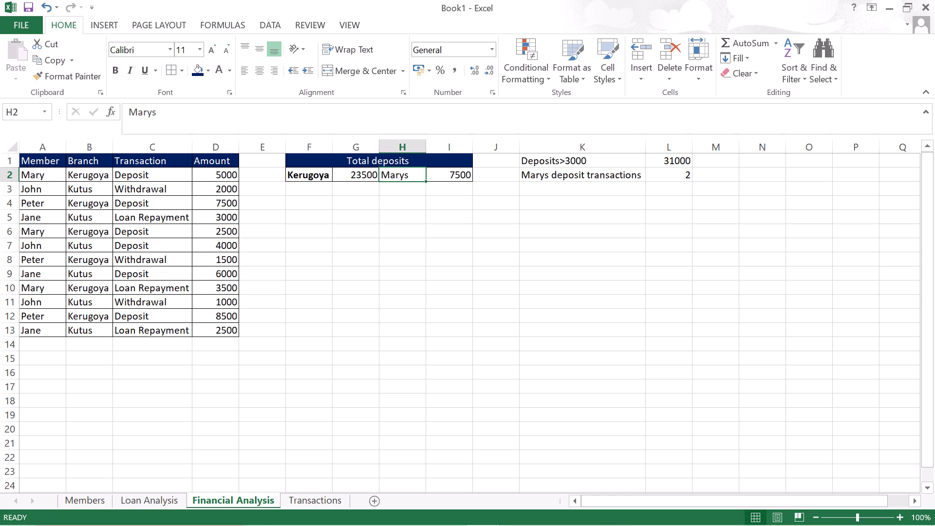
pyautogui.click(115, 71)
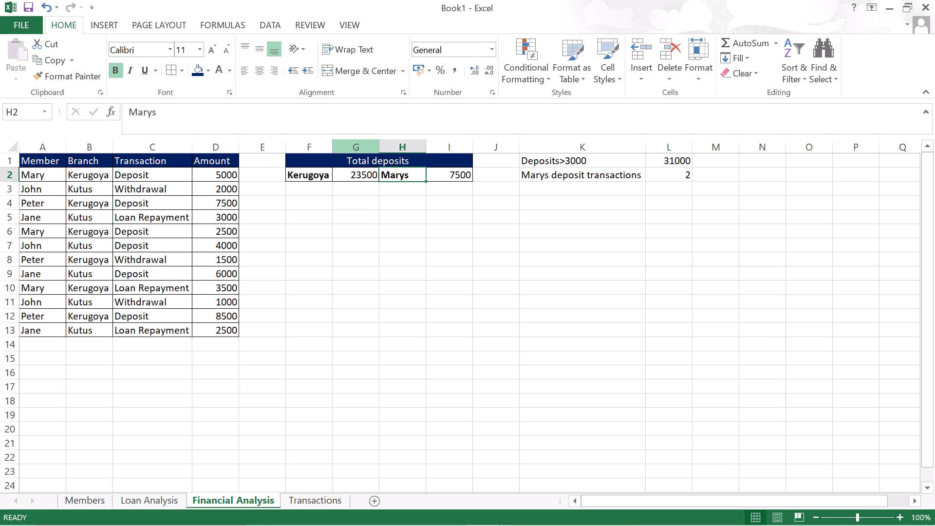
# Apply all borders to the Deposits>3000 and Marys deposit transactions block in cells K1:L2.
pyautogui.click(530, 160)
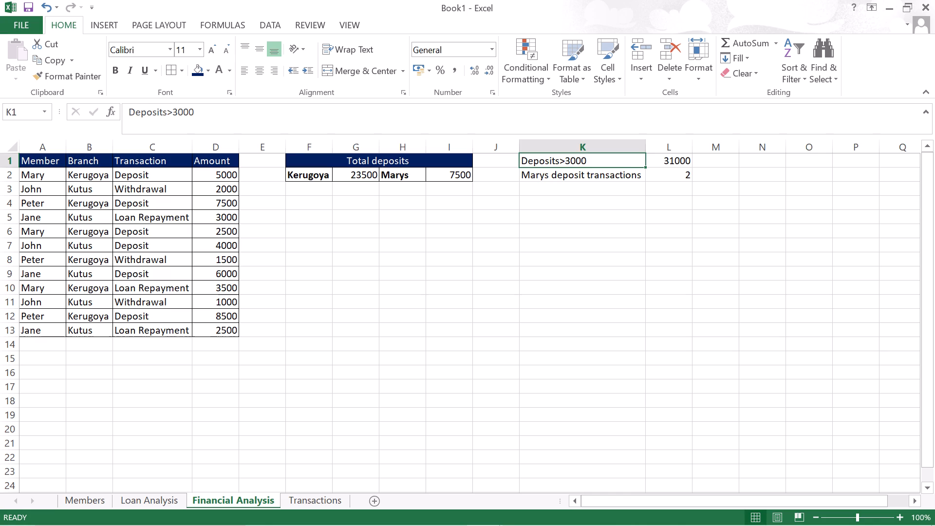
pyautogui.moveTo(648, 162); pyautogui.dragTo(676, 164)
pyautogui.click(626, 160)
pyautogui.moveTo(626, 160); pyautogui.dragTo(657, 181)
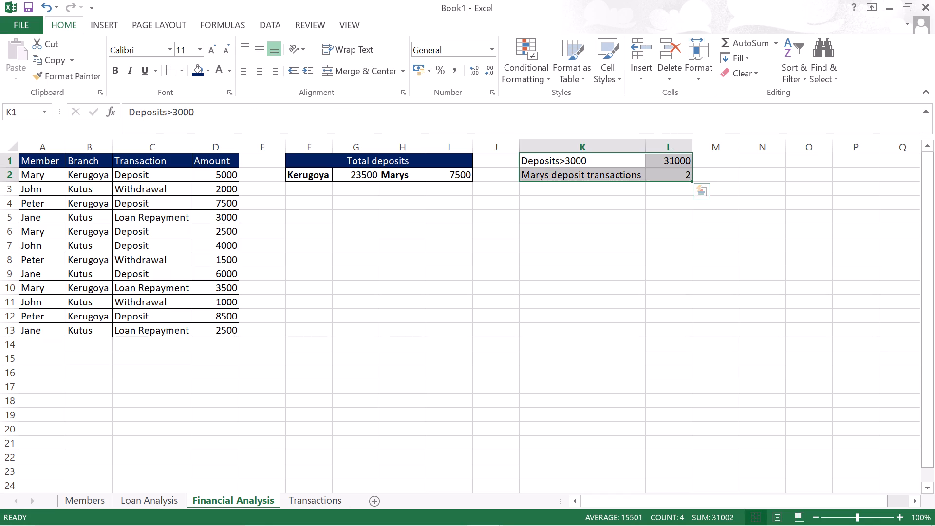
pyautogui.click(181, 70)
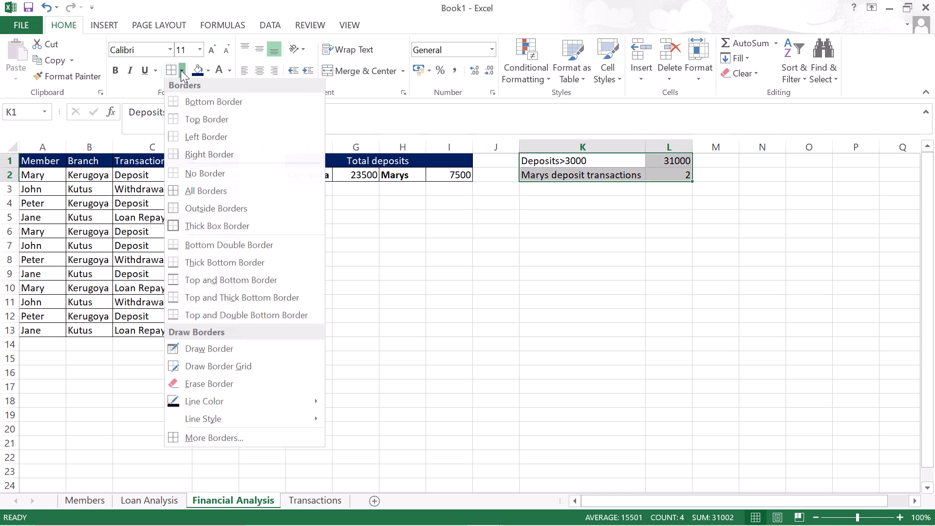
pyautogui.click(188, 187)
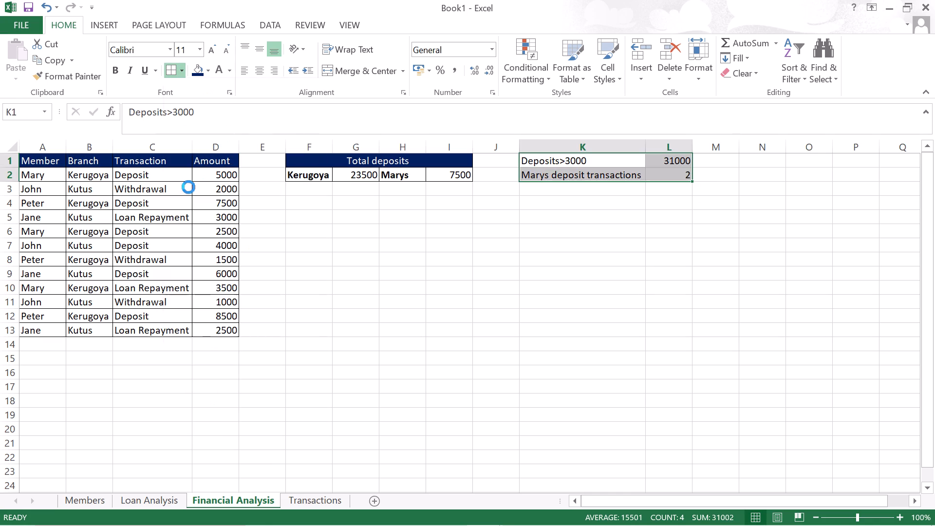
# Make the contents of the bordered block K1:L2 bold.
pyautogui.click(117, 72)
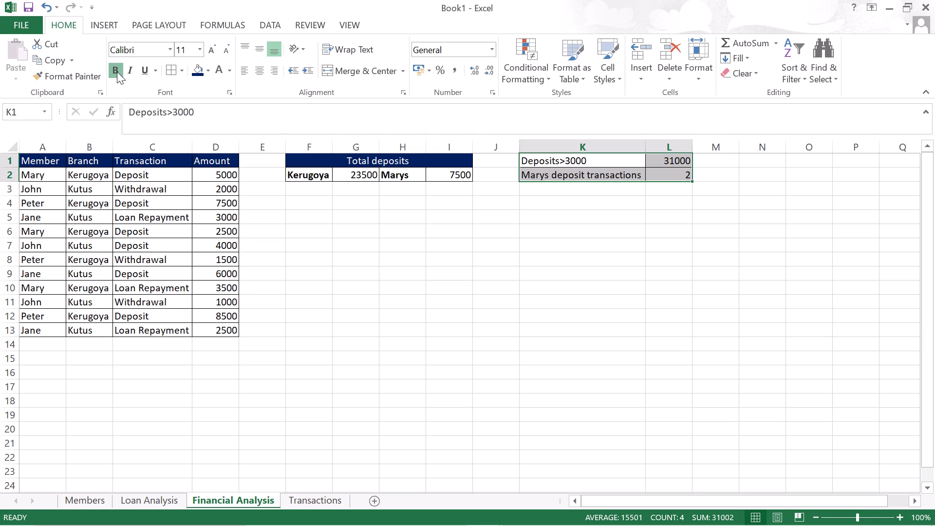
# Remove the bold formatting from the bordered block K1:L2.
pyautogui.click(115, 70)
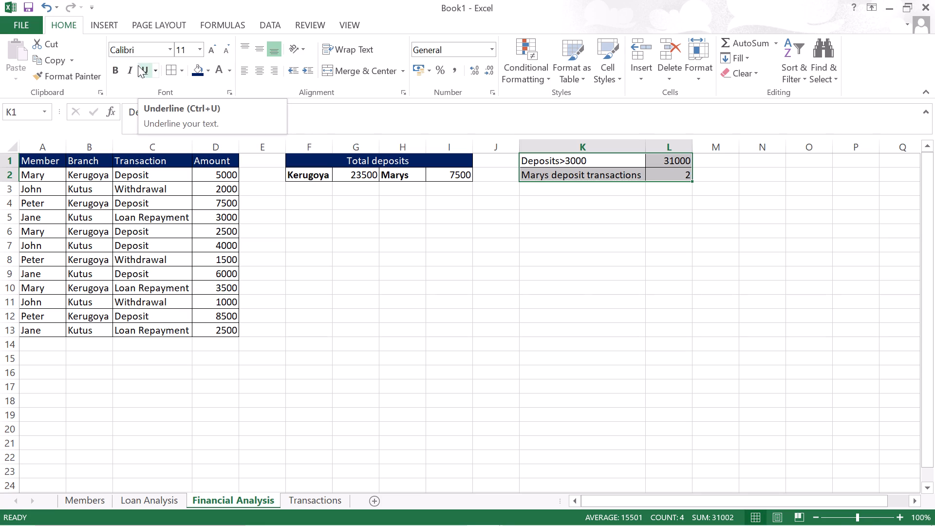
pyautogui.click(138, 65)
pyautogui.click(138, 65)
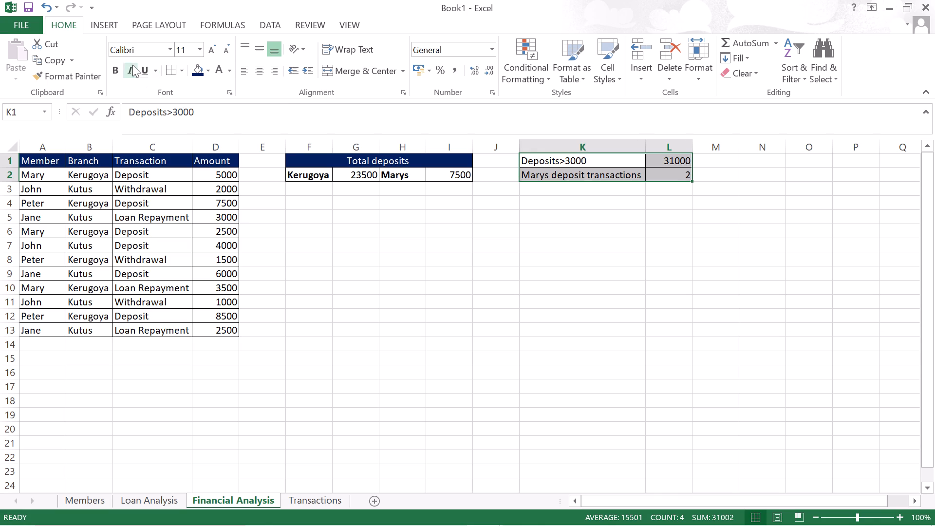
# Make only the Deposits>3000 and Marys deposit transactions labels in cells K1:K2 bold.
pyautogui.click(603, 159)
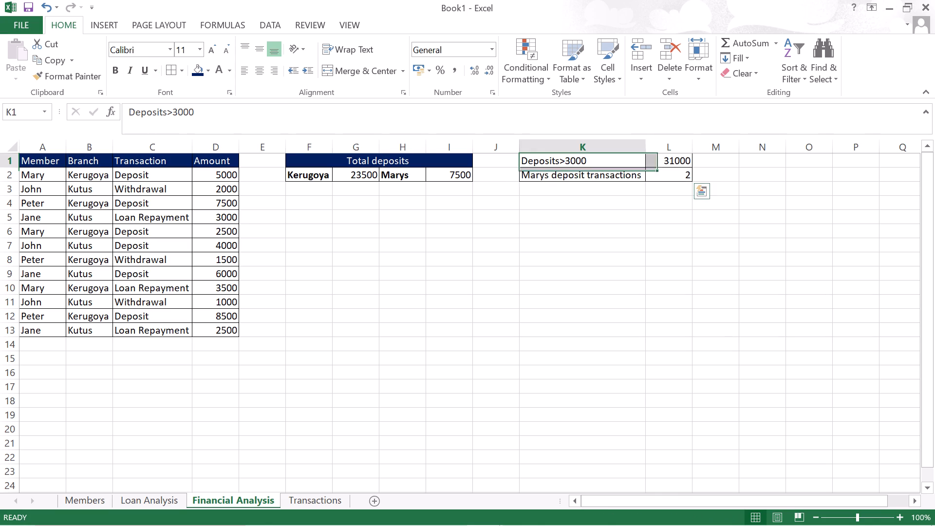
pyautogui.moveTo(603, 159); pyautogui.dragTo(603, 169)
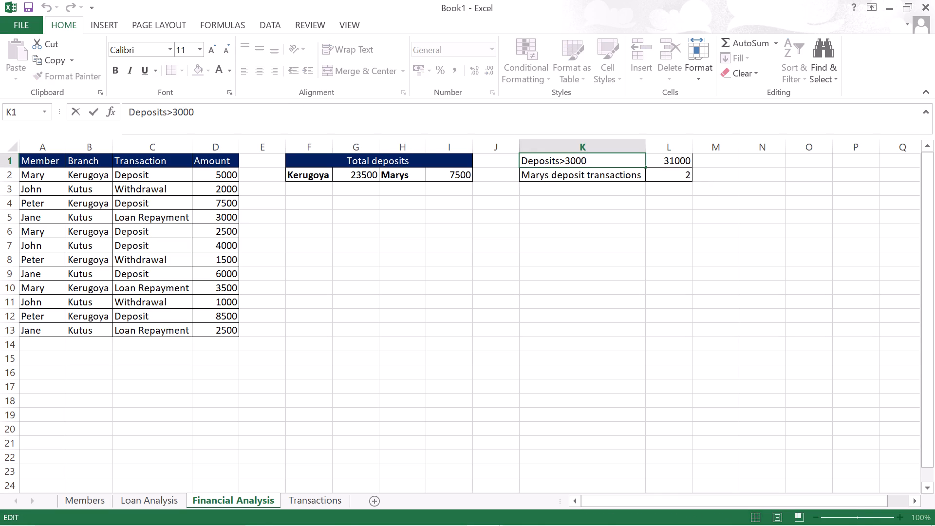
pyautogui.click(637, 233)
pyautogui.moveTo(618, 162); pyautogui.dragTo(623, 184)
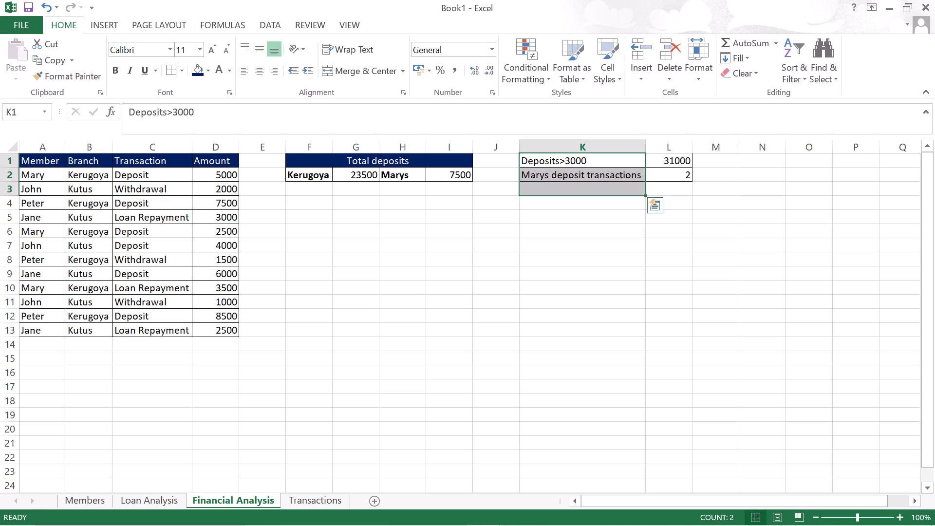
pyautogui.moveTo(623, 184); pyautogui.dragTo(623, 170)
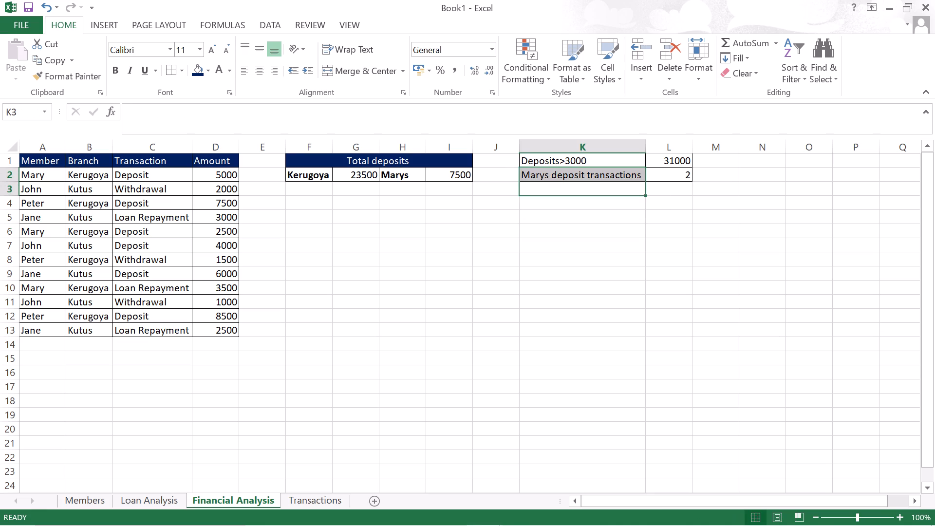
pyautogui.click(626, 230)
pyautogui.moveTo(611, 162); pyautogui.dragTo(613, 175)
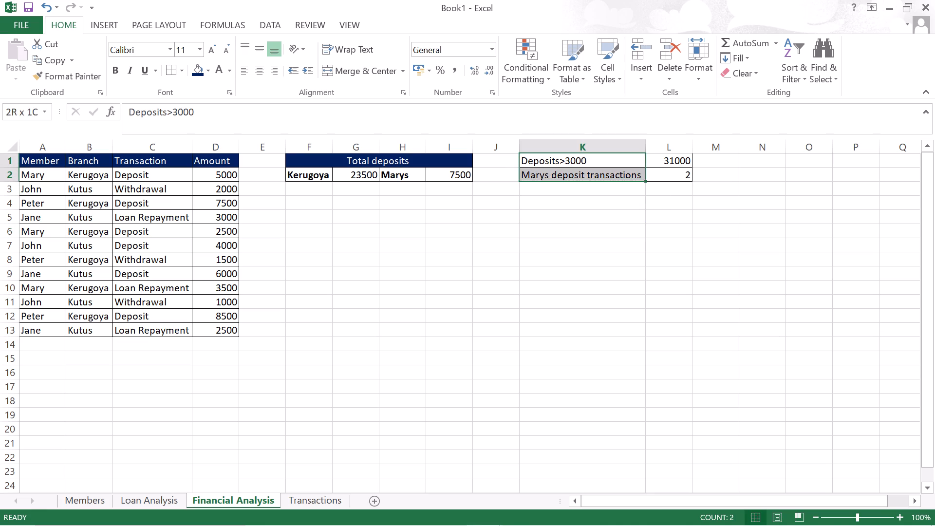
pyautogui.moveTo(613, 175); pyautogui.dragTo(613, 175)
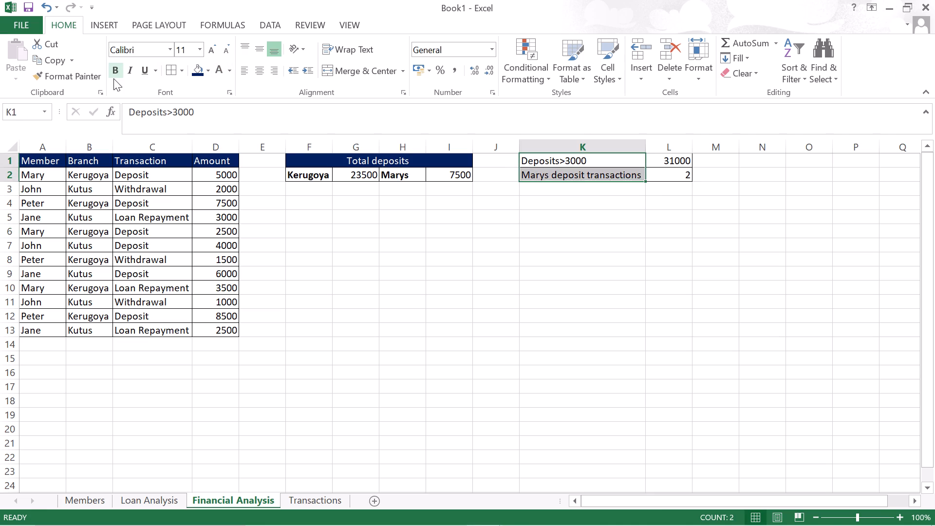
pyautogui.click(111, 74)
pyautogui.click(320, 275)
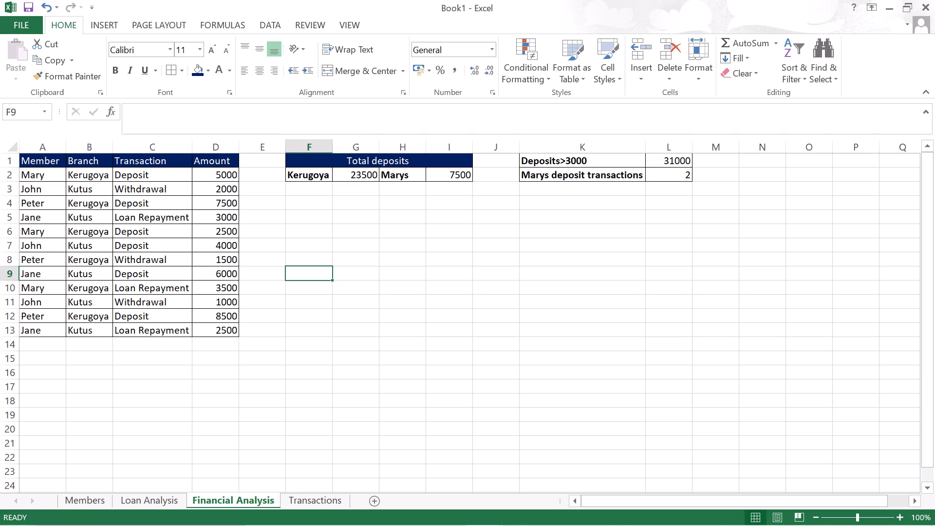
# Look through the Transactions table in A1:D11 and the Loan Analysis and Members worksheets, and return to the Financial Analysis worksheet.
pyautogui.click(290, 503)
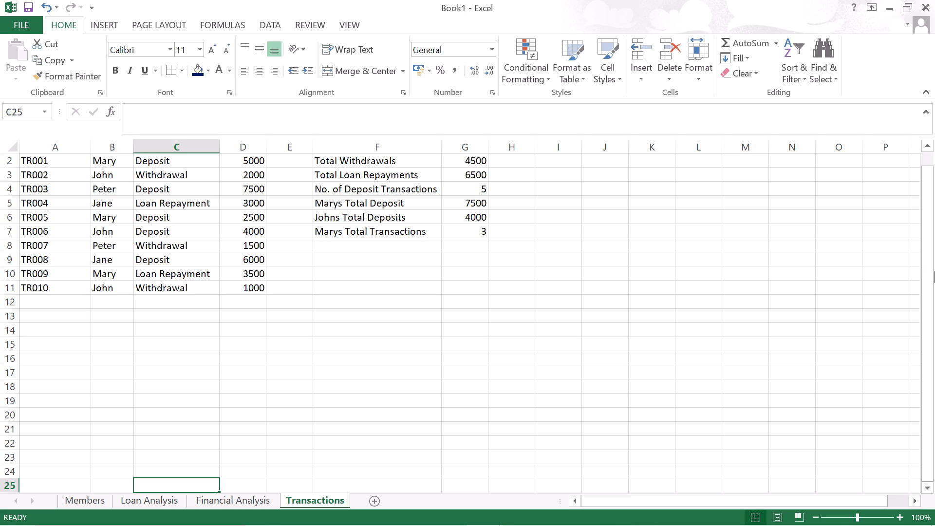
pyautogui.moveTo(927, 276); pyautogui.dragTo(931, 209)
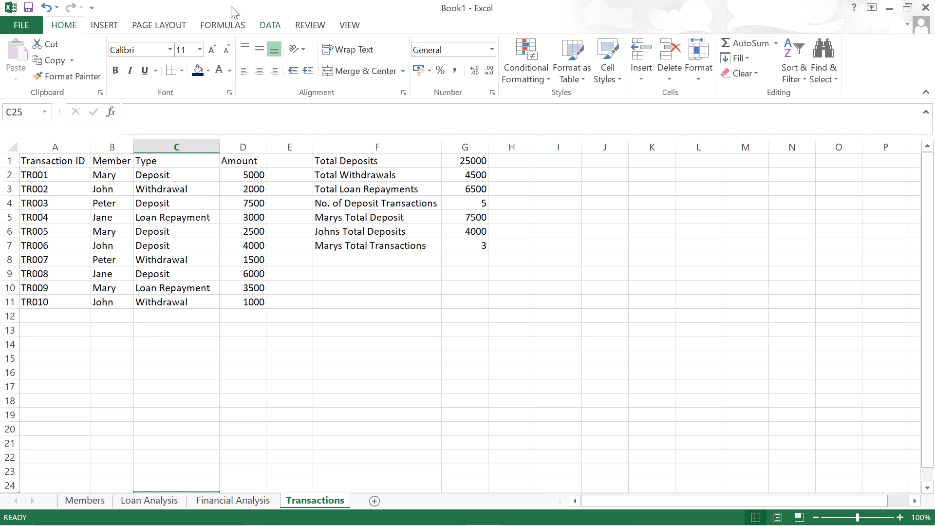
pyautogui.moveTo(23, 159); pyautogui.dragTo(127, 169)
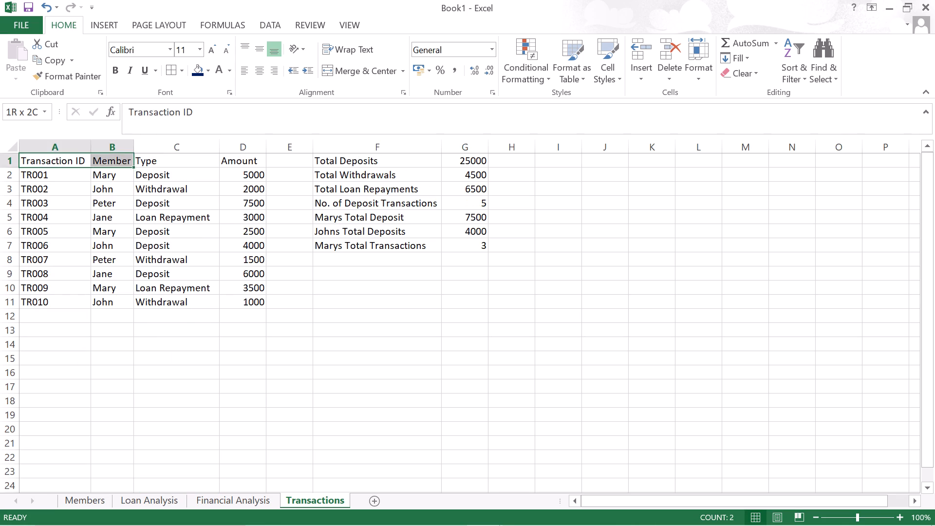
pyautogui.moveTo(127, 169); pyautogui.dragTo(239, 298)
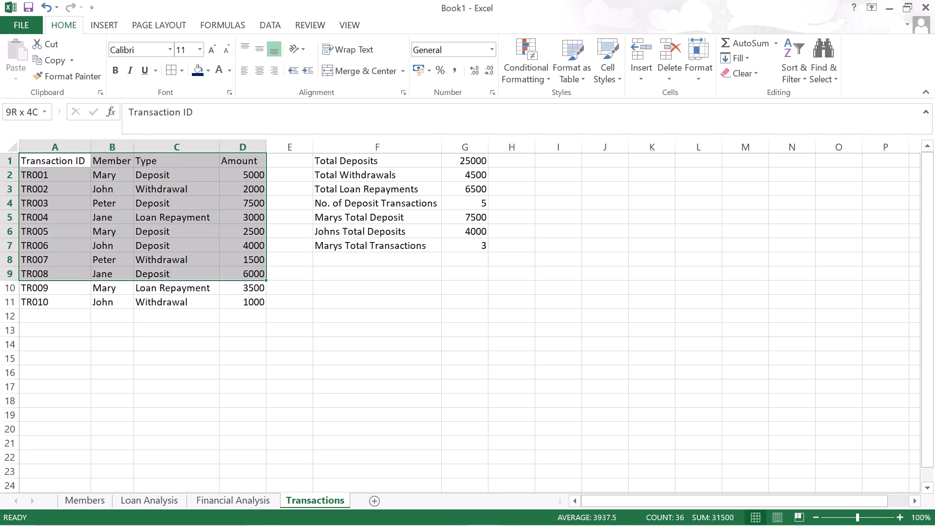
pyautogui.moveTo(239, 298); pyautogui.dragTo(239, 299)
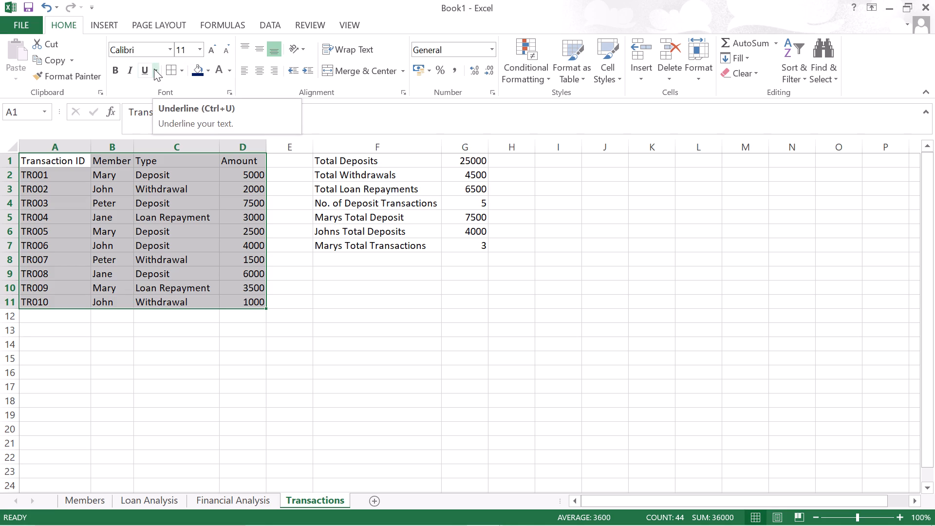
pyautogui.click(374, 341)
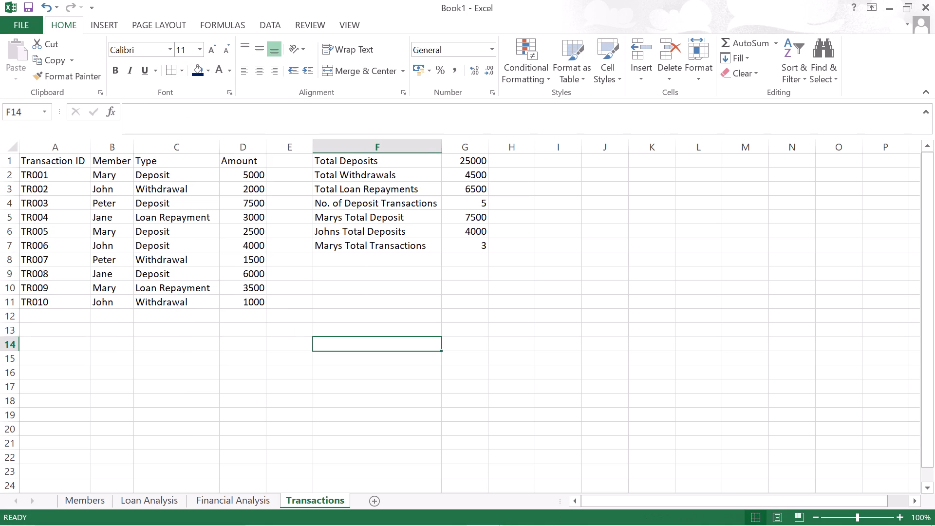
pyautogui.click(231, 498)
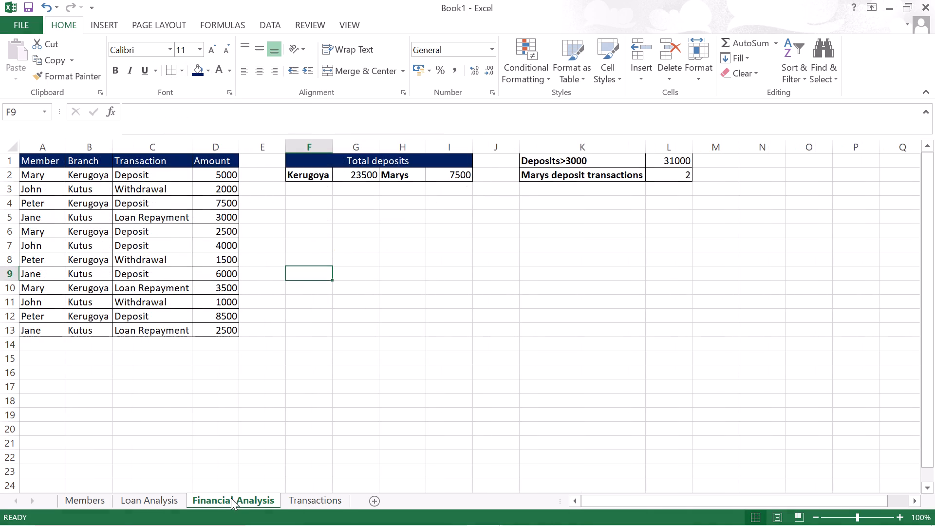
pyautogui.click(126, 505)
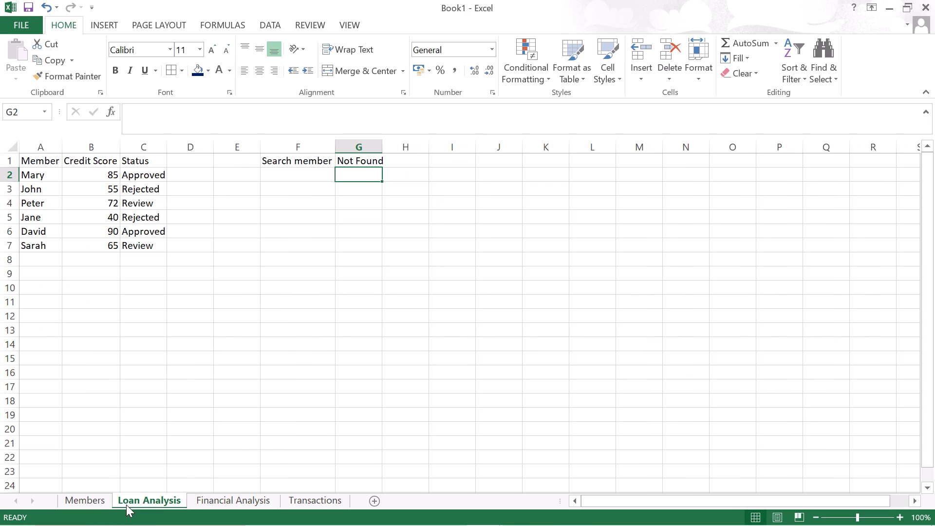
pyautogui.click(95, 502)
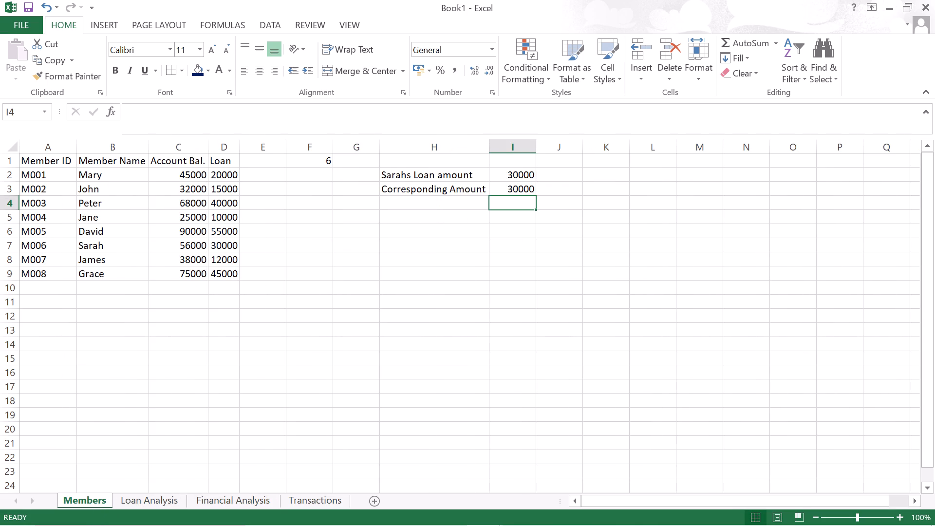
pyautogui.click(237, 498)
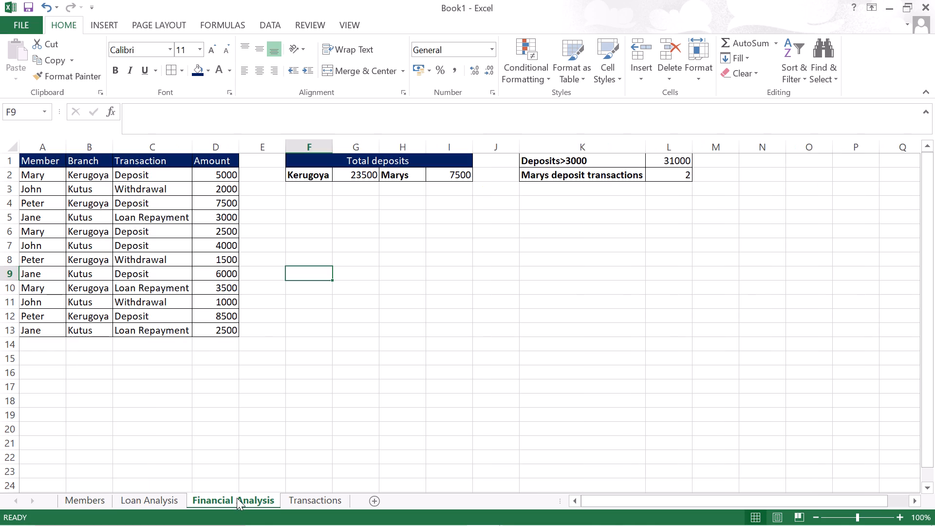
pyautogui.click(206, 319)
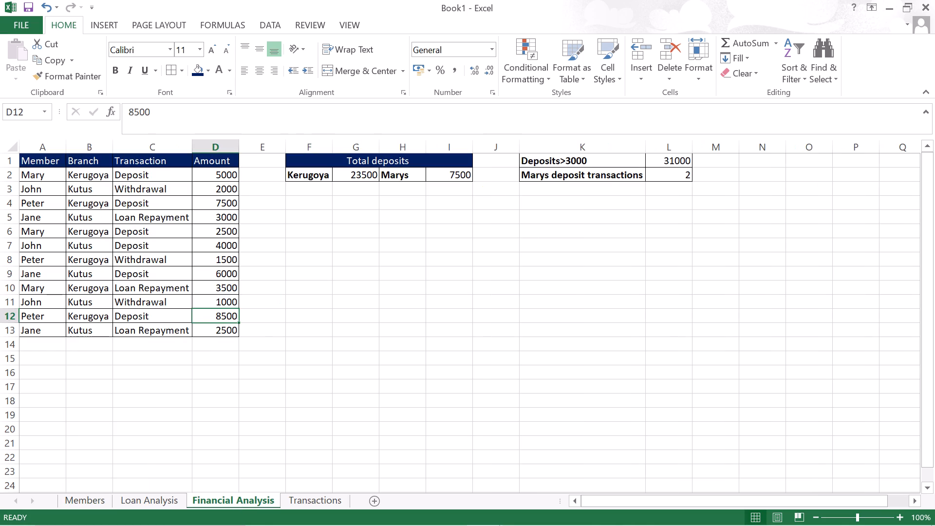
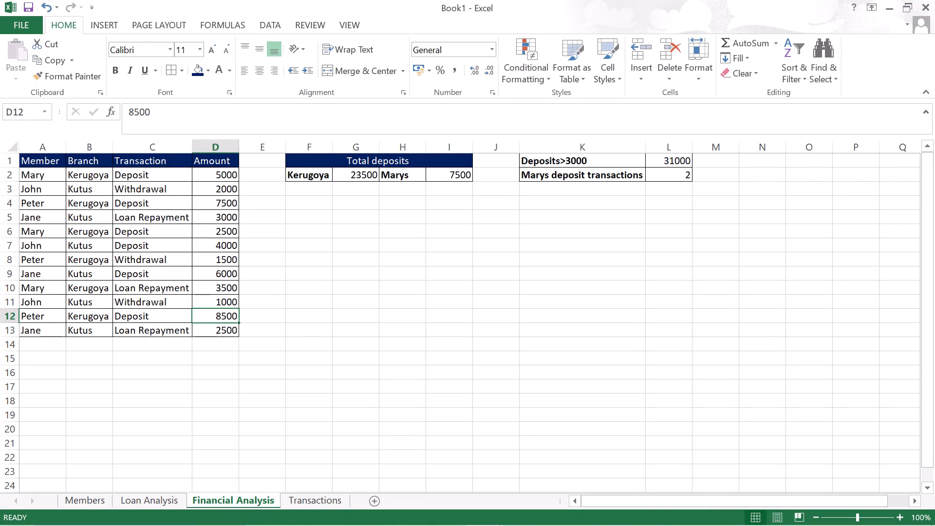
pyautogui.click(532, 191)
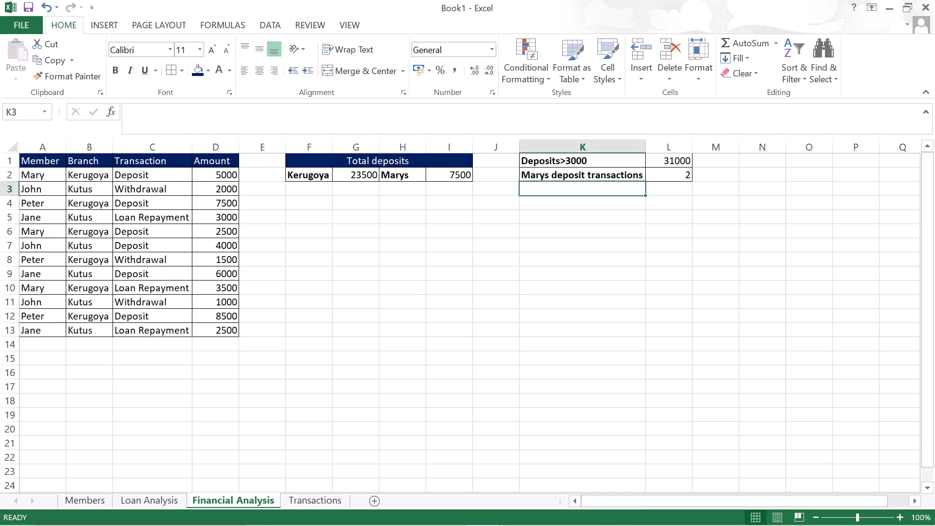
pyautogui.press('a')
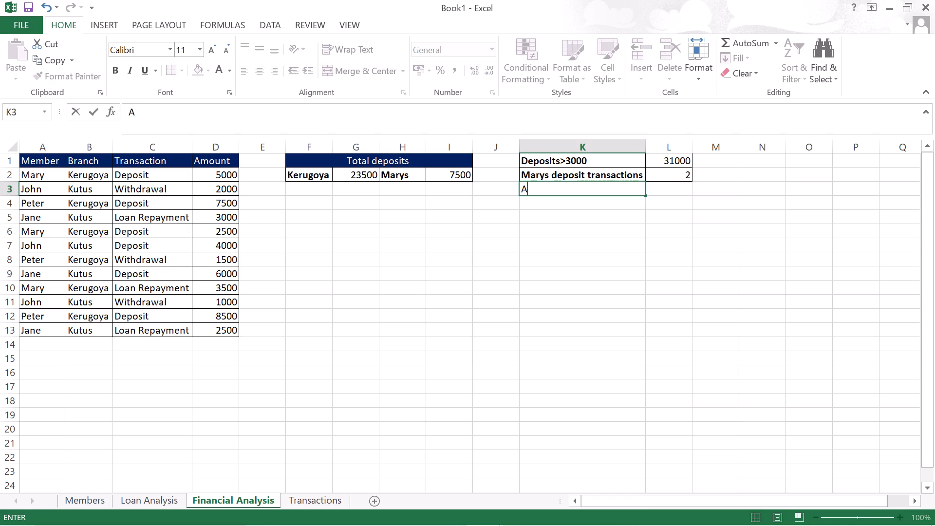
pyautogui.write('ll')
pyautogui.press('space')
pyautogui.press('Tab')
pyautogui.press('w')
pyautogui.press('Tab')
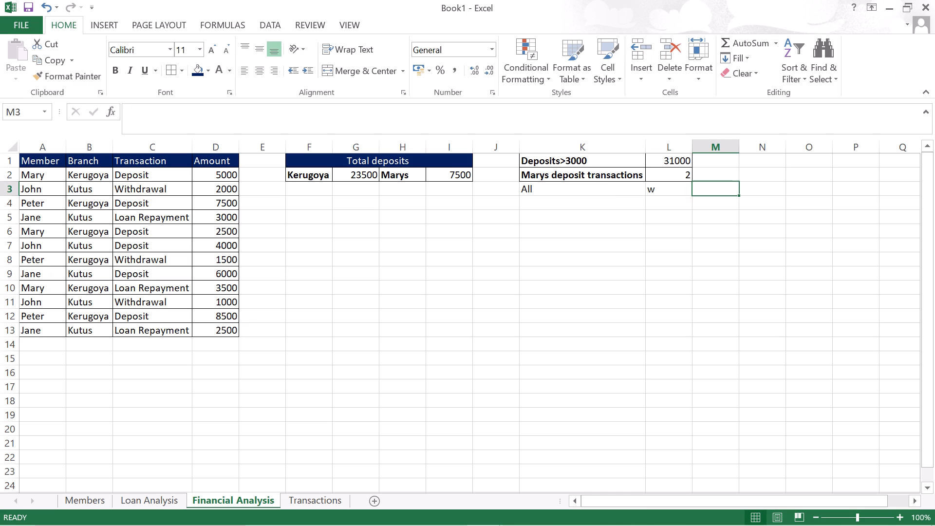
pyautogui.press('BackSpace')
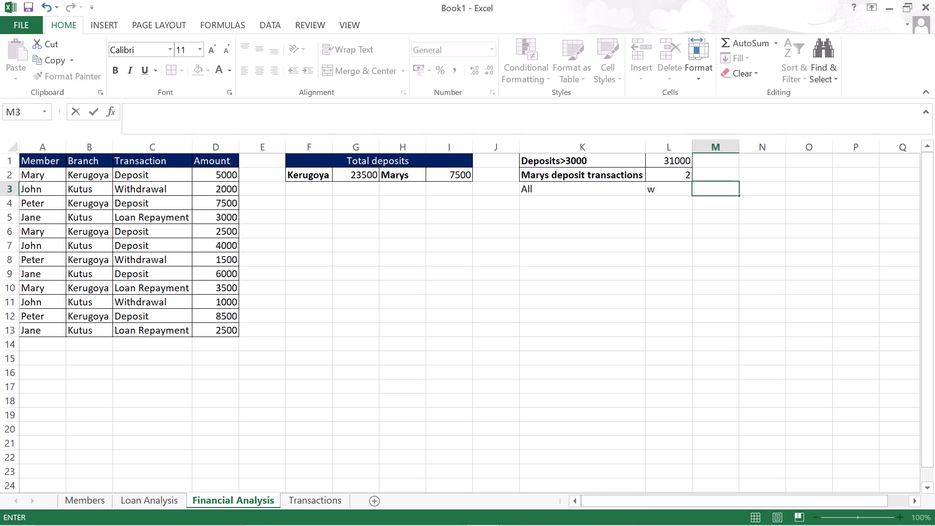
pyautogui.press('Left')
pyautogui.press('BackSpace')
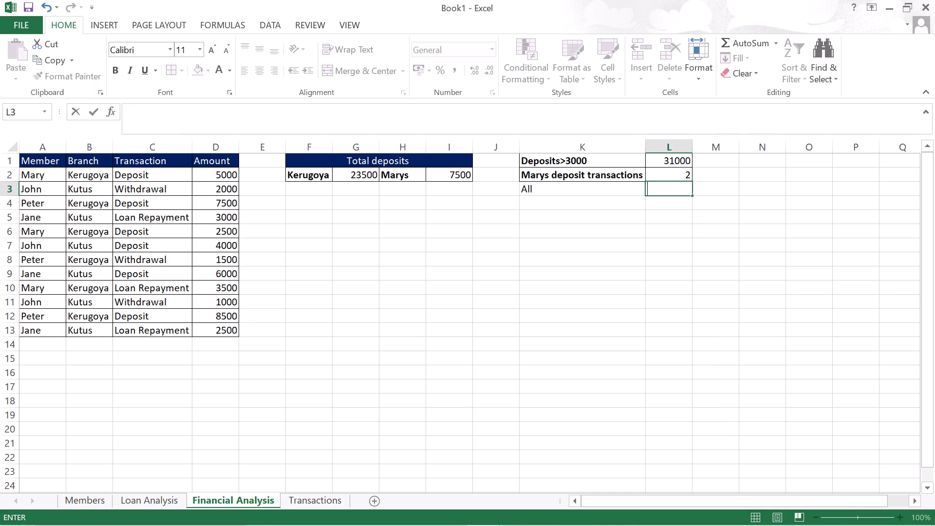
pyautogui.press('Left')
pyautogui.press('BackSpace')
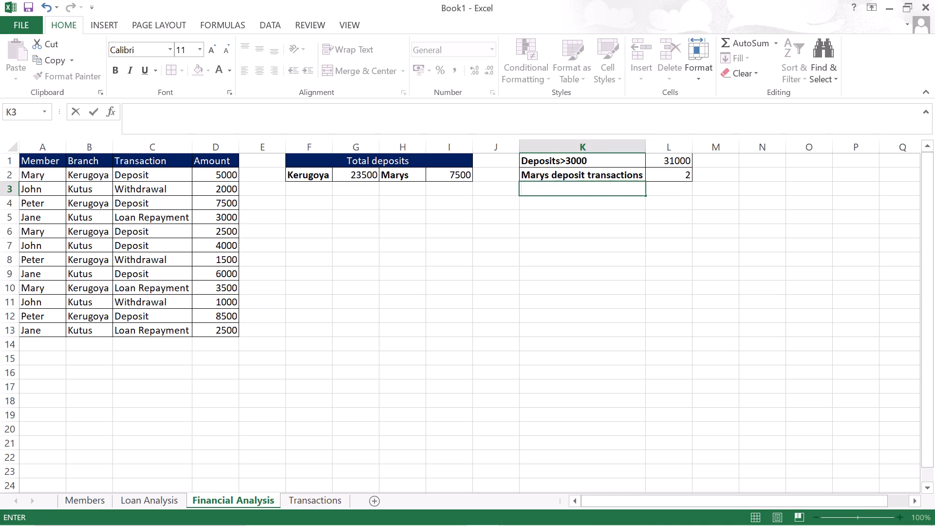
# Enter the label "All withdrawals" in cell F8.
pyautogui.click(322, 260)
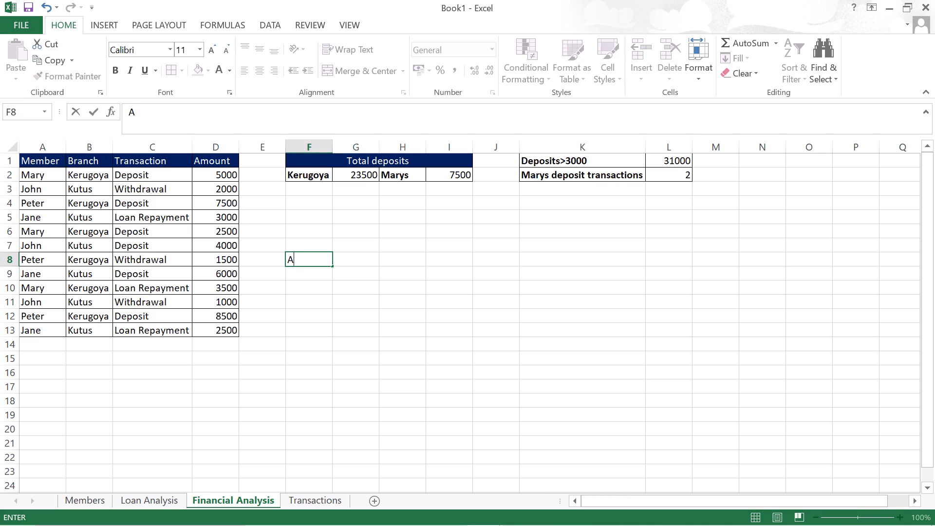
pyautogui.write('ll withdrawals')
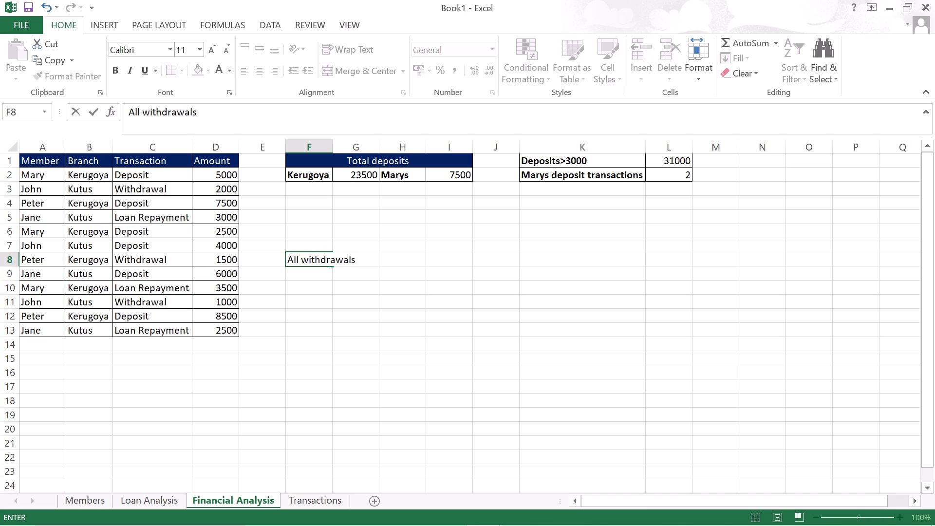
pyautogui.press('Right')
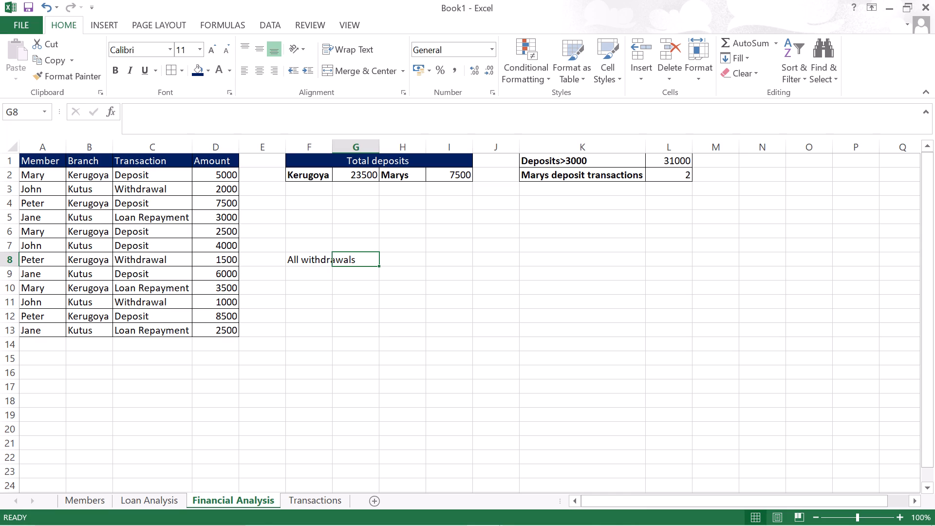
# Count the withdrawal transactions in cell G8 with the formula =COUNTIF(C2:C13,"Withdrawal").
pyautogui.press('=')
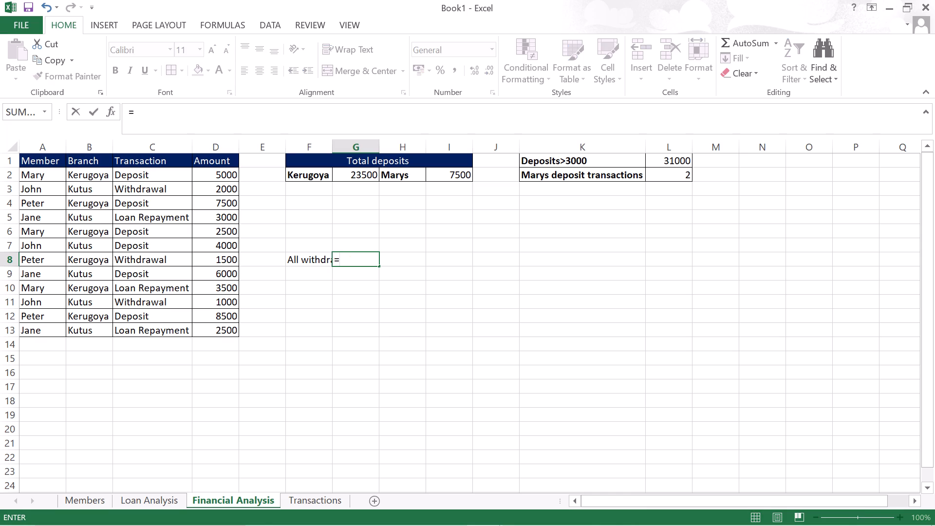
pyautogui.write('COUNTIF')
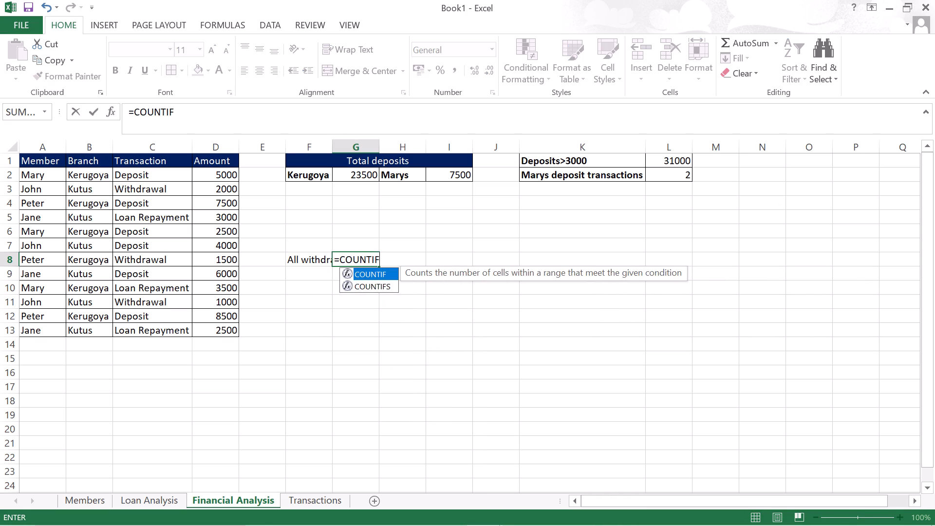
pyautogui.doubleClick(365, 271)
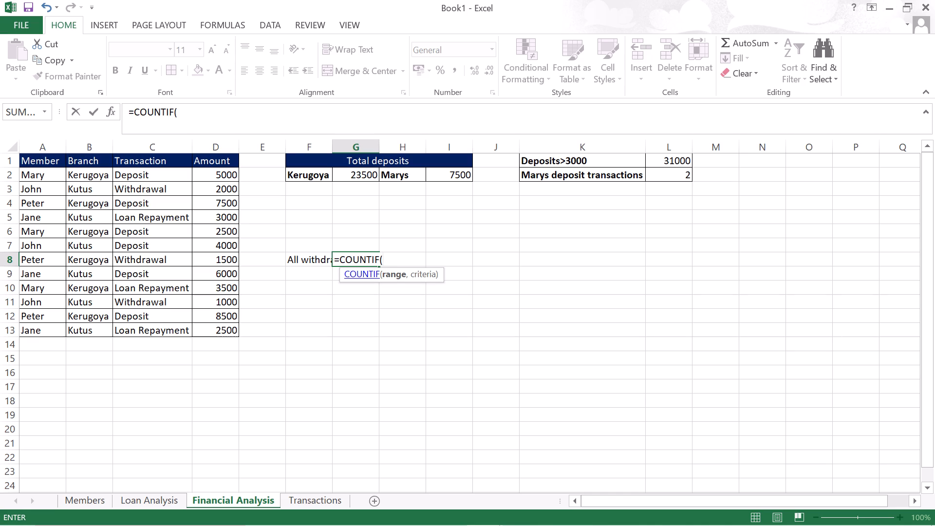
pyautogui.write('C2')
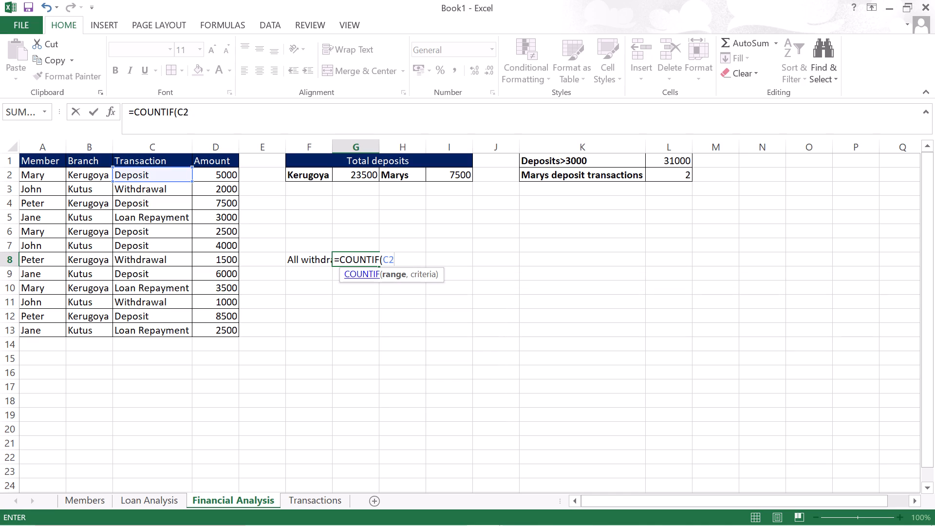
pyautogui.hotkey('shift', ':')
pyautogui.press('c')
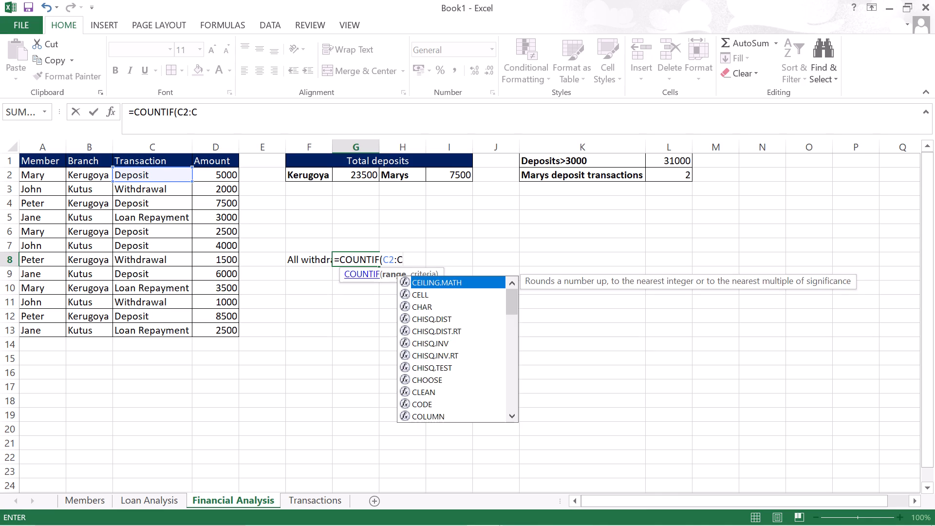
pyautogui.write('13')
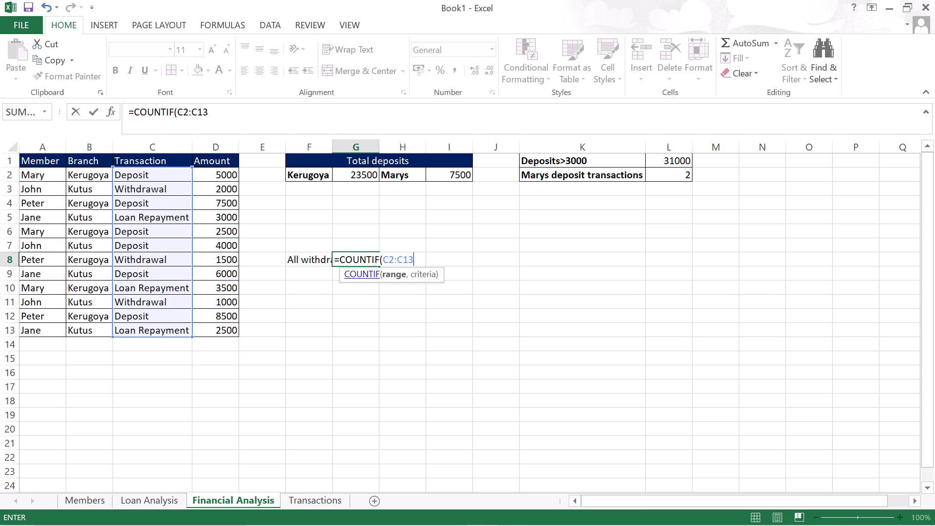
pyautogui.press(',')
pyautogui.hotkey('shift', '"')
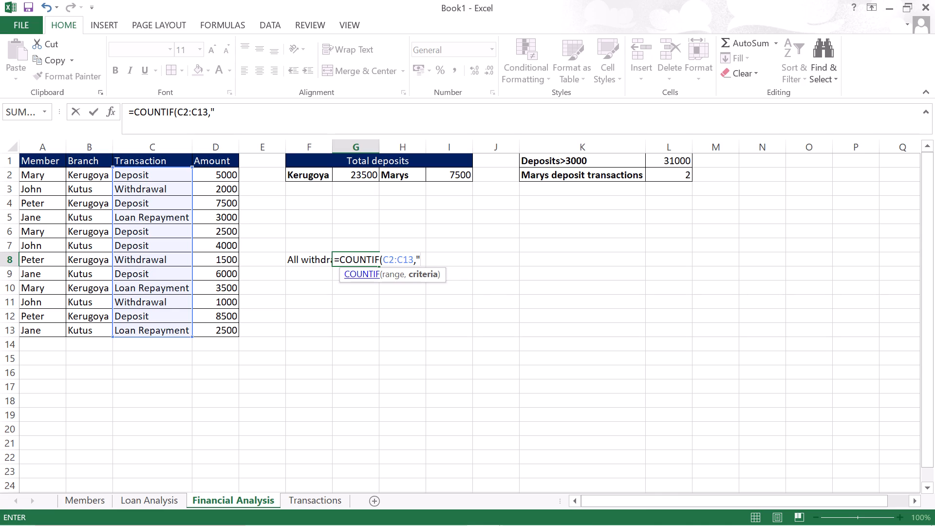
pyautogui.press('w')
pyautogui.write('ithdrawal')
pyautogui.hotkey('shift', '"')
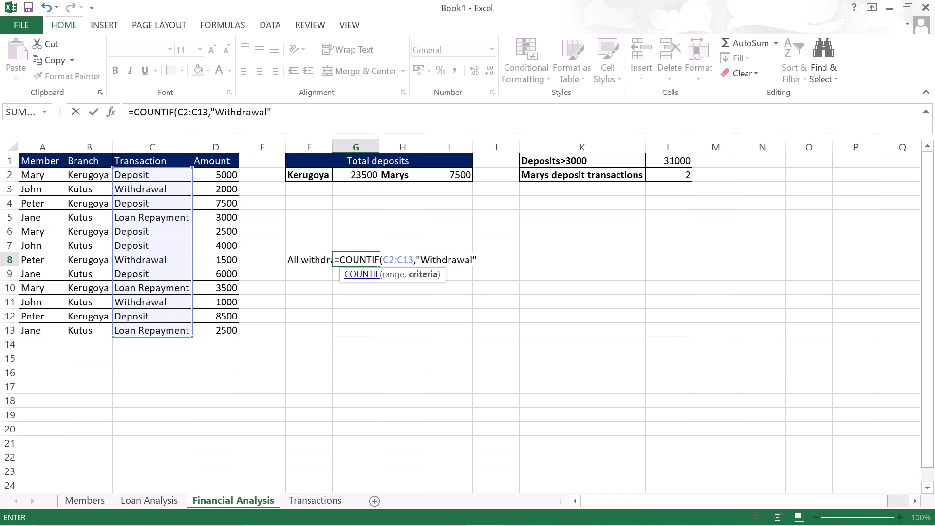
pyautogui.hotkey('shift', ')')
pyautogui.press('Return')
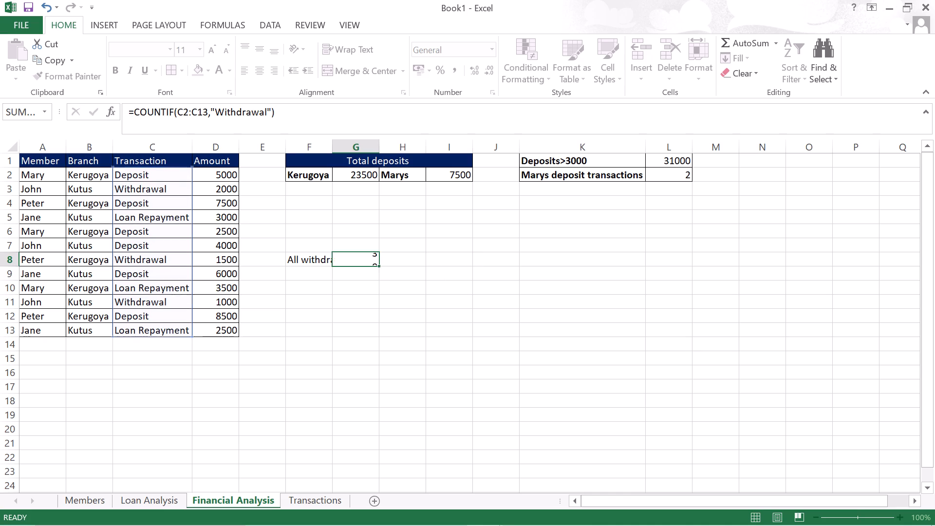
# Autofit the width of column F to its contents.
pyautogui.doubleClick(329, 143)
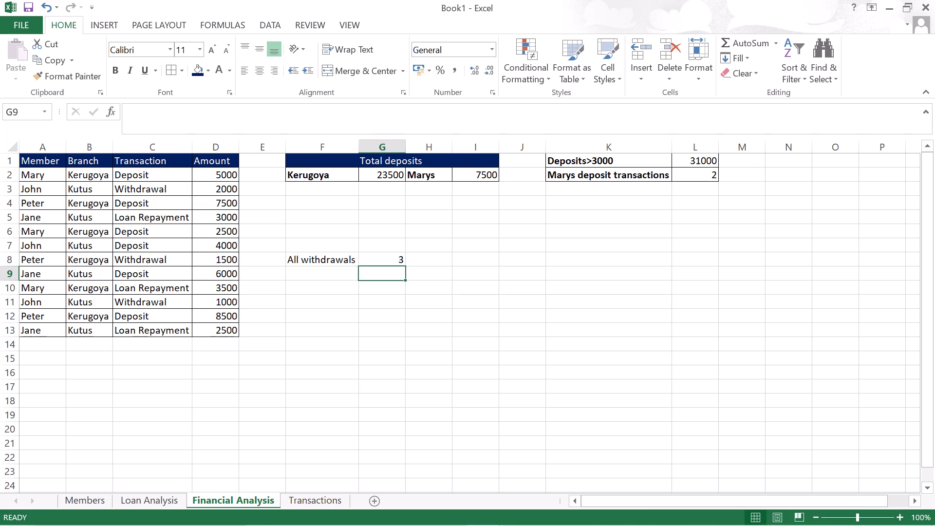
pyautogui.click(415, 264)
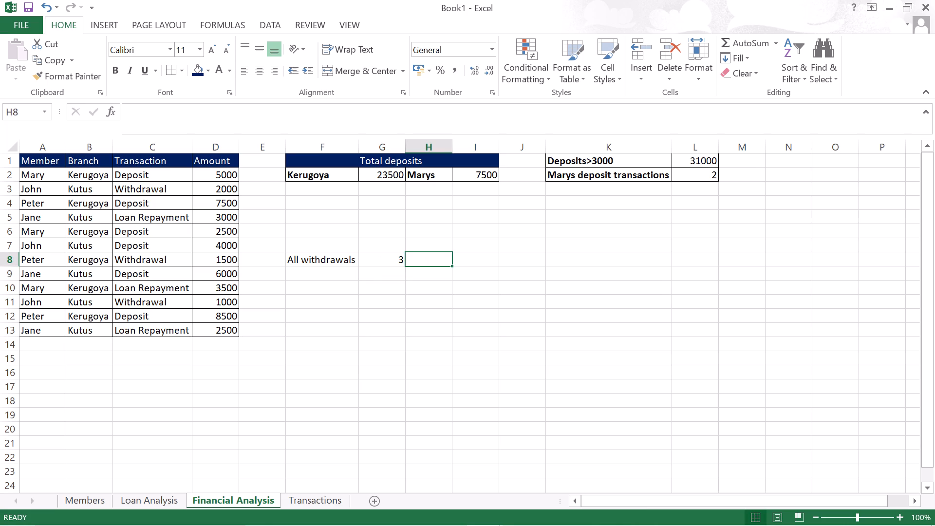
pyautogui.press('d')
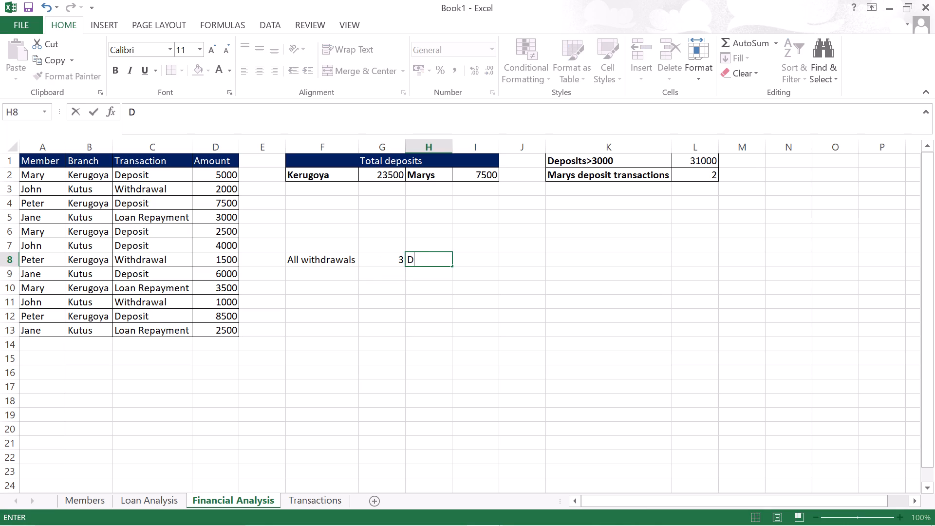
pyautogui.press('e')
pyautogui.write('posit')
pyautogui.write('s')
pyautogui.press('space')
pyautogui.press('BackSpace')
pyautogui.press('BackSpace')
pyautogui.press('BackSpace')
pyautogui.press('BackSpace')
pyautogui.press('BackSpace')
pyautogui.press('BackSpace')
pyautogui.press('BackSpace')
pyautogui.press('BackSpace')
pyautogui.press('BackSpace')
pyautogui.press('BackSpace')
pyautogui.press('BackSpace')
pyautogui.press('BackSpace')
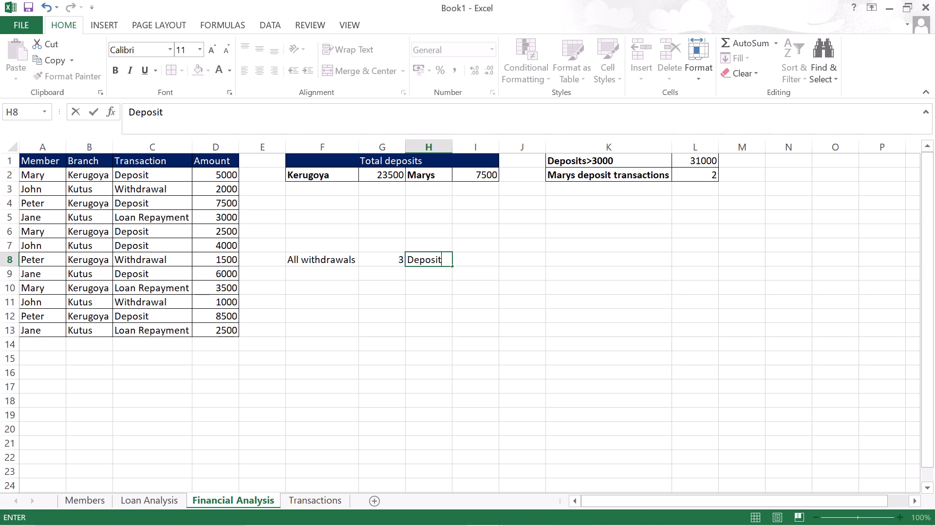
# Enter the label "Deposits made at:" in cell F9, below the All withdrawals label.
pyautogui.click(296, 275)
pyautogui.press('d')
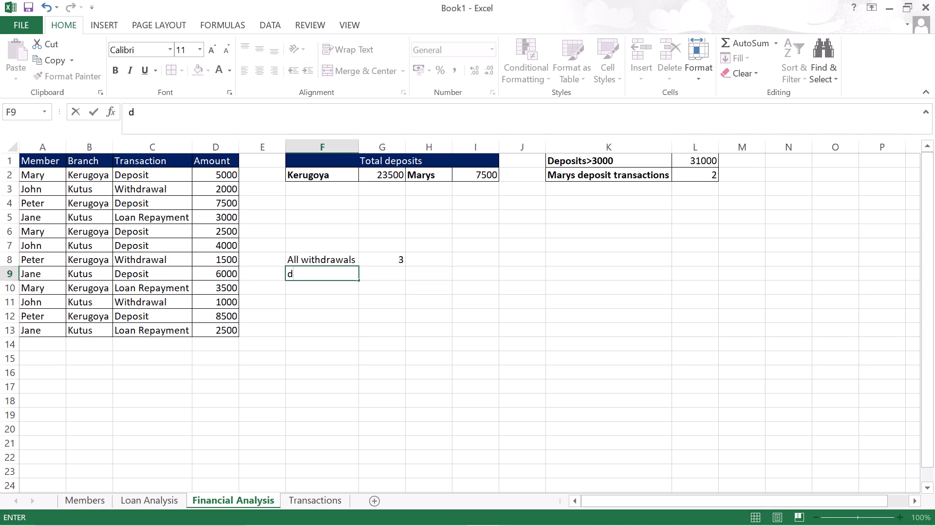
pyautogui.press('BackSpace')
pyautogui.press('e')
pyautogui.press('BackSpace')
pyautogui.press('BackSpace')
pyautogui.write('eposit')
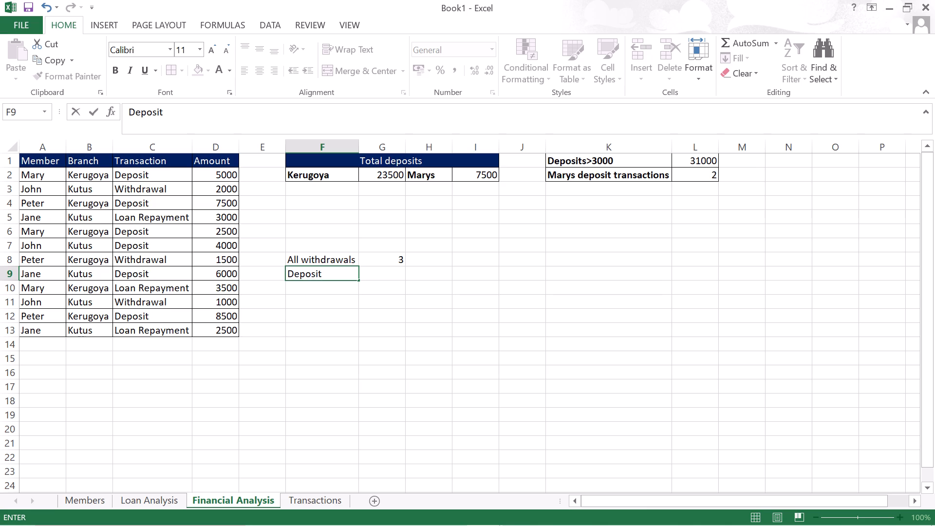
pyautogui.write('s')
pyautogui.press('space')
pyautogui.write('ma')
pyautogui.write('de')
pyautogui.press('space')
pyautogui.write('at')
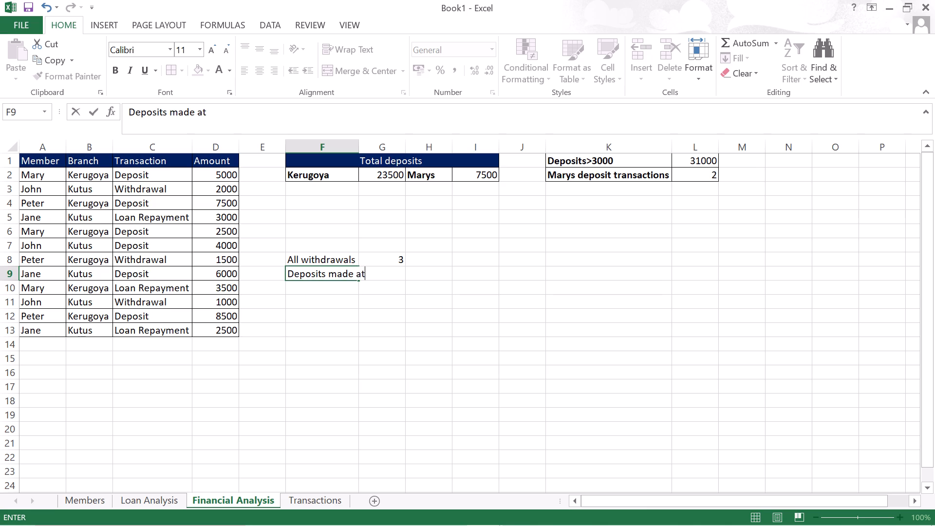
pyautogui.hotkey('shift', ':')
pyautogui.press('Down')
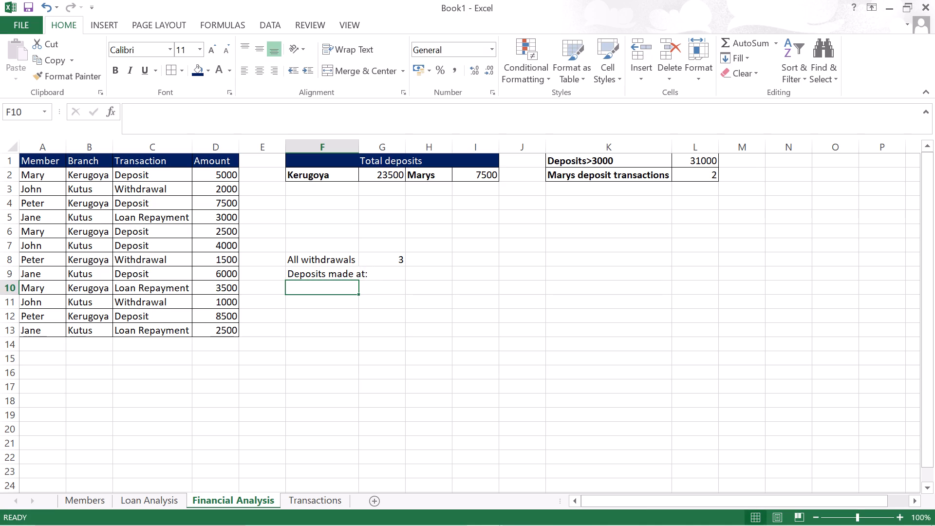
# Enter the branch label "Kerugoya" in cell F10, below the Deposits made at: label.
pyautogui.press('k')
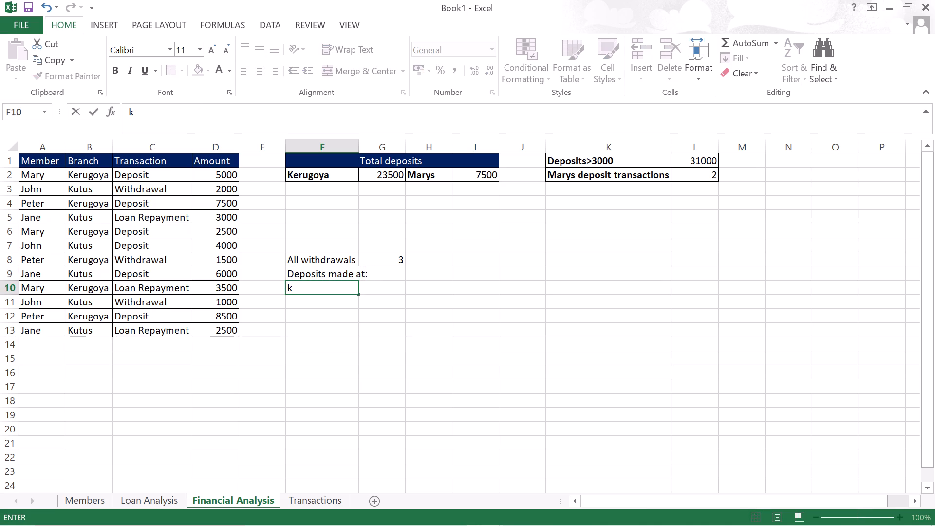
pyautogui.press('BackSpace')
pyautogui.write('erogoya')
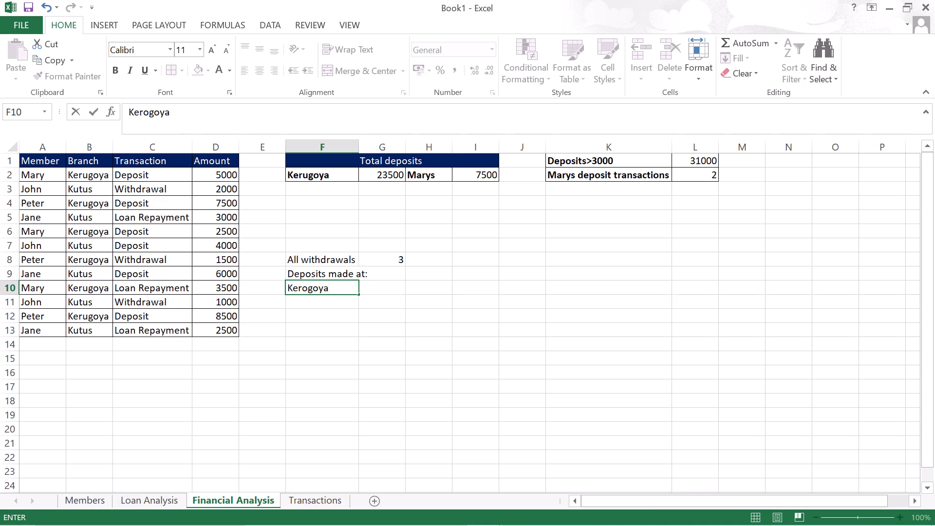
pyautogui.click(308, 285)
pyautogui.press('BackSpace')
pyautogui.press('u')
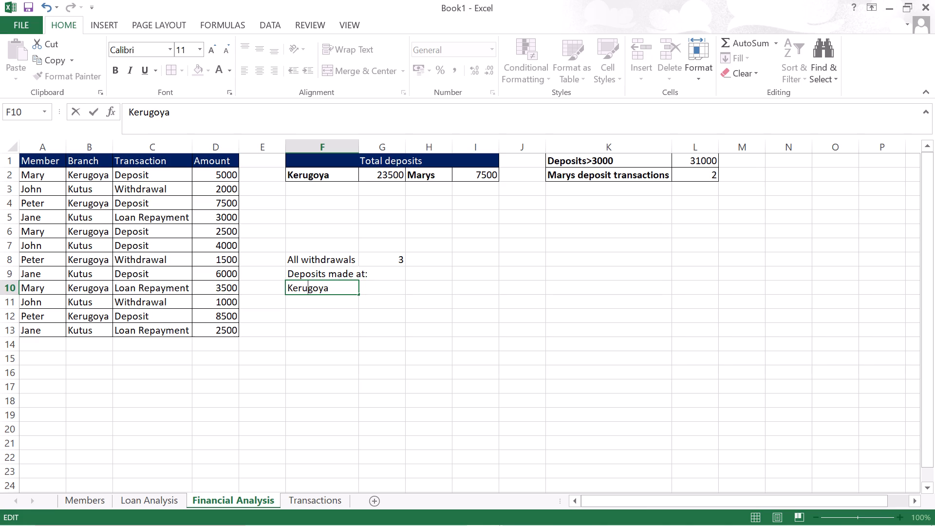
pyautogui.click(331, 287)
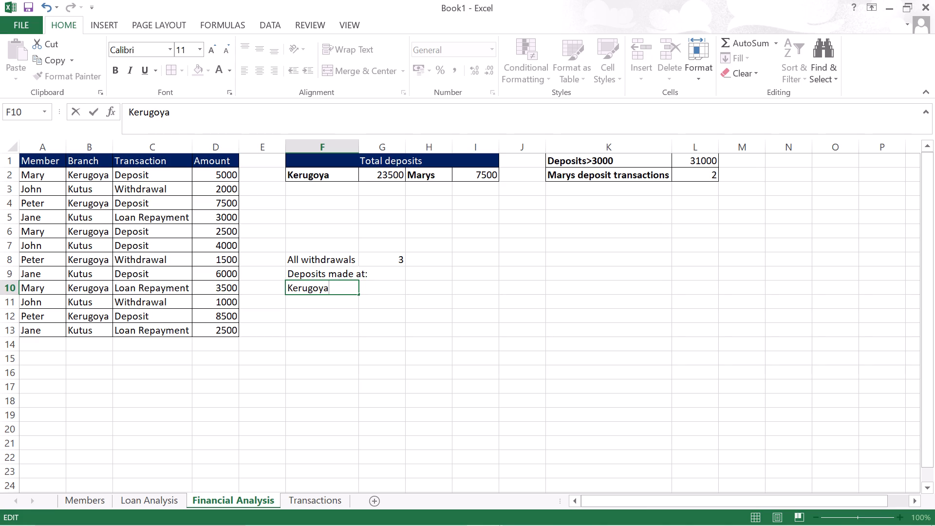
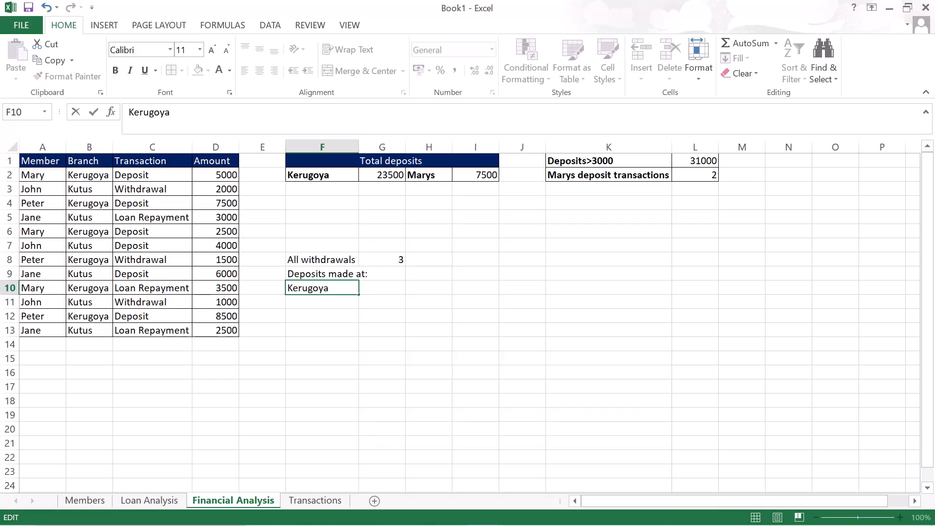
# Finish entering the branch label "Kerugoya" in cell F10.
pyautogui.press('Right')
pyautogui.press('Return')
# Start a COUNTIFS formula in cell G10, beside the Kerugoya label, with B2:B13 as the first criteria range and a text criterion.
pyautogui.press('Right')
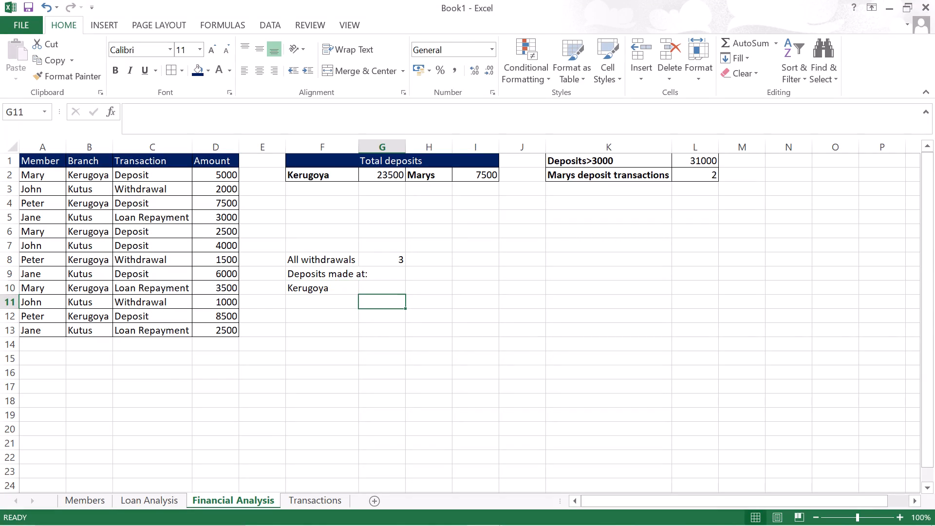
pyautogui.press('Up')
pyautogui.press('0')
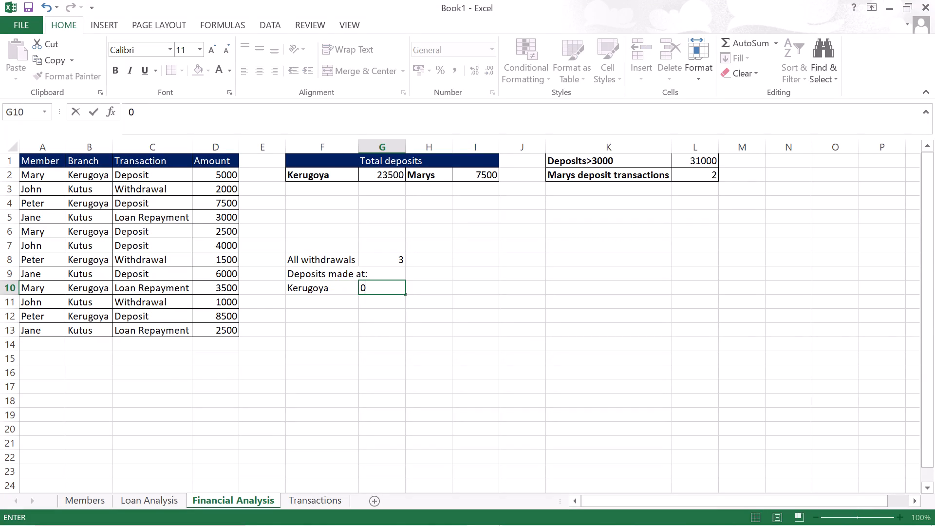
pyautogui.press('BackSpace')
pyautogui.press('-')
pyautogui.press('BackSpace')
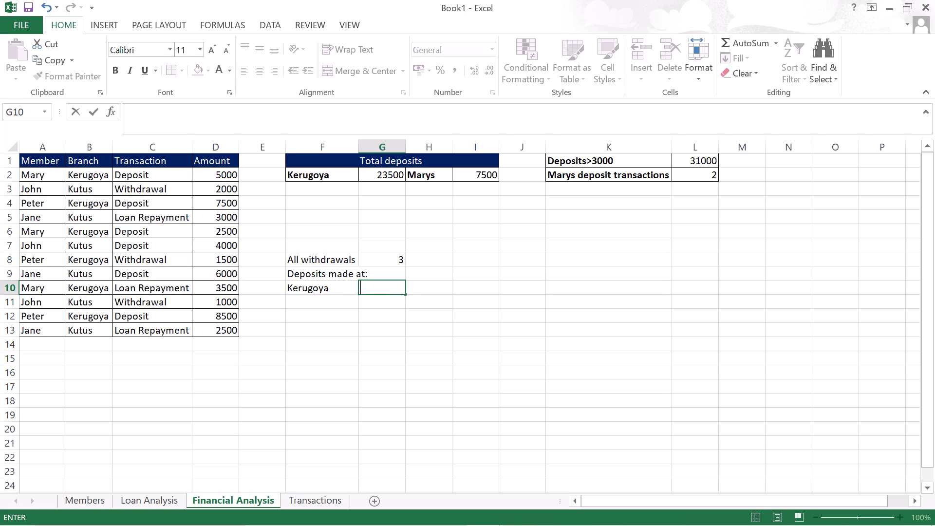
pyautogui.press('=')
pyautogui.write('COUNTIFS')
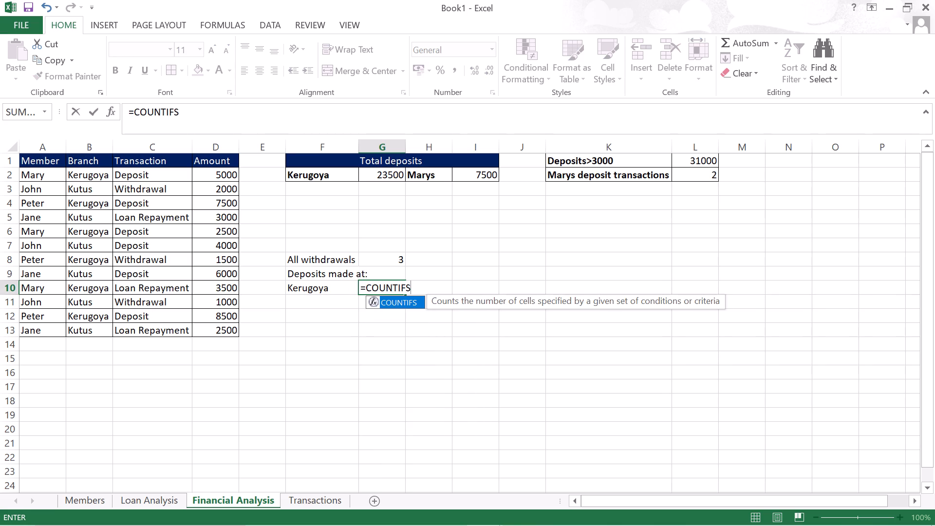
pyautogui.doubleClick(410, 298)
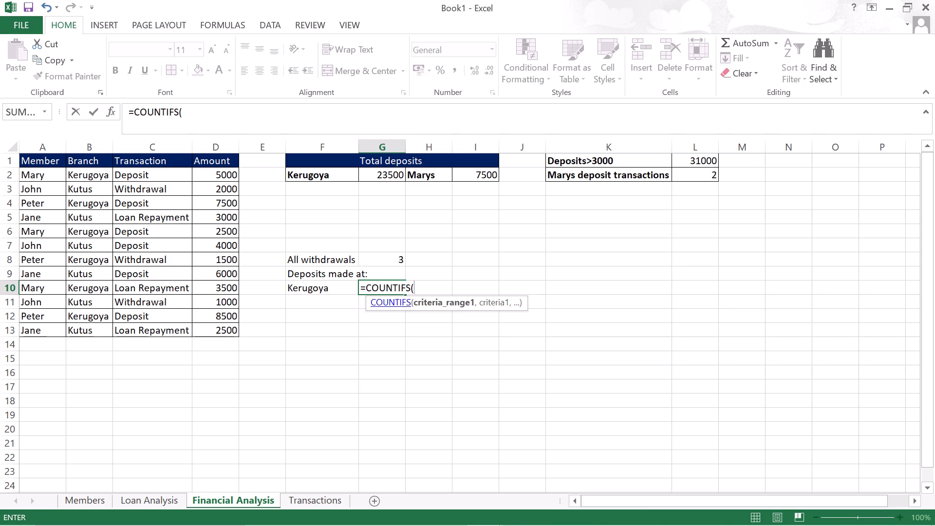
pyautogui.write('B2')
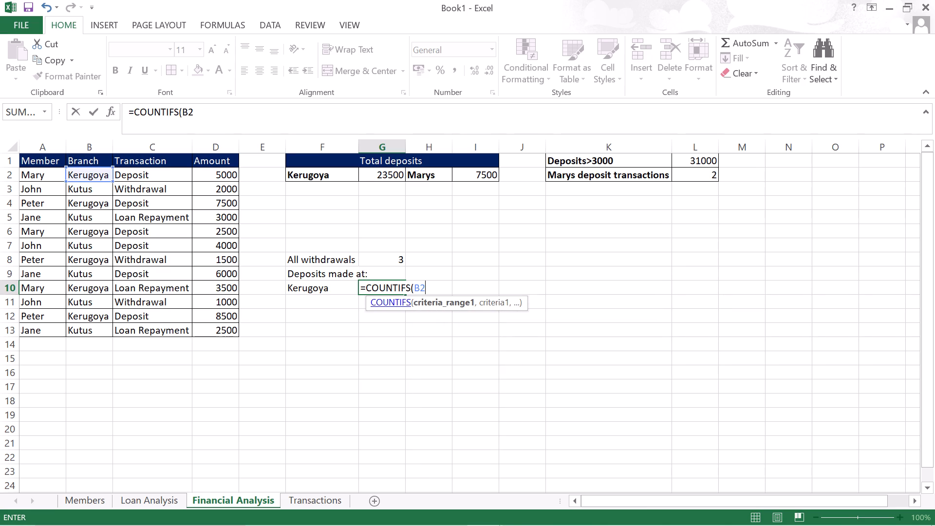
pyautogui.hotkey('shift', ':')
pyautogui.write('B13')
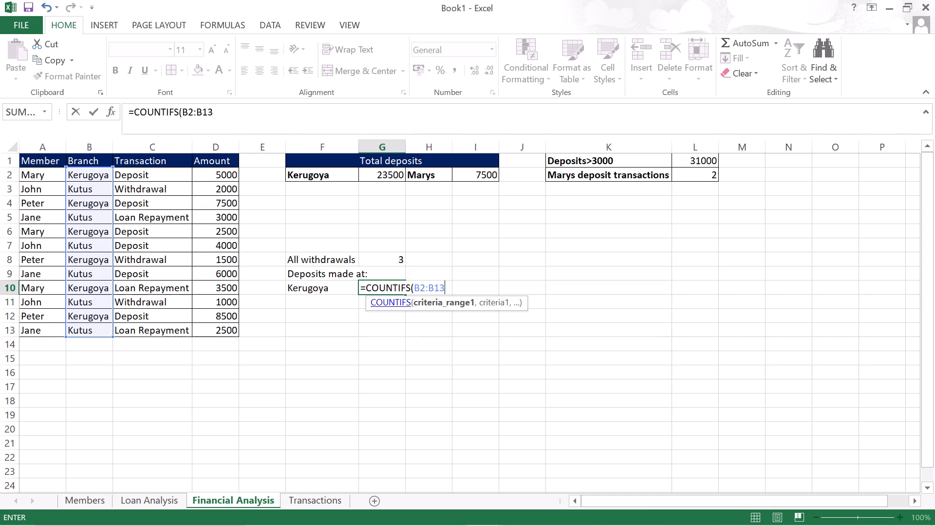
pyautogui.press(',')
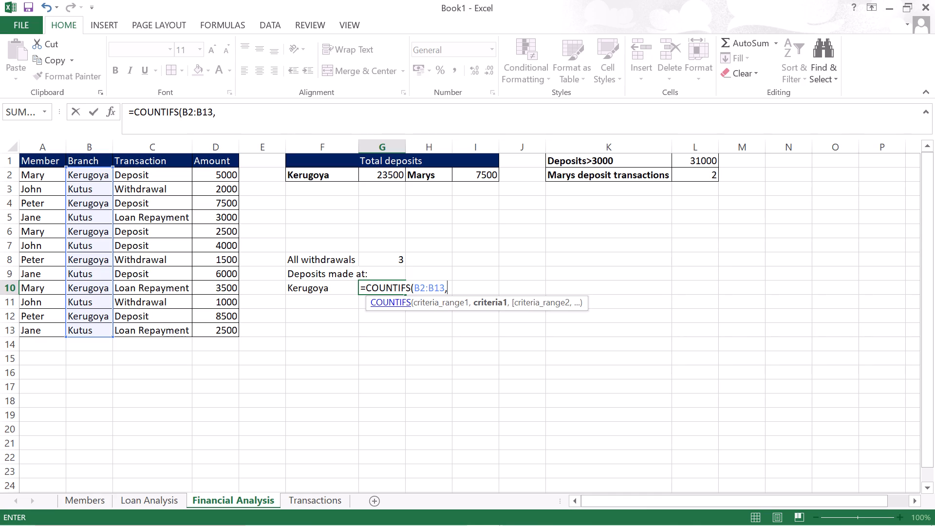
pyautogui.hotkey('shift', '"')
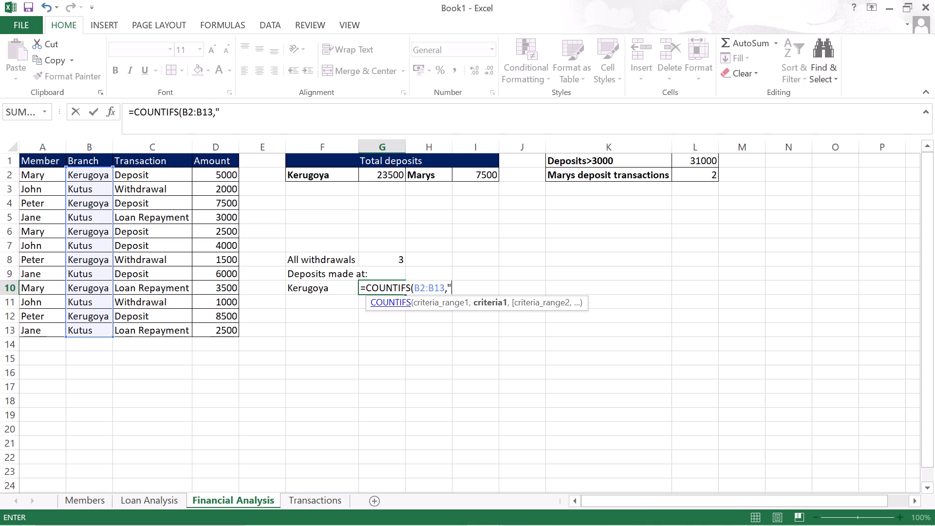
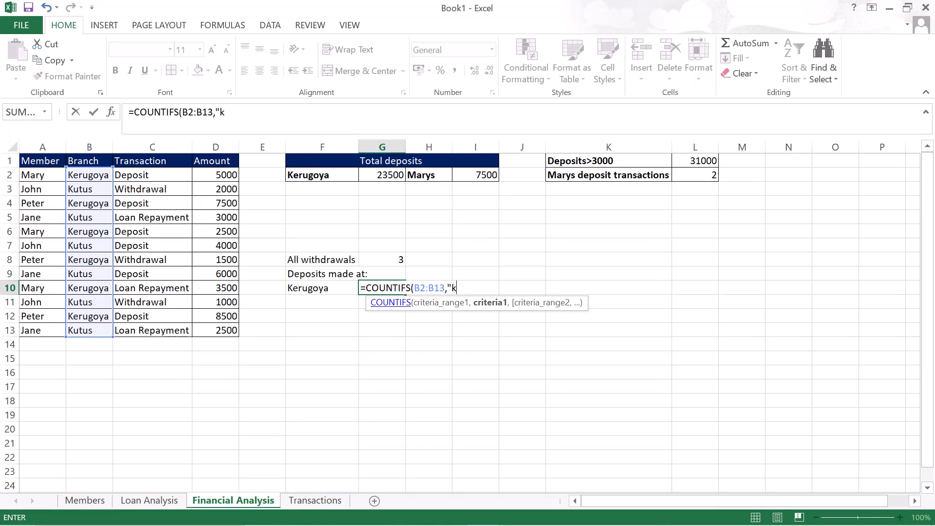
# Complete the first COUNTIFS criterion in G10 as "Kerugoya".
pyautogui.press('BackSpace')
pyautogui.write('er')
pyautogui.write('ugoya')
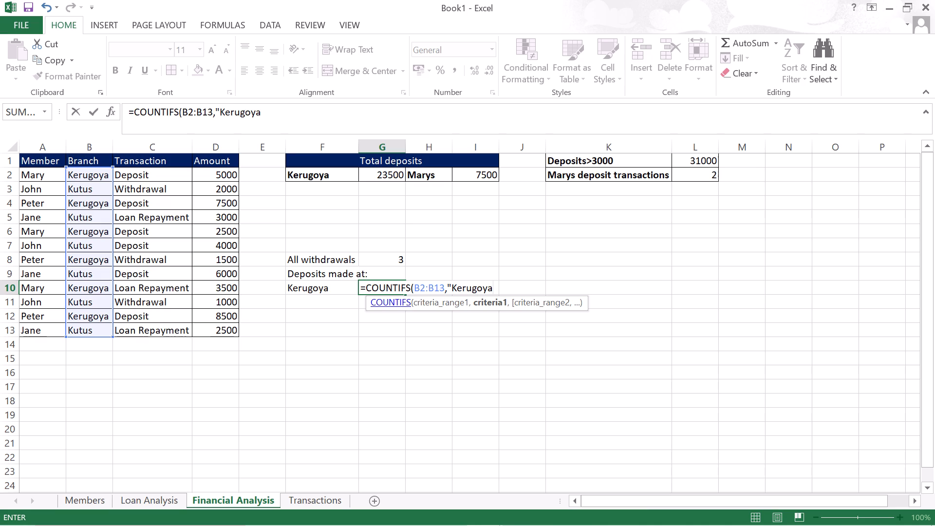
pyautogui.press('2')
pyautogui.press('BackSpace')
pyautogui.hotkey('shift', '"')
# Add C2:C13 as the second criteria range with the criterion "Deposit" and finish the COUNTIFS formula in G10.
pyautogui.press(',')
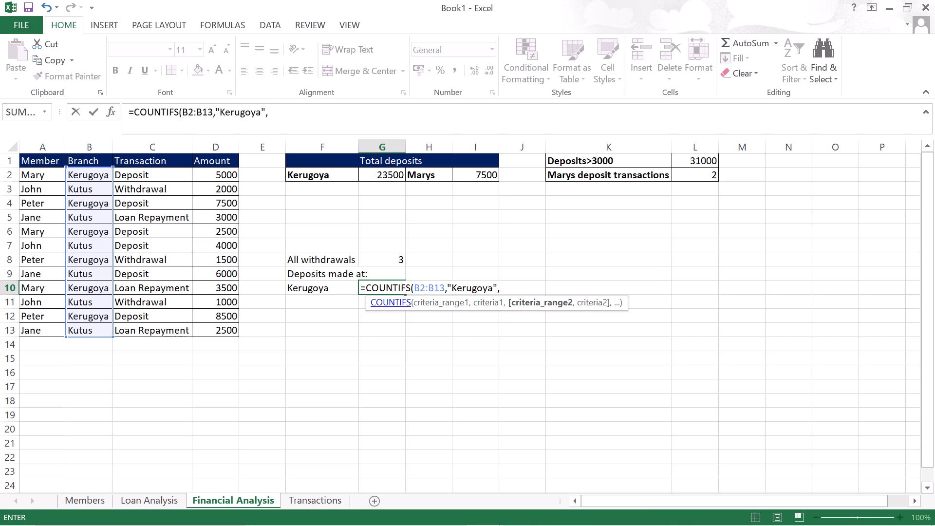
pyautogui.write('C2')
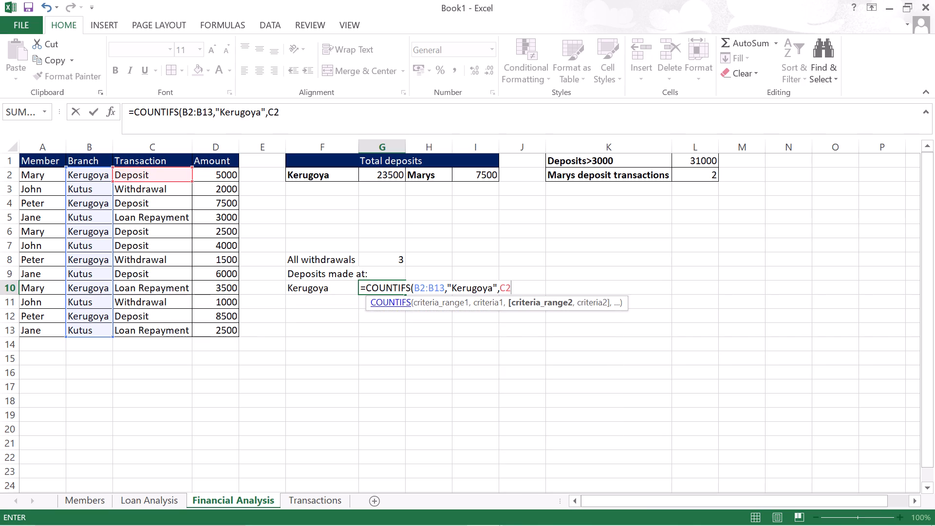
pyautogui.hotkey('shift', ':')
pyautogui.write('C13')
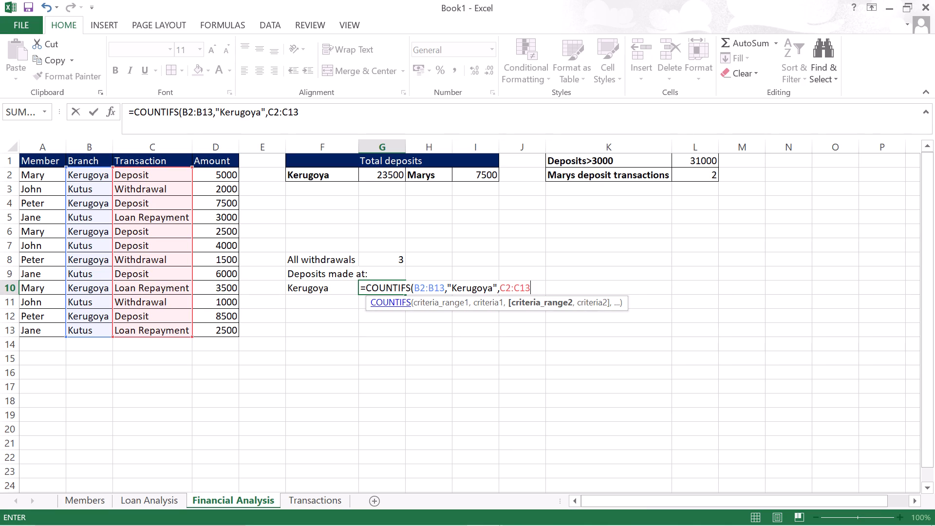
pyautogui.press(',')
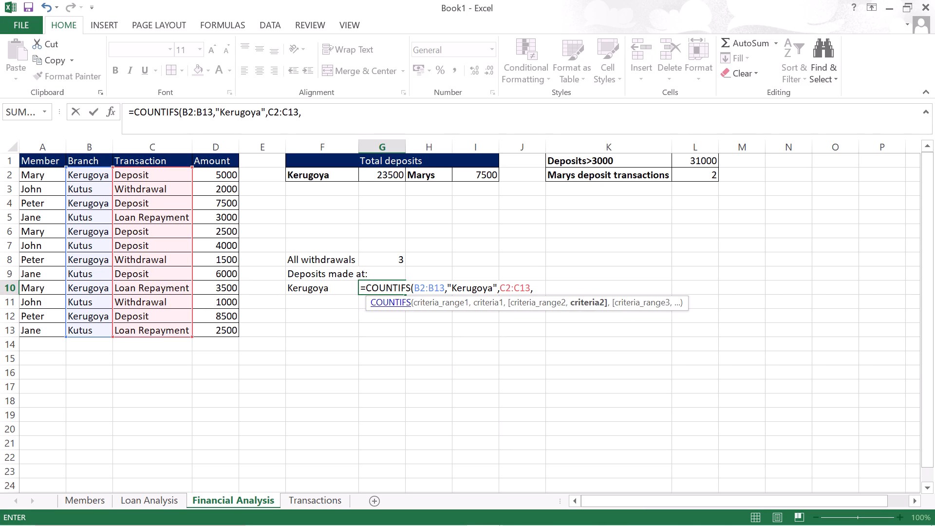
pyautogui.press('2')
pyautogui.press('d')
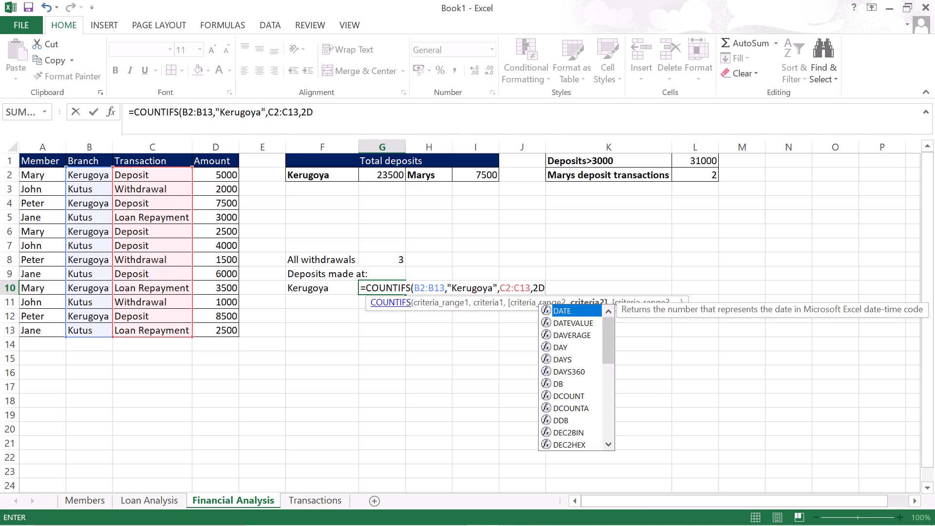
pyautogui.press('BackSpace')
pyautogui.press('BackSpace')
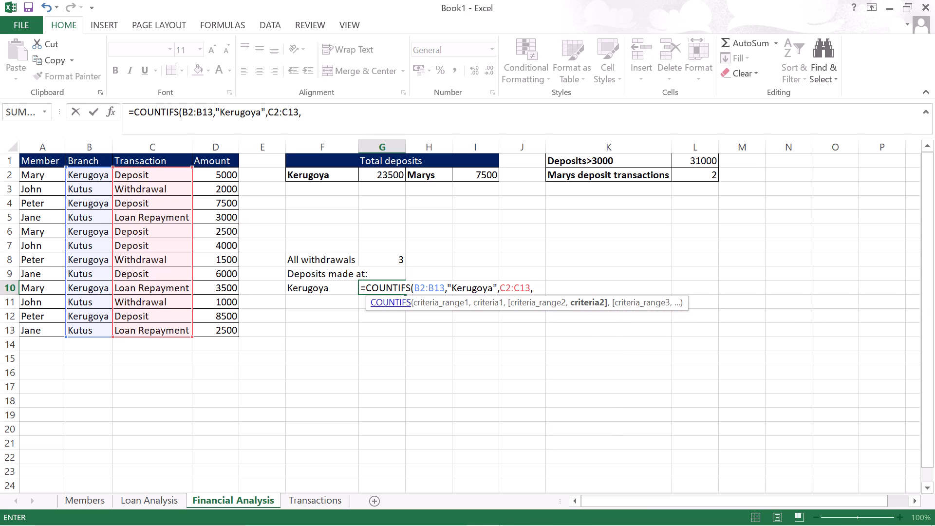
pyautogui.hotkey('shift', '"')
pyautogui.press('d')
pyautogui.press('e')
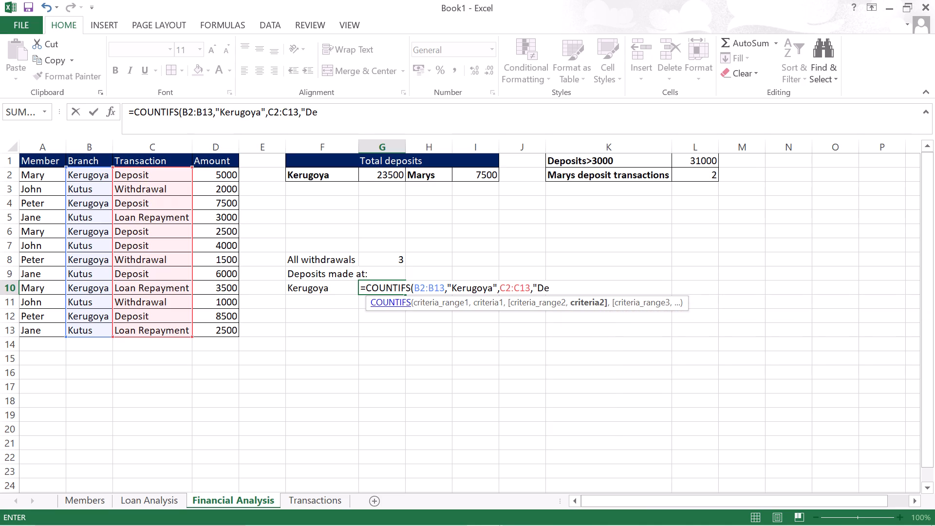
pyautogui.write('posit')
pyautogui.hotkey('shift', '"')
pyautogui.hotkey('shift', ')')
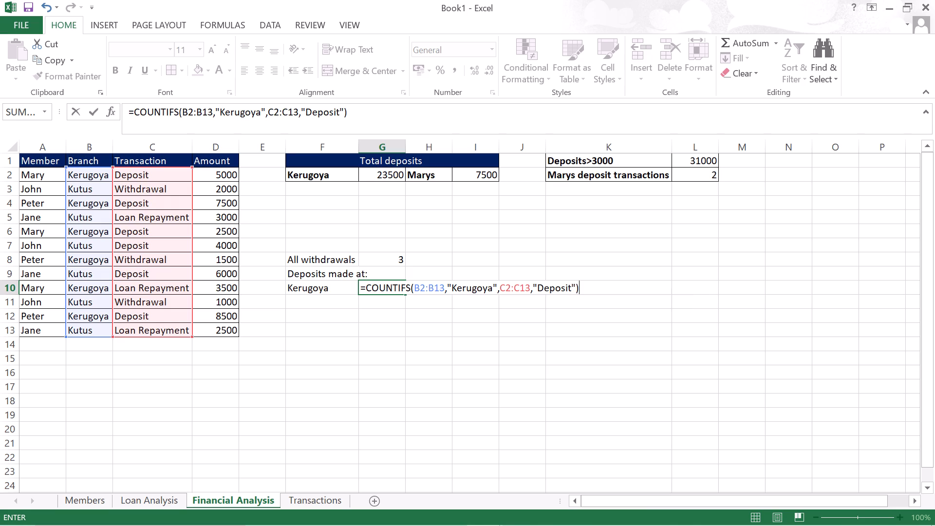
pyautogui.press('Return')
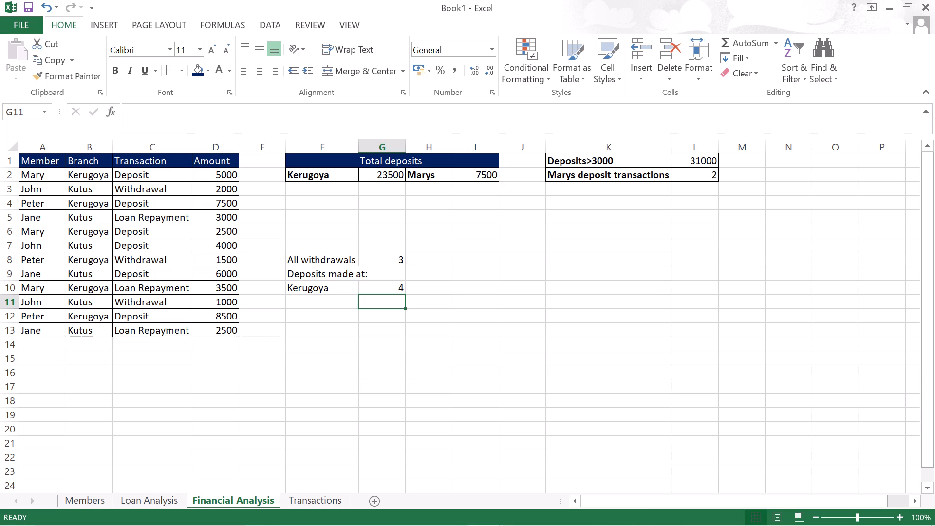
# Enter the label "Made by mary at kerugoya" in cell F11, below the Kerugoya label.
pyautogui.press('space')
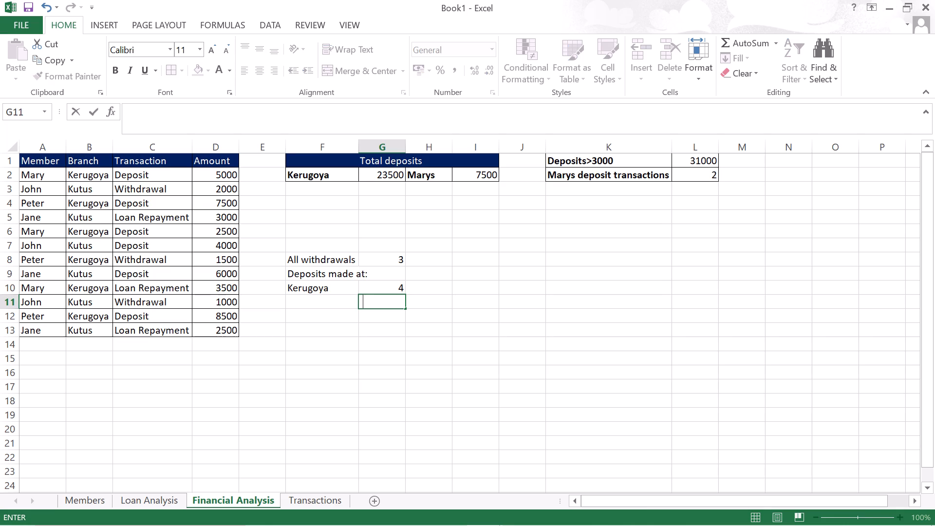
pyautogui.press('Left')
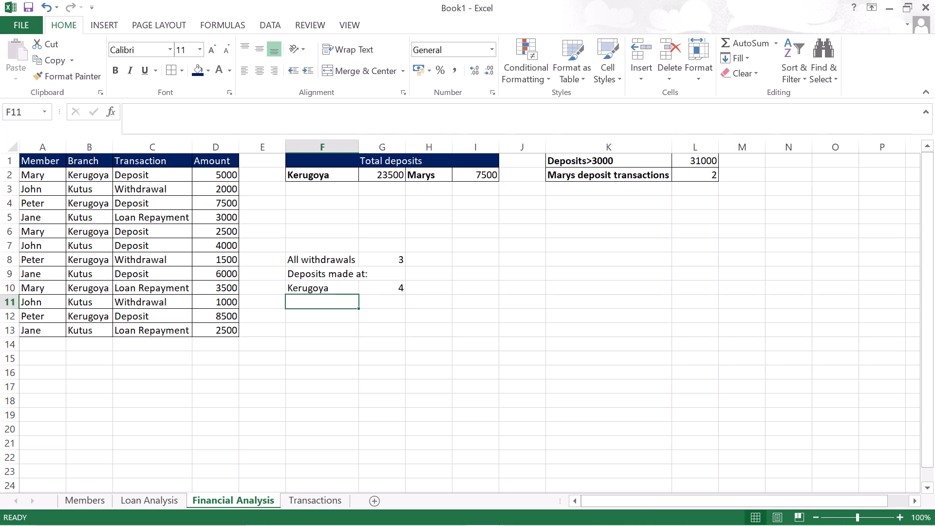
pyautogui.press('m')
pyautogui.write('ade by mari')
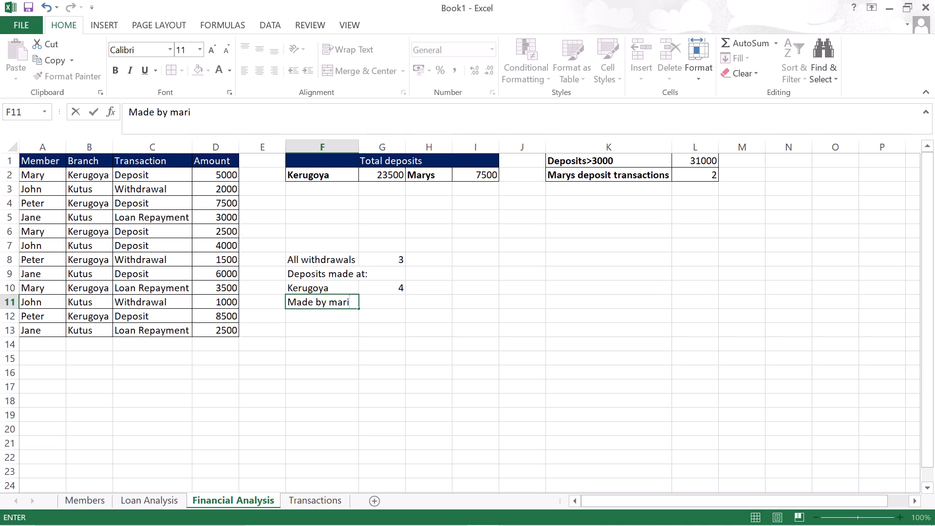
pyautogui.press('BackSpace')
pyautogui.press('y')
pyautogui.press('space')
pyautogui.write('a')
pyautogui.write('t')
pyautogui.press('space')
pyautogui.press('k')
pyautogui.write('erugo')
pyautogui.write('ya')
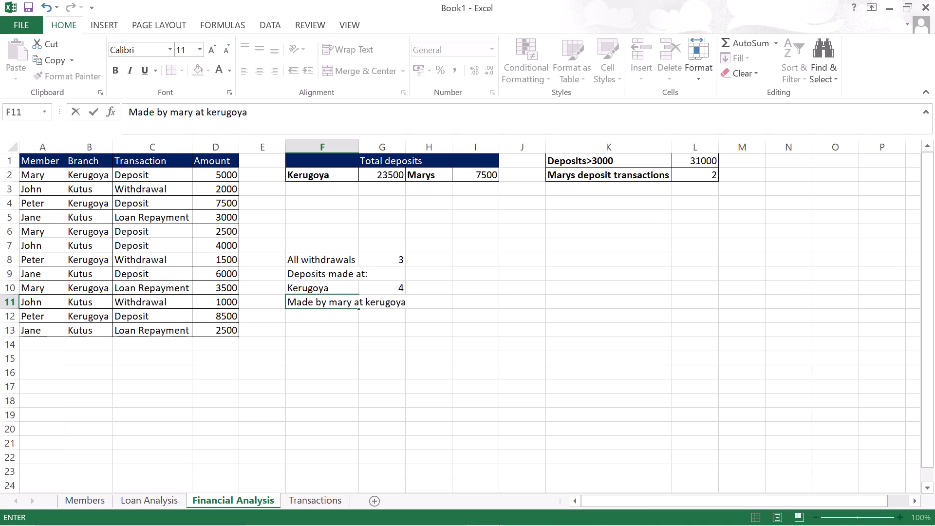
# Reduce the font size of the label in cell F11 to 8.
pyautogui.moveTo(288, 300); pyautogui.dragTo(361, 303)
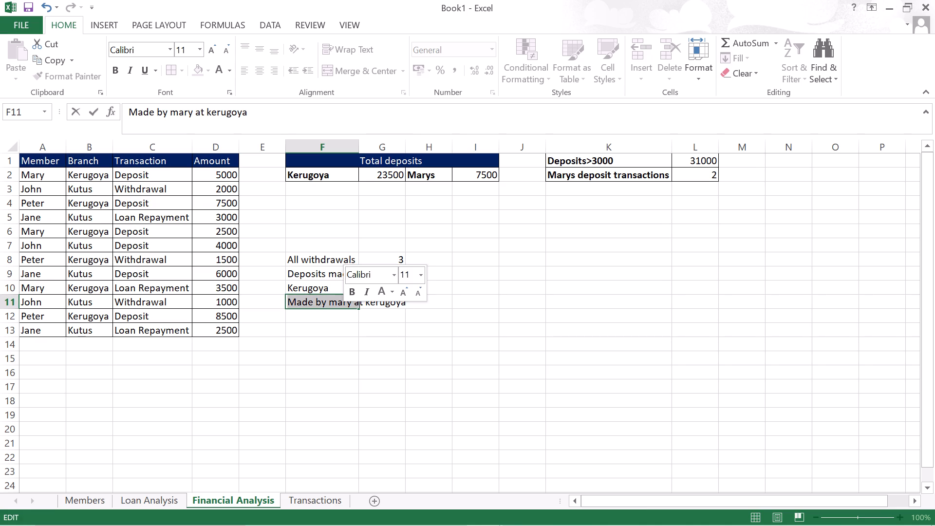
pyautogui.click(321, 309)
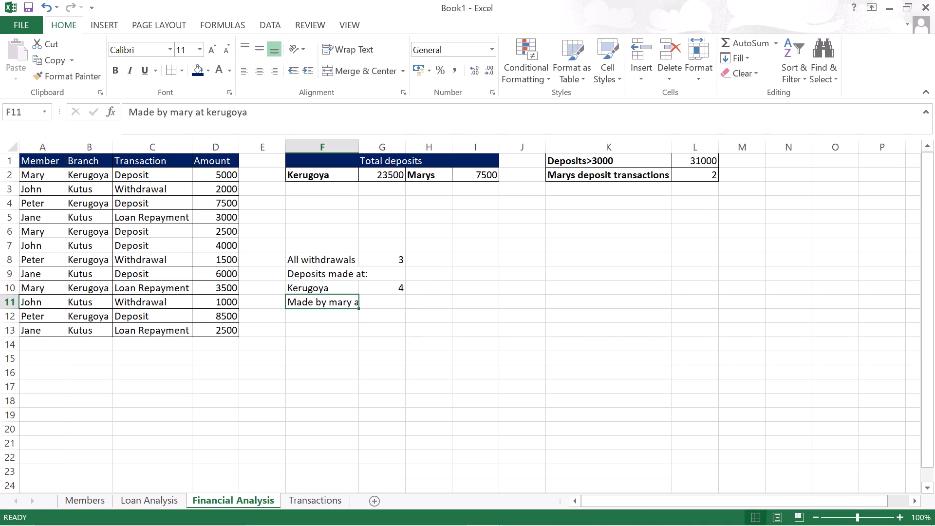
pyautogui.click(287, 304)
pyautogui.click(290, 303)
pyautogui.click(201, 54)
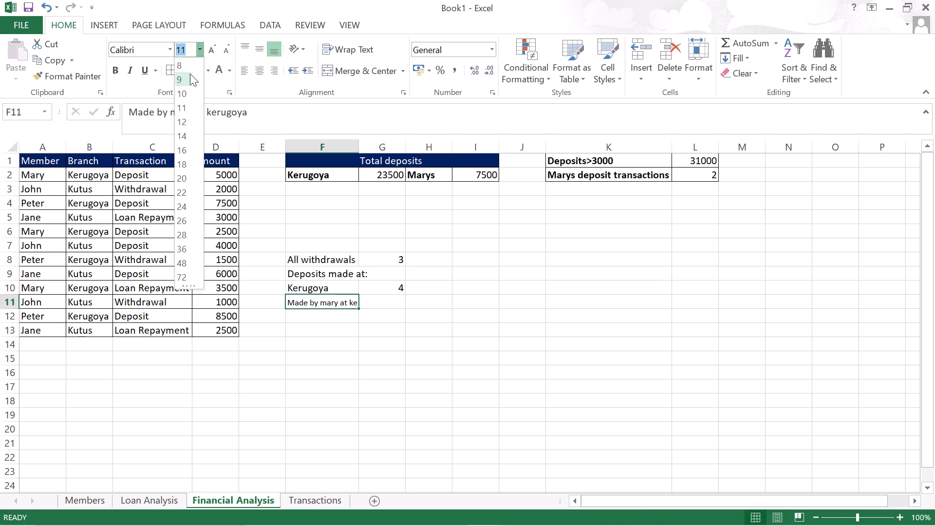
pyautogui.click(190, 61)
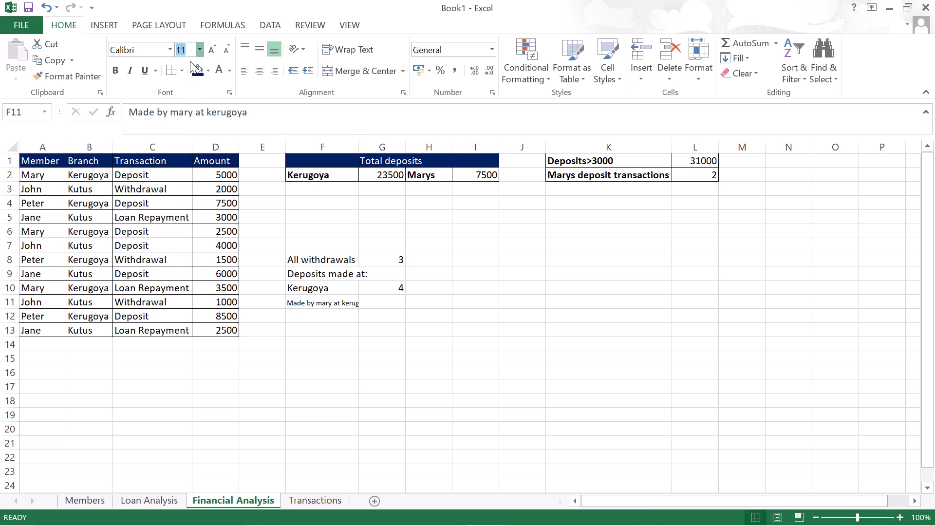
# Start a COUNTIFS formula in cell G11 with A2:A13 as the first criteria range.
pyautogui.click(387, 306)
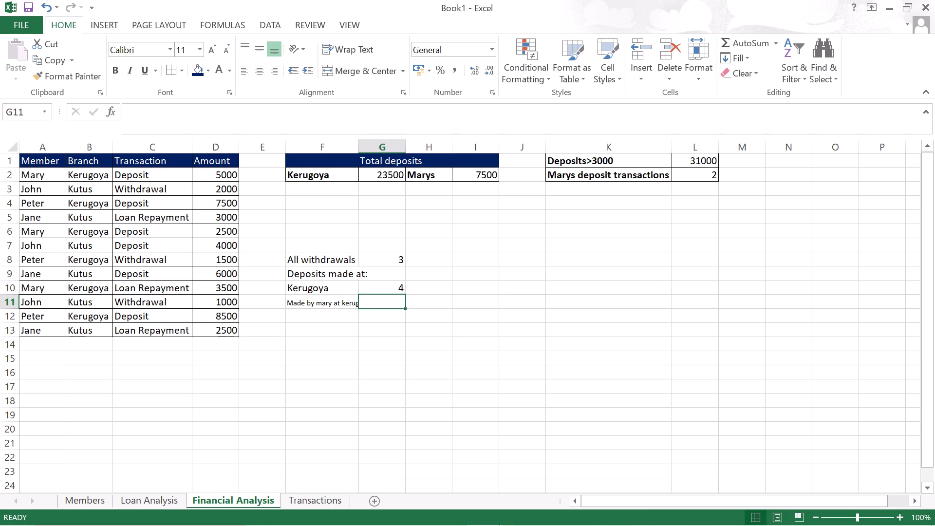
pyautogui.press('=')
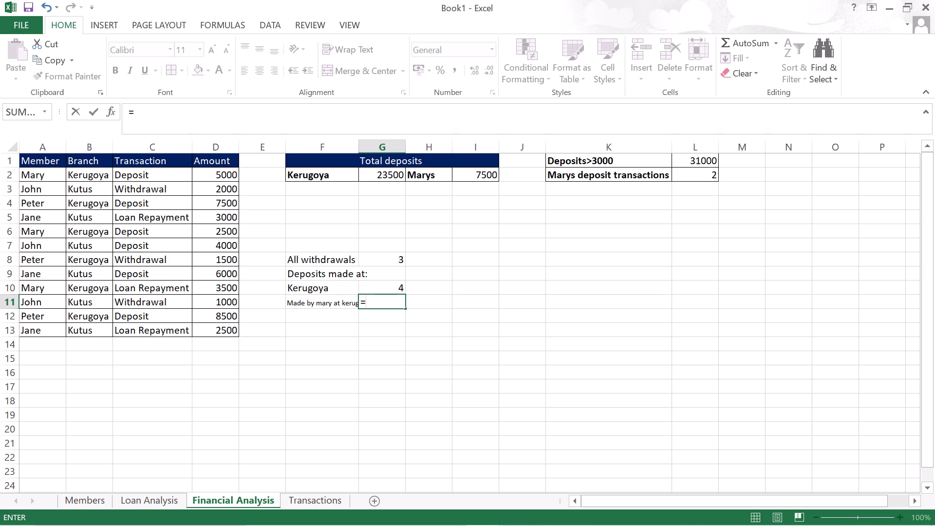
pyautogui.press('c')
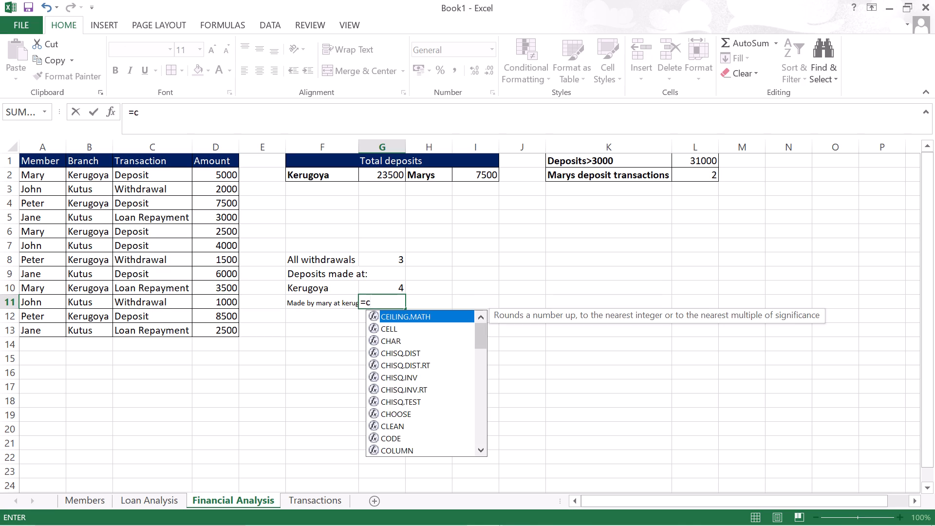
pyautogui.write('ount')
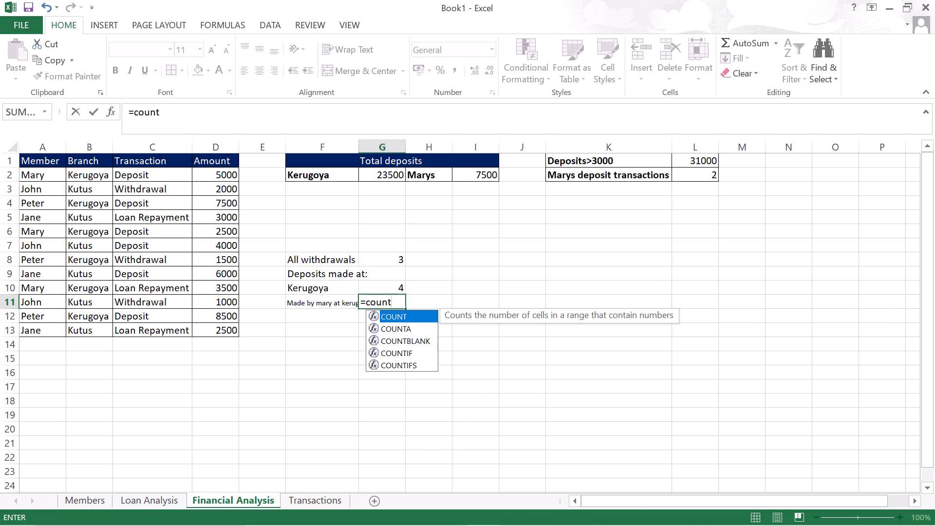
pyautogui.write('ifs')
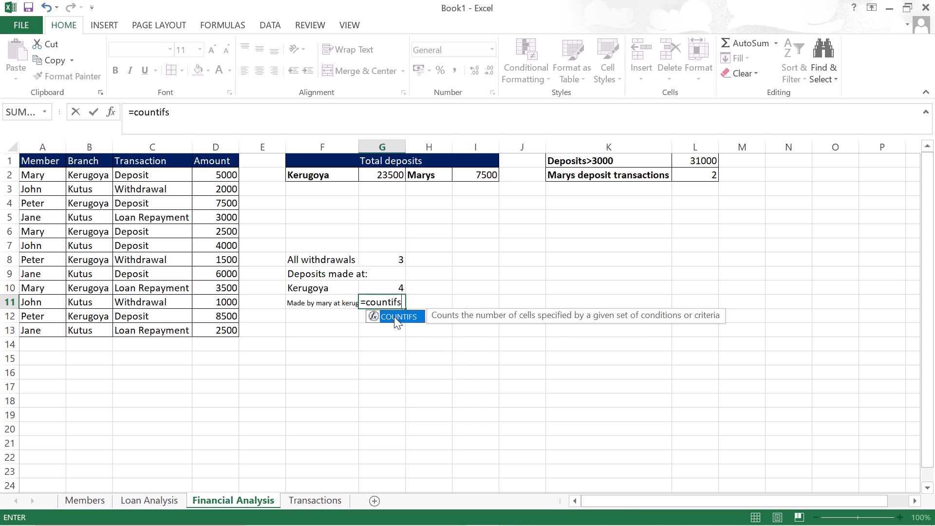
pyautogui.click(394, 317)
pyautogui.doubleClick(394, 317)
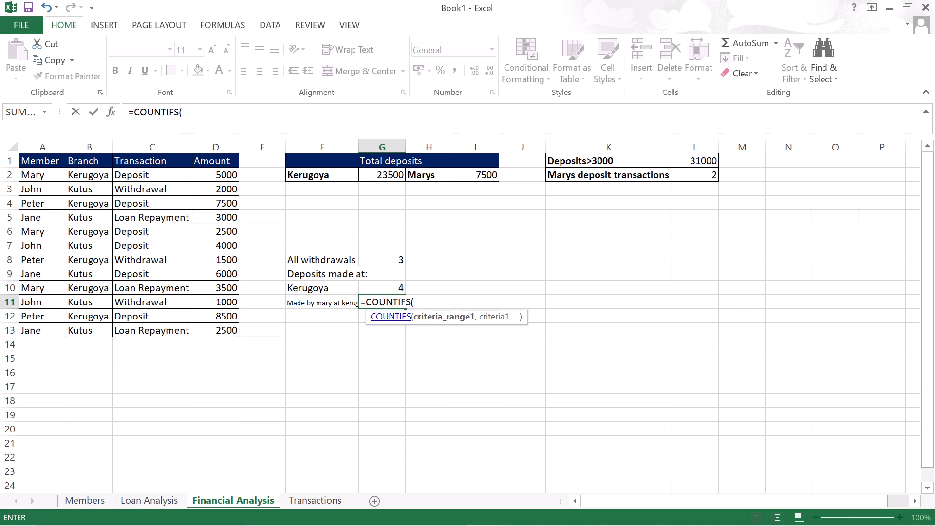
pyautogui.write('A2')
pyautogui.hotkey('shift', ':')
pyautogui.write('A13')
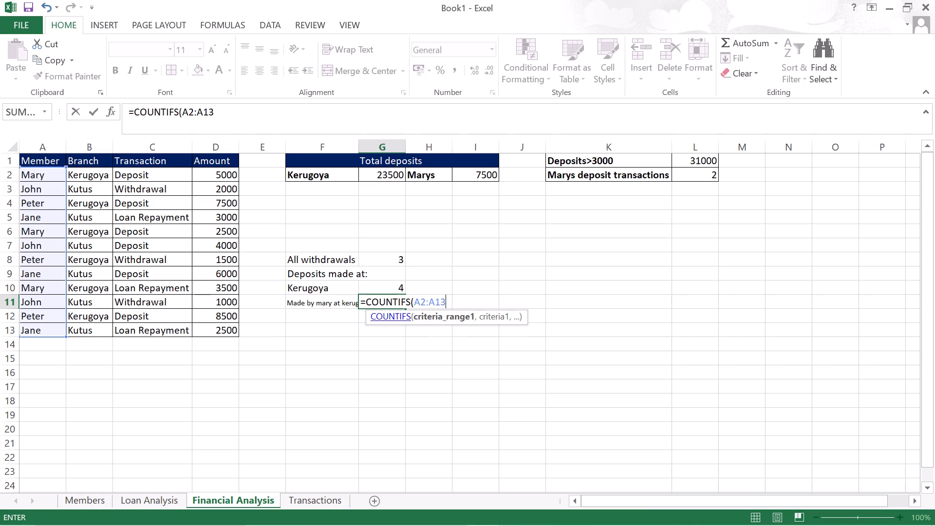
# Enter "Mary" as the first criterion of the COUNTIFS formula in G11.
pyautogui.press(',')
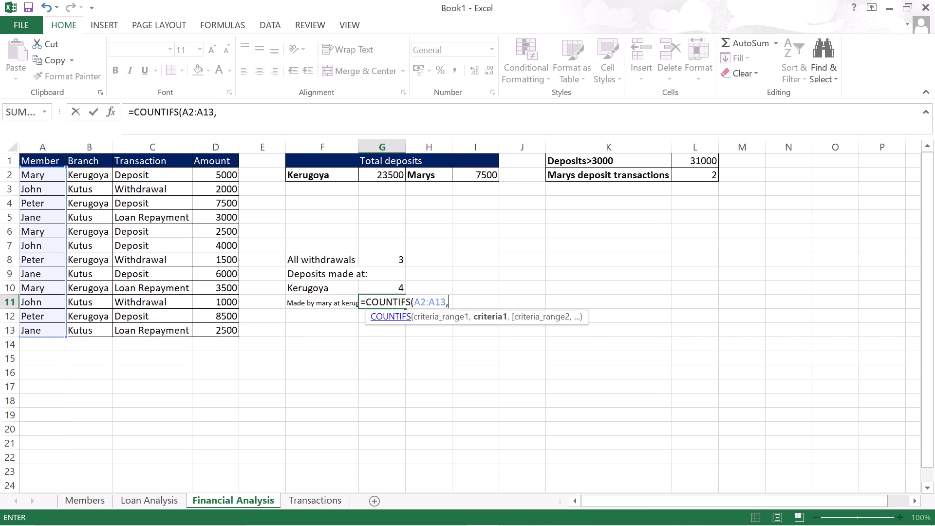
pyautogui.press('m')
pyautogui.press('BackSpace')
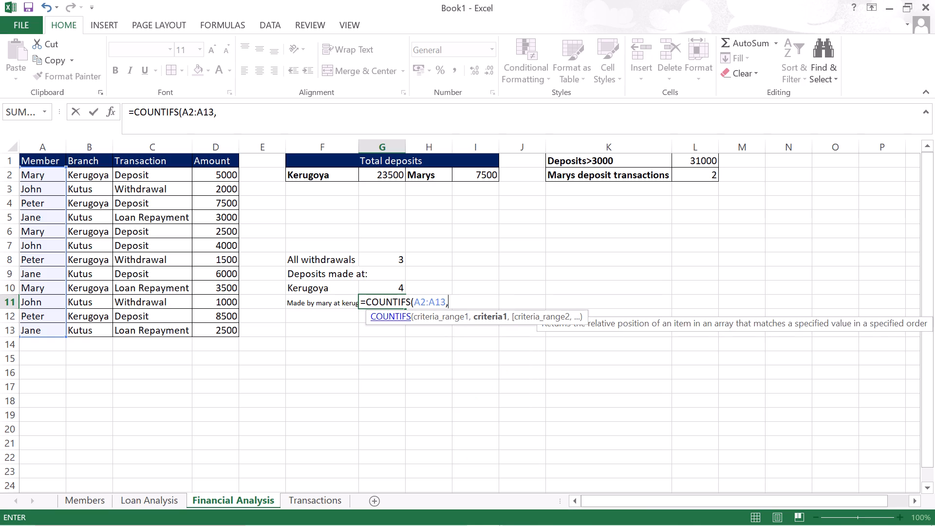
pyautogui.hotkey('shift', '!')
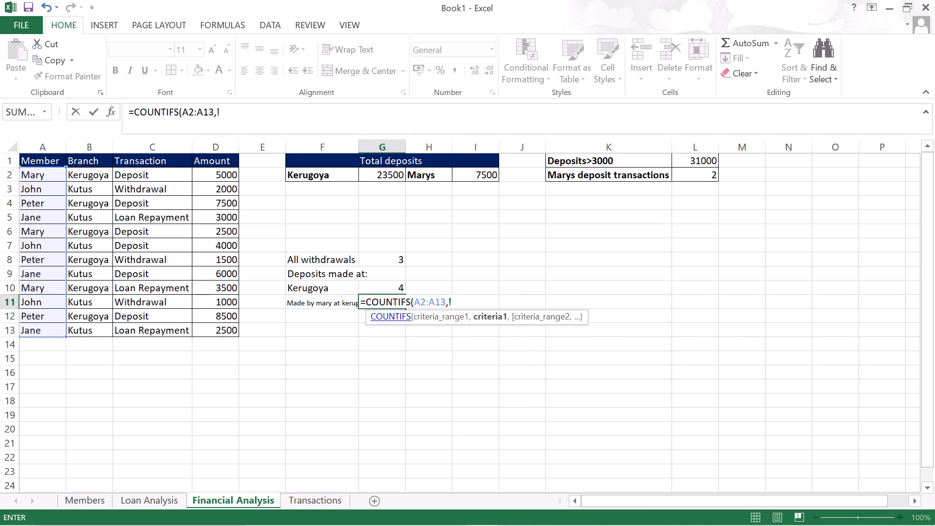
pyautogui.press('BackSpace')
pyautogui.hotkey('shift', '"')
pyautogui.press('m')
pyautogui.write('ry')
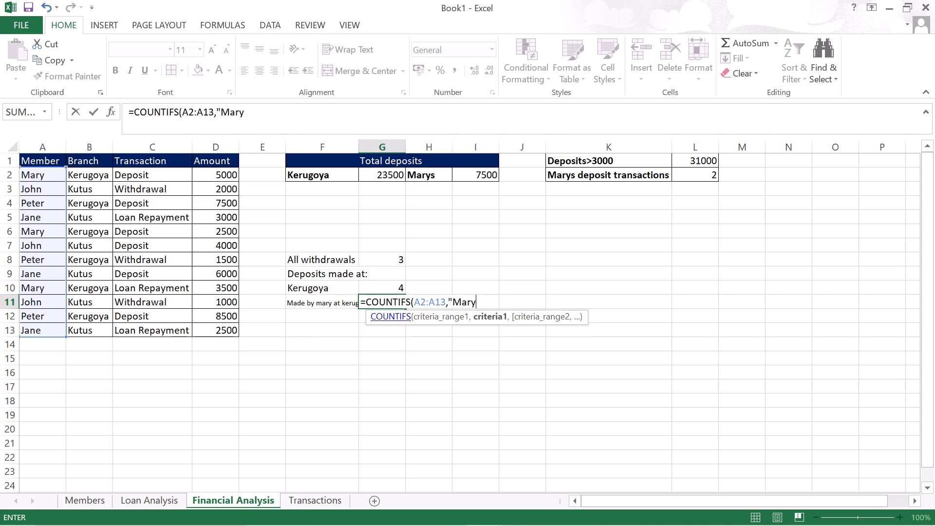
pyautogui.hotkey('shift', '"')
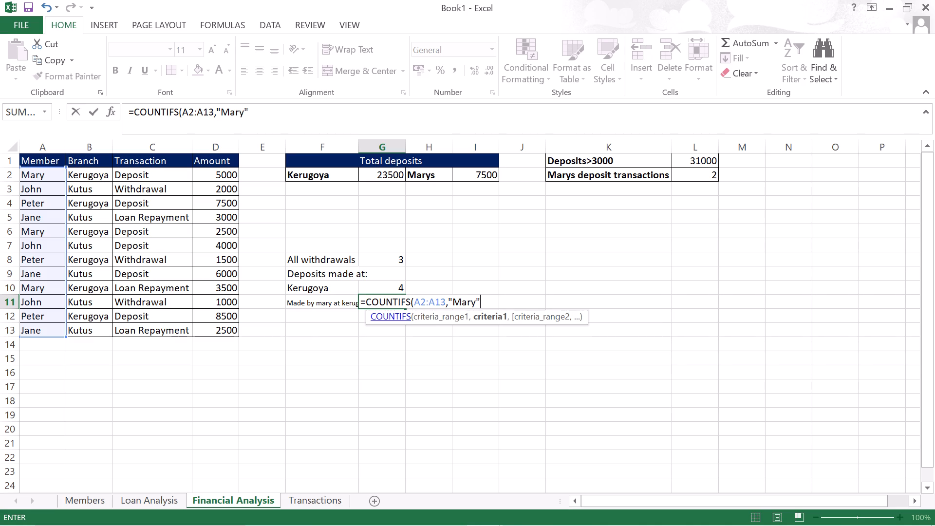
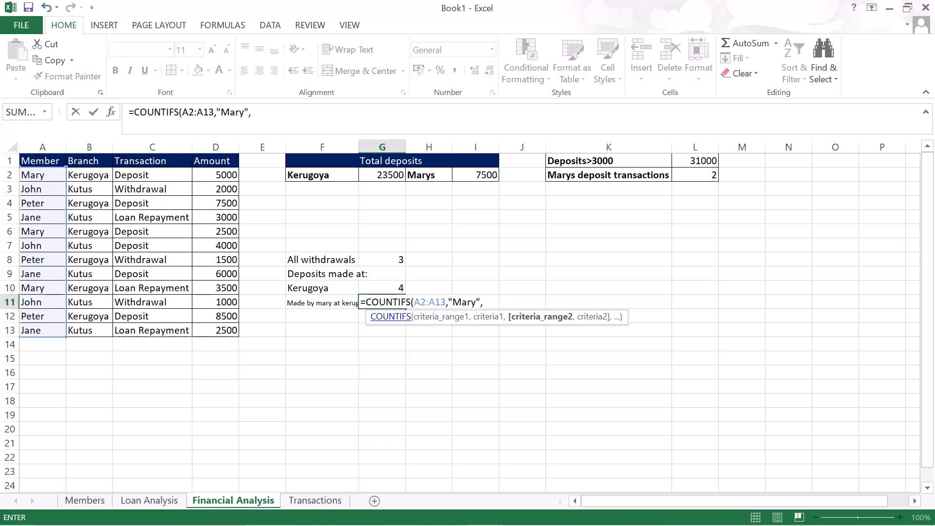
# Complete the COUNTIFS formula in G11 with B2:B13 as the second criteria range and "Kerugoya" as its criterion.
pyautogui.write('B2')
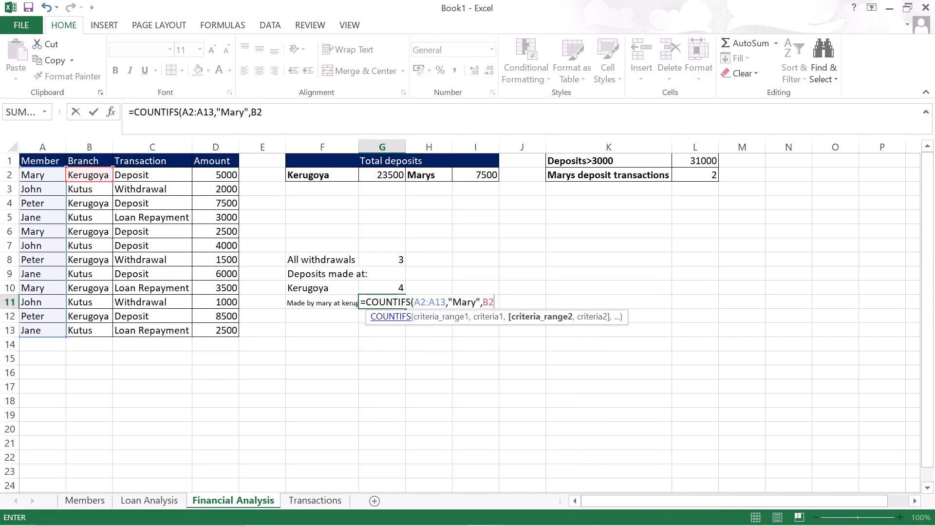
pyautogui.write(':B13')
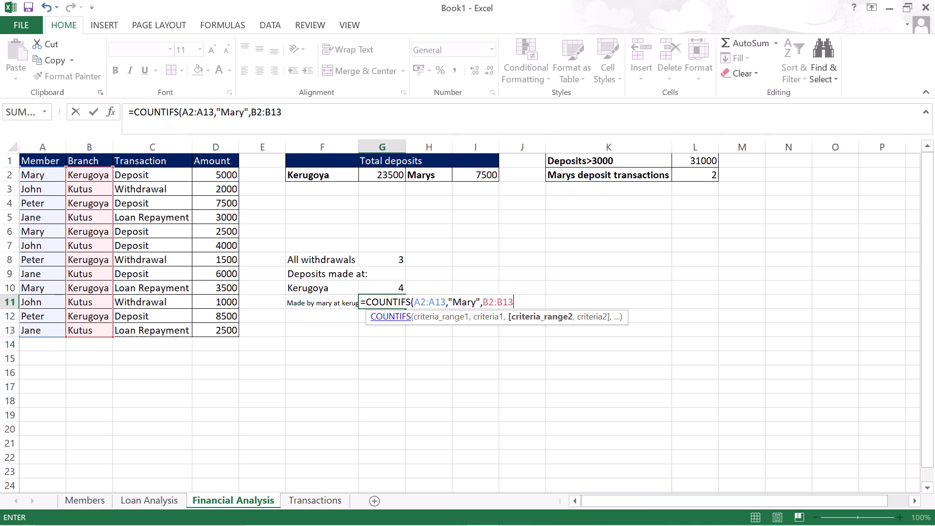
pyautogui.press(',')
pyautogui.hotkey('shift', '"')
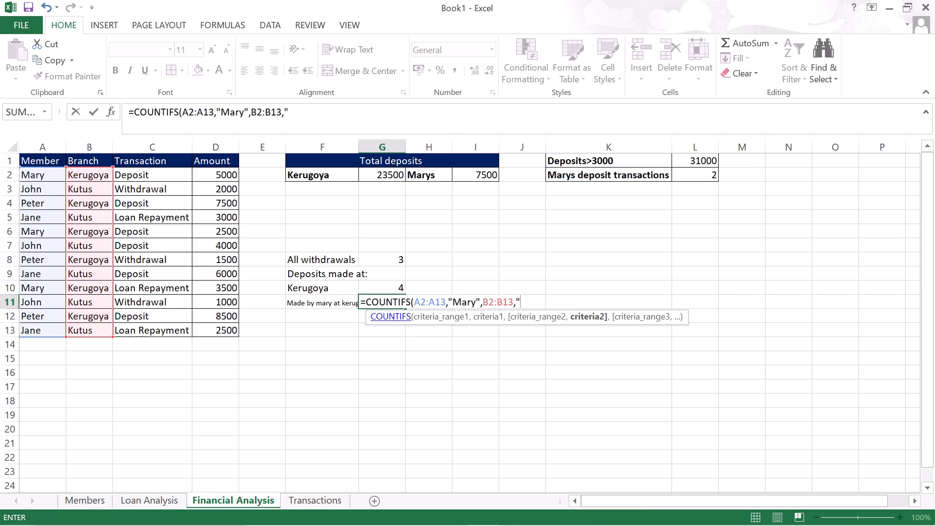
pyautogui.press('k')
pyautogui.write('erugoya')
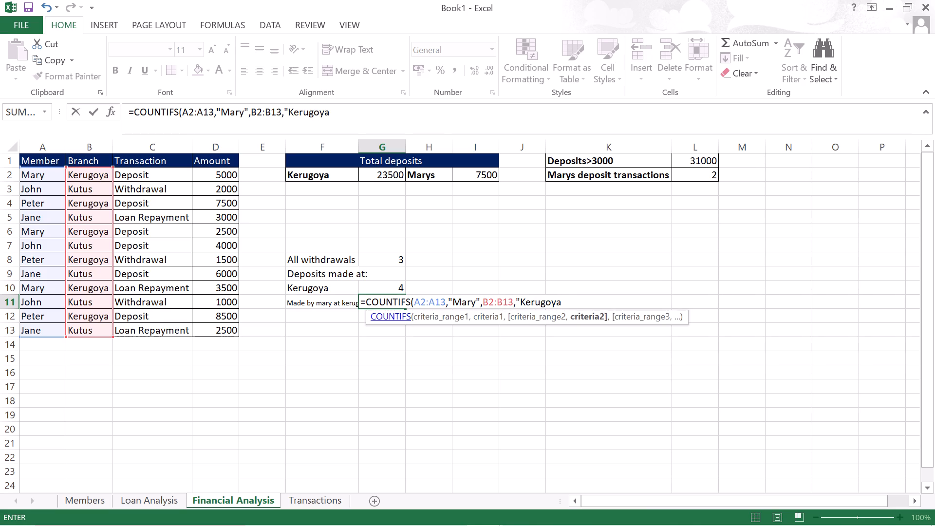
pyautogui.hotkey('shift', '"')
pyautogui.hotkey('shift', ')')
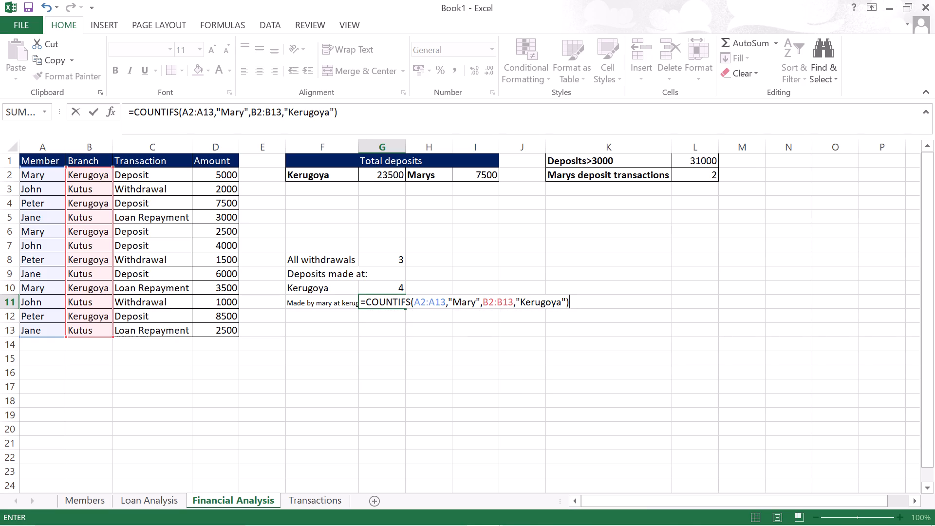
pyautogui.press('Return')
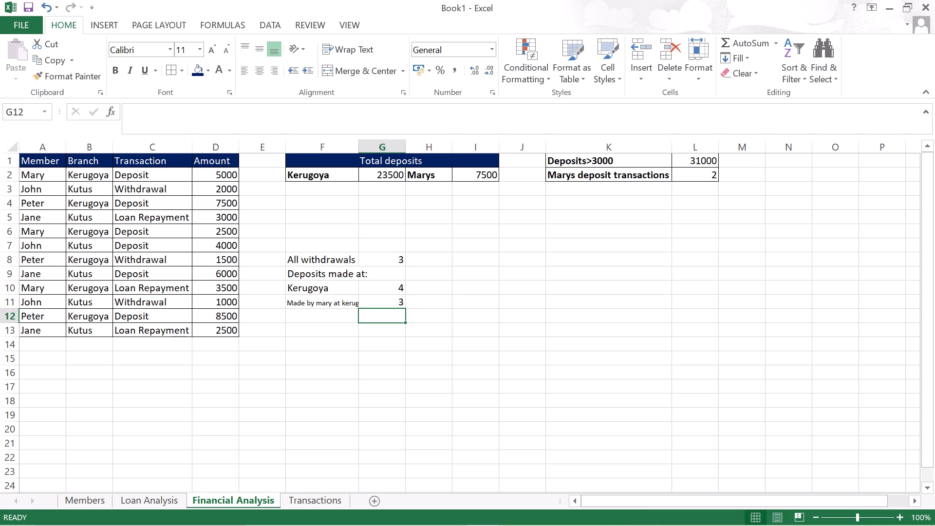
# Add a new worksheet after Financial Analysis and name it Branch Report.
pyautogui.click(375, 500)
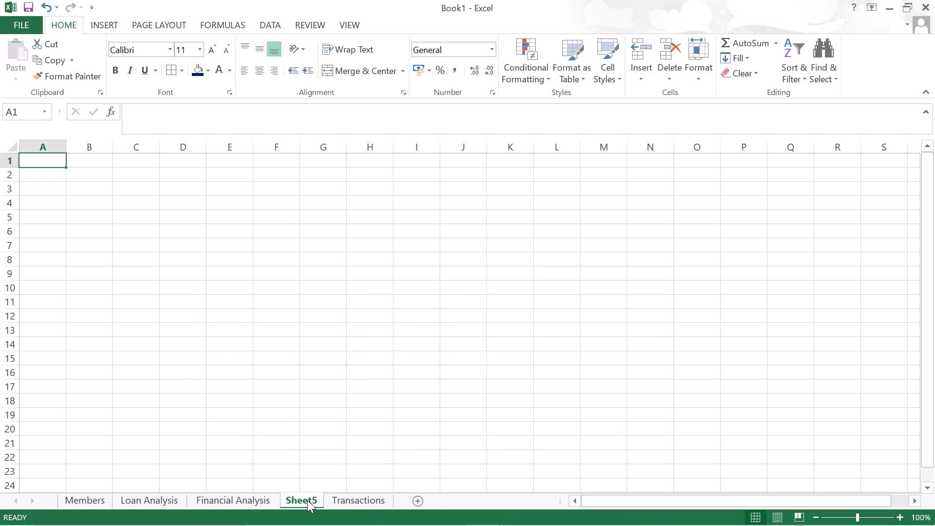
pyautogui.doubleClick(307, 500)
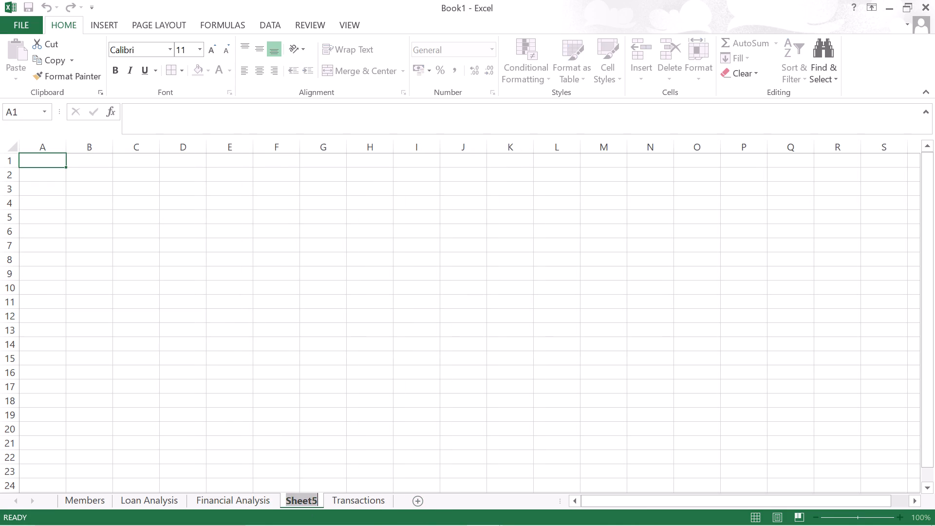
pyautogui.press('b')
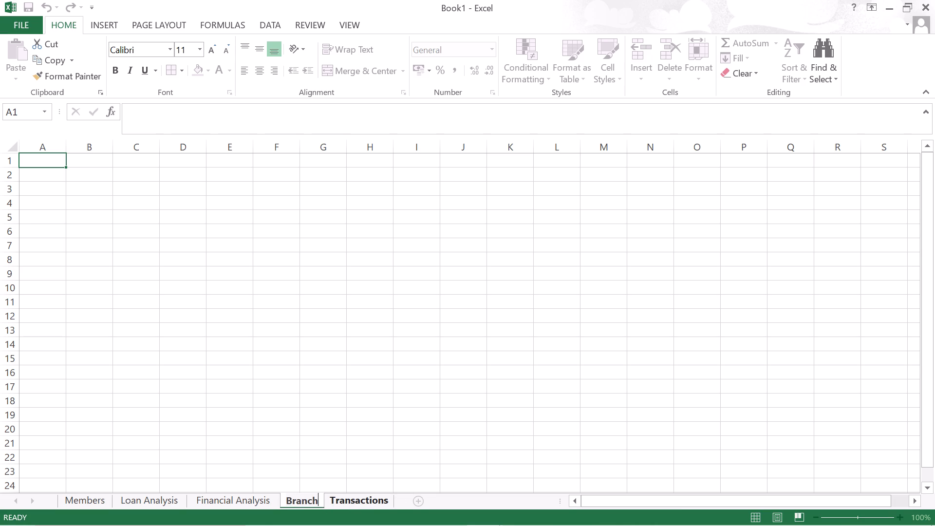
pyautogui.press('r')
pyautogui.write('eport')
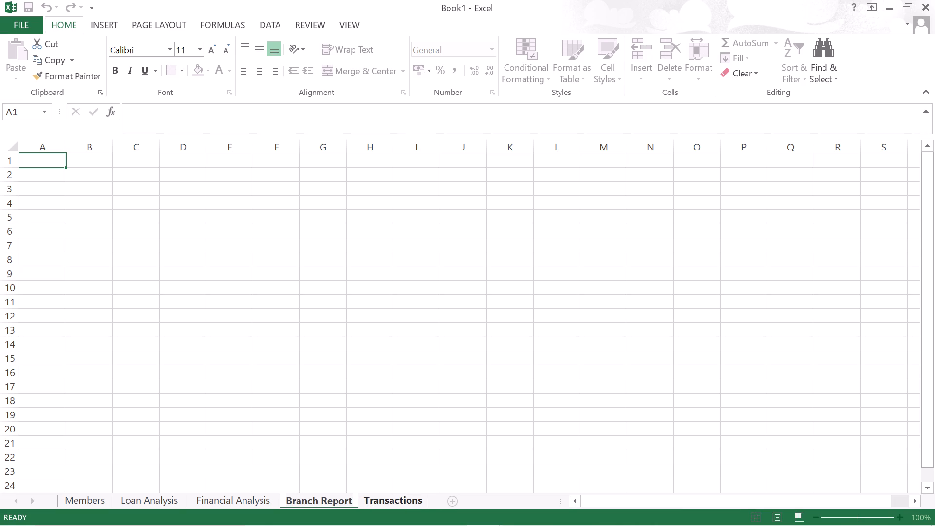
pyautogui.press('Return')
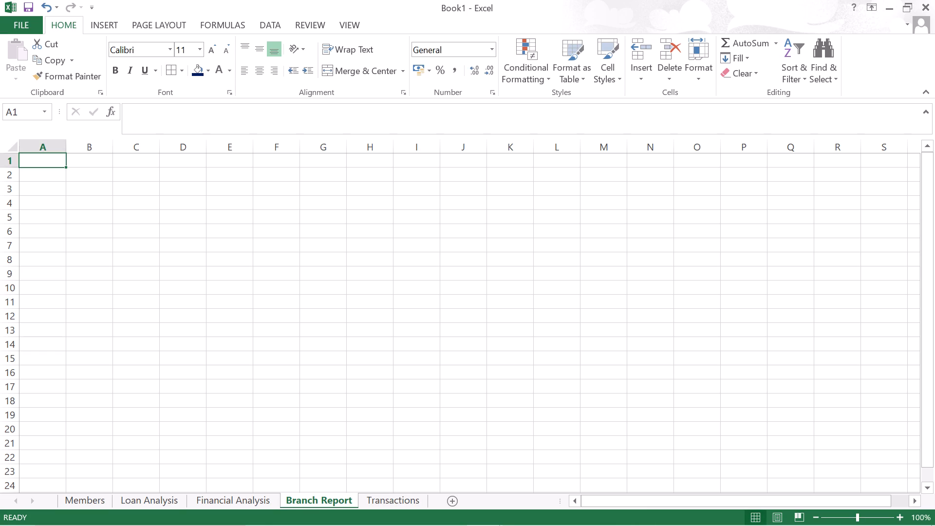
# Enter the row labels "Total deposits", "Total withdrawals" and "Loan repayments" in cells A1 to A3 of the Branch Report sheet.
pyautogui.click(41, 158)
pyautogui.press('t')
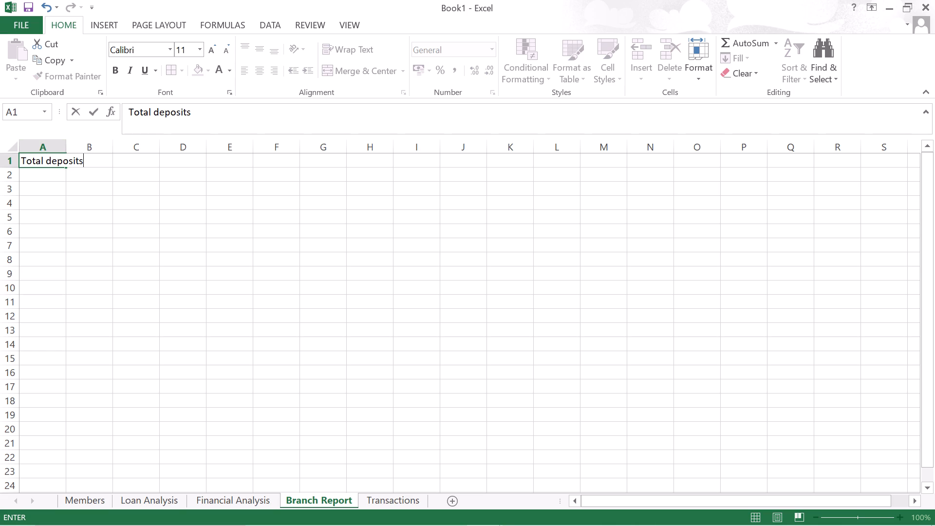
pyautogui.press('Return')
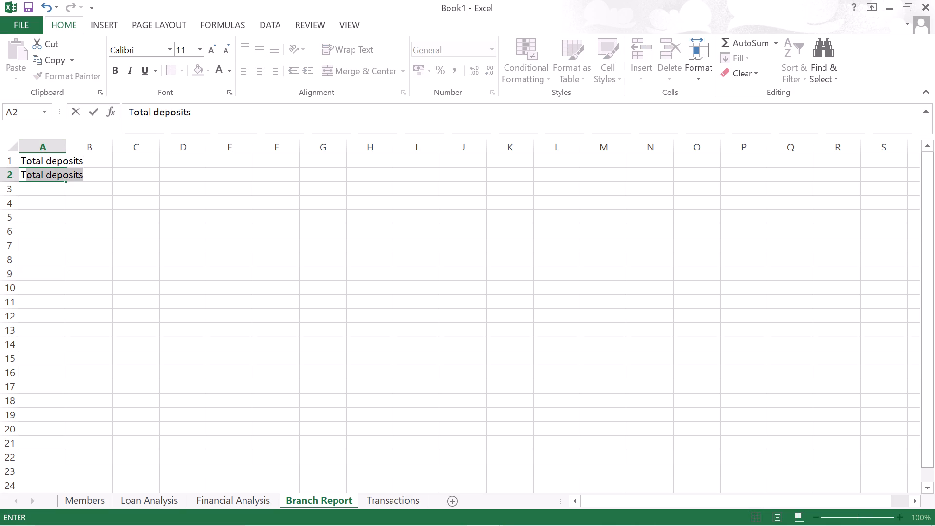
pyautogui.write('otal withdrawals')
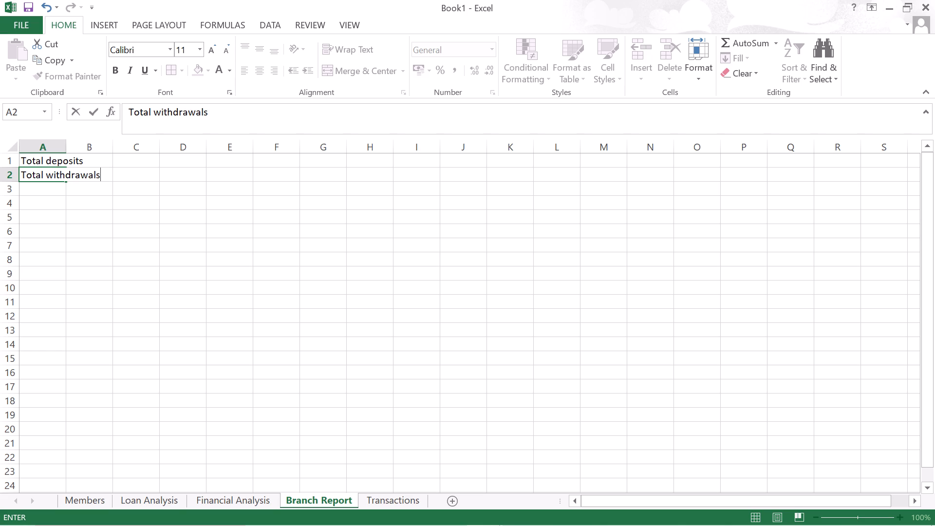
pyautogui.press('Return')
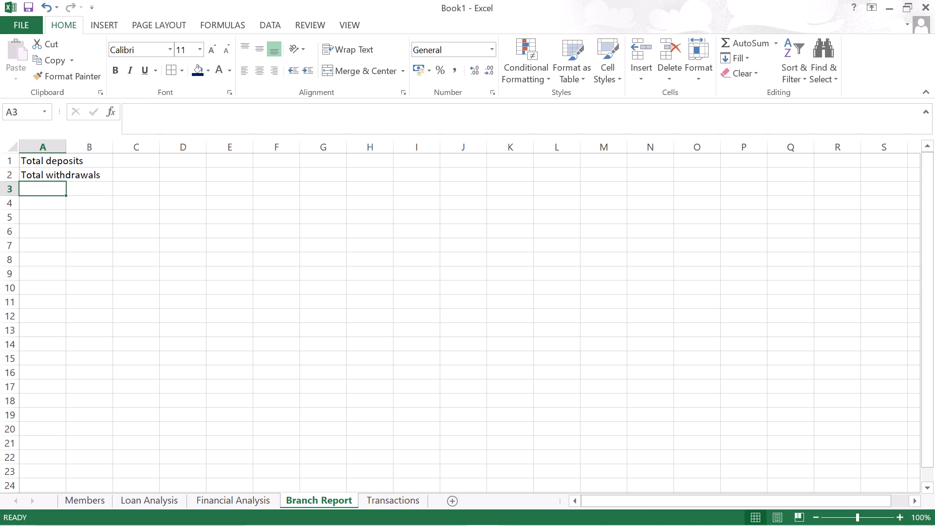
pyautogui.press('k')
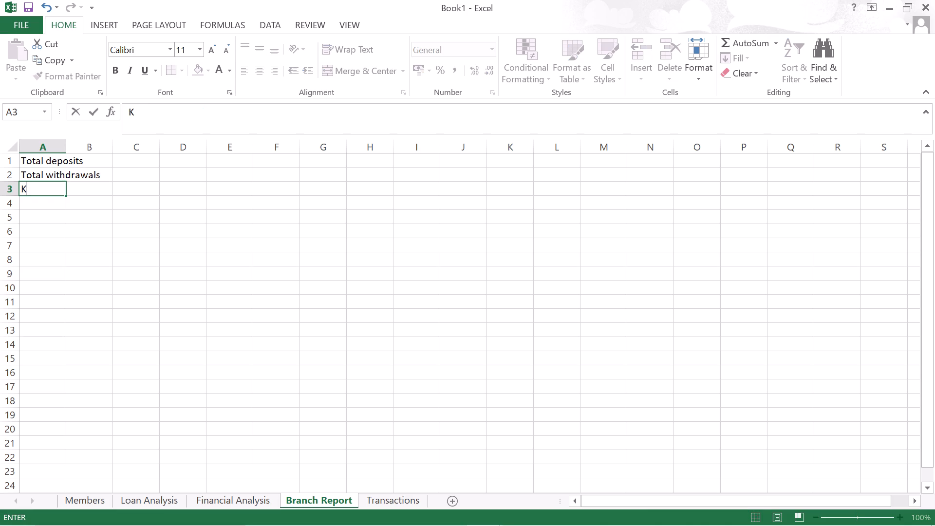
pyautogui.press('BackSpace')
pyautogui.press('l')
pyautogui.write('repayments')
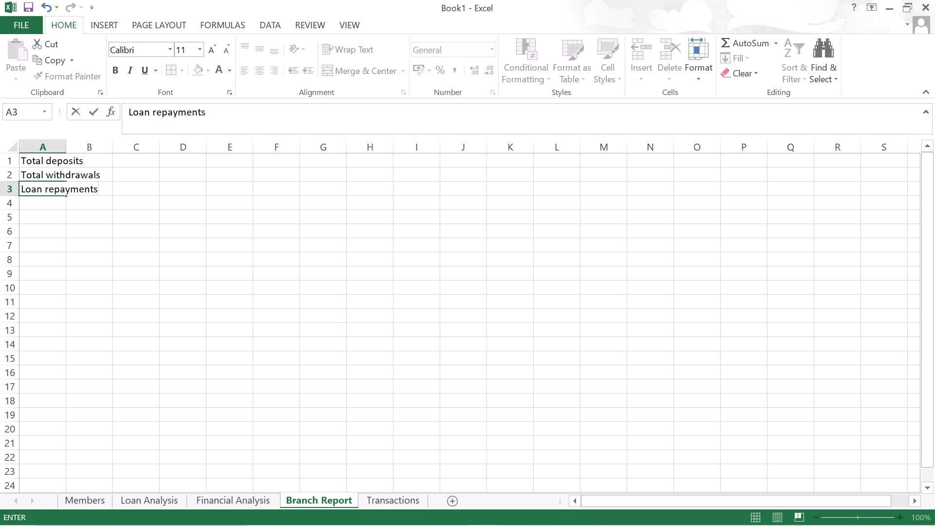
pyautogui.press('Return')
# Enter the row labels "No. of deposits" and "Average transaction" in cells A4 and A5.
pyautogui.press('n')
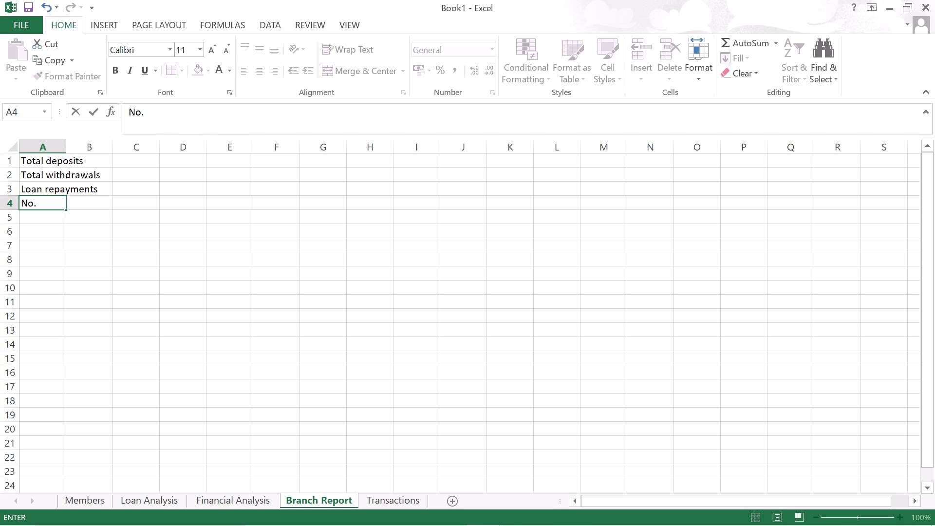
pyautogui.write('f deposits')
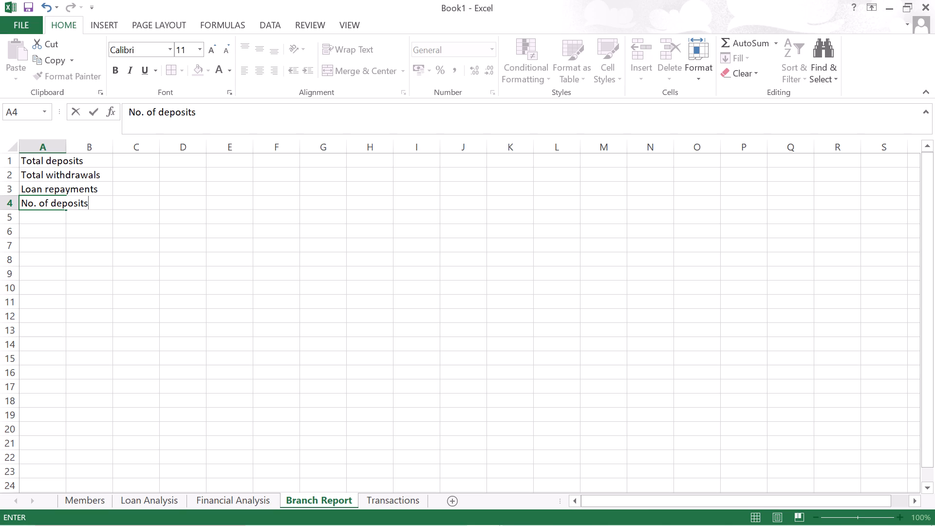
pyautogui.press('Return')
pyautogui.write('verage transaction')
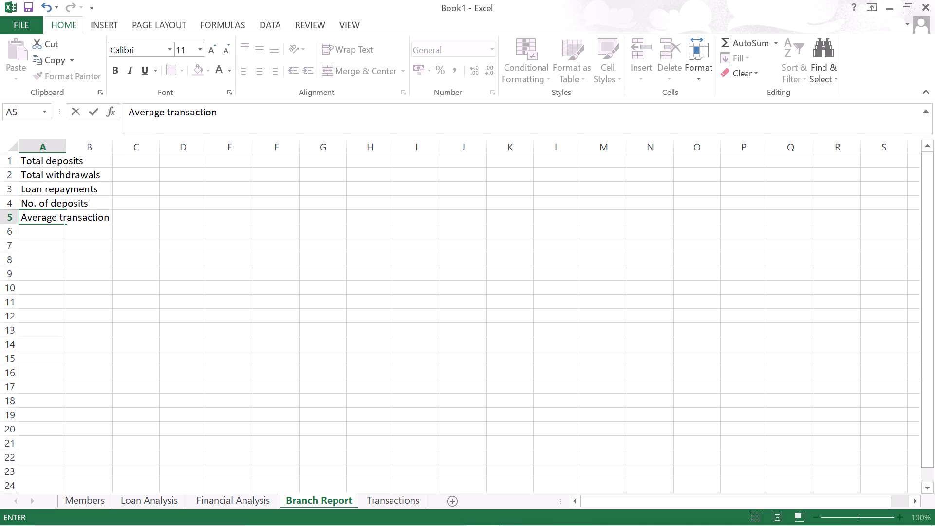
pyautogui.press('Return')
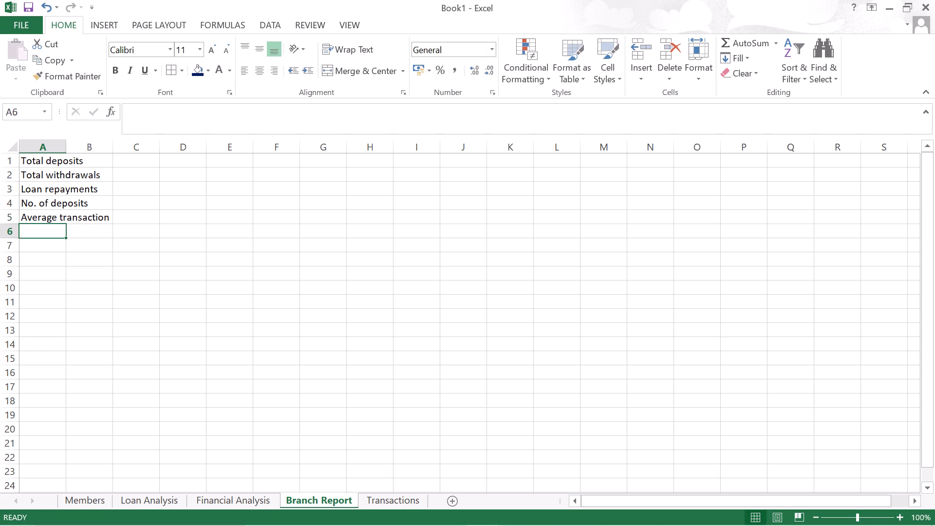
# Widen column A to fit its row labels.
pyautogui.doubleClick(60, 144)
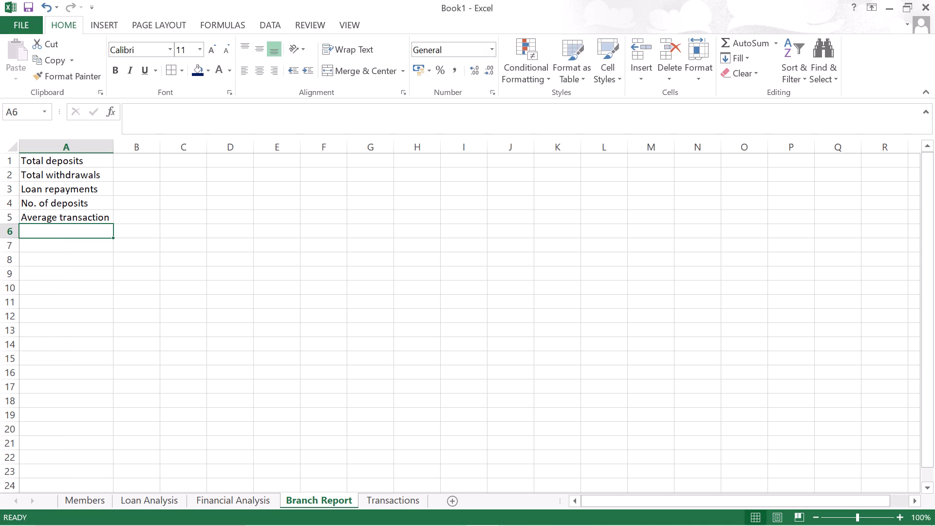
# Move the five row labels in A1:A5 down one row to A2:A6, freeing row 1 for headers.
pyautogui.click(131, 165)
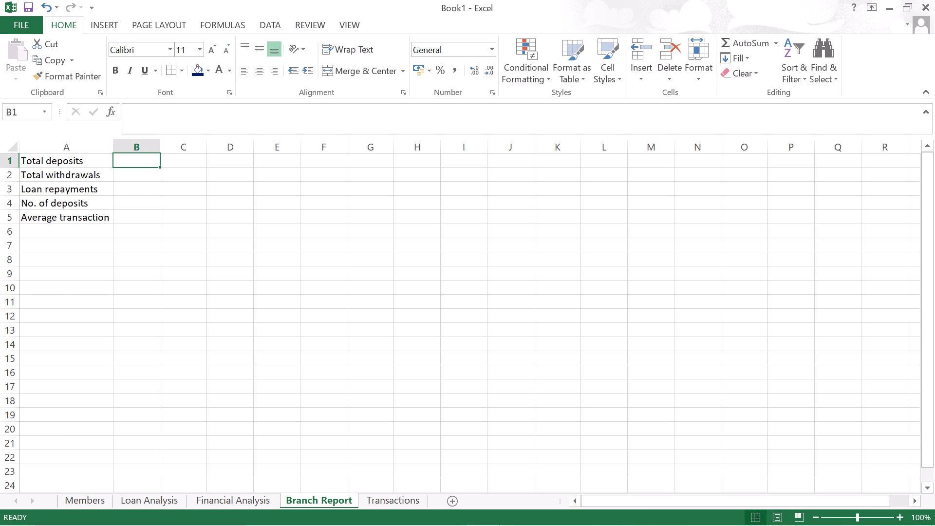
pyautogui.moveTo(43, 164); pyautogui.dragTo(41, 225)
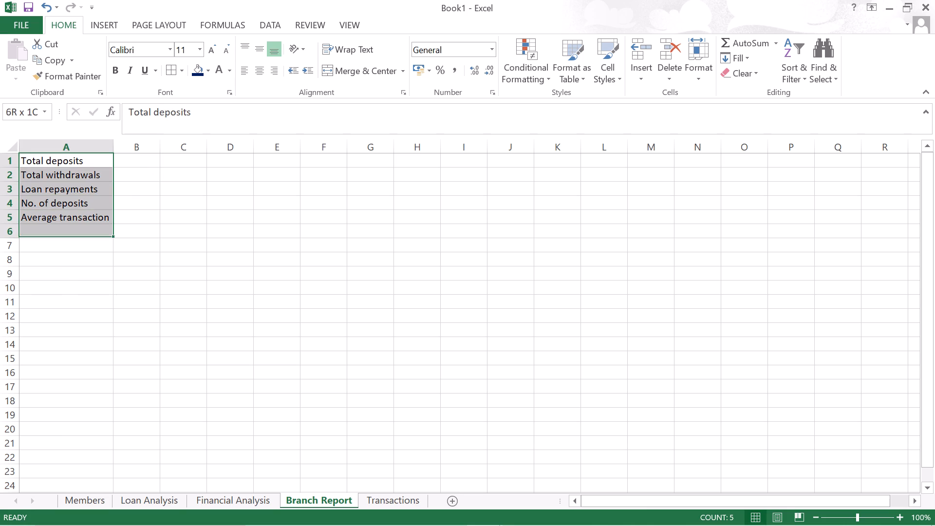
pyautogui.moveTo(41, 225); pyautogui.dragTo(43, 219)
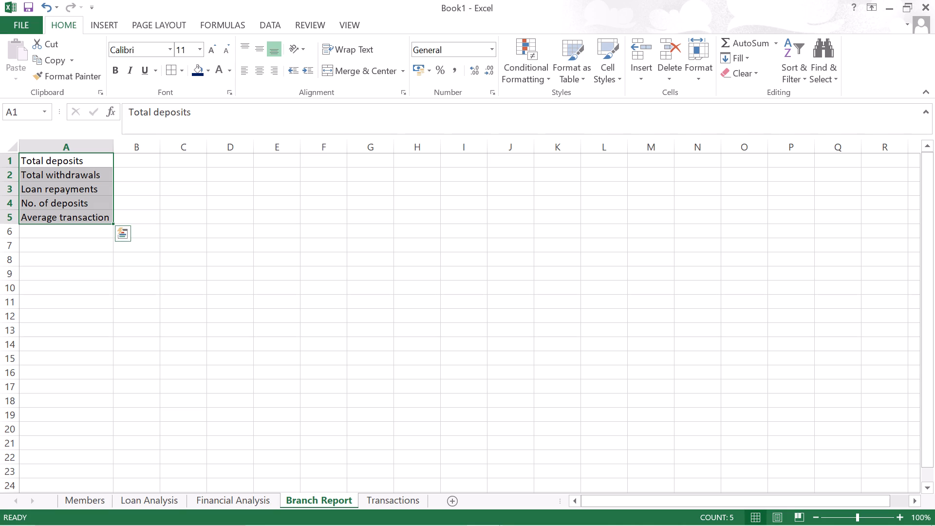
pyautogui.moveTo(111, 197); pyautogui.dragTo(111, 216)
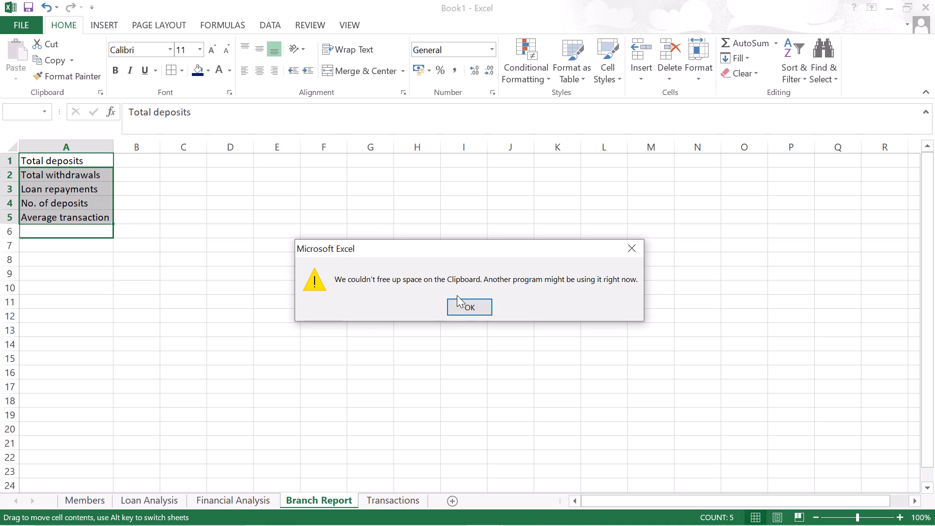
pyautogui.click(464, 303)
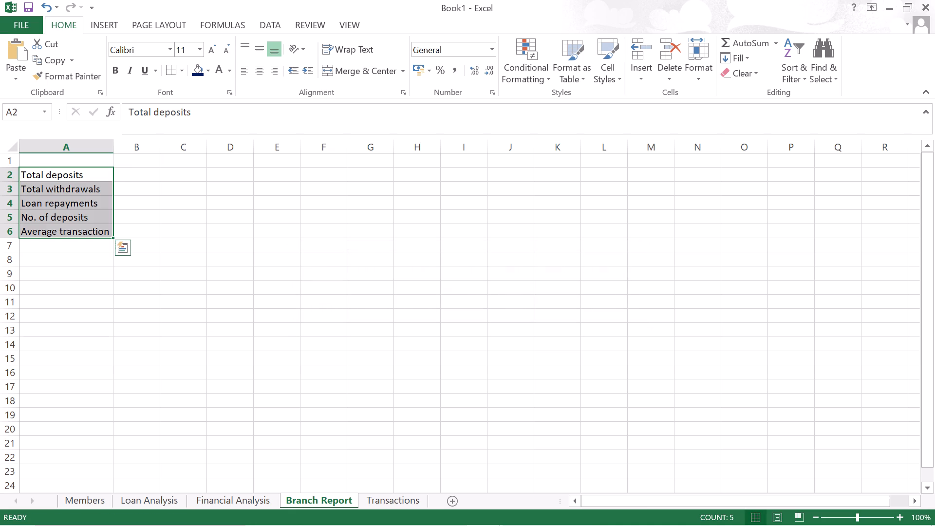
# Enter the column header "Metric" in cell A1 above the row labels.
pyautogui.click(83, 163)
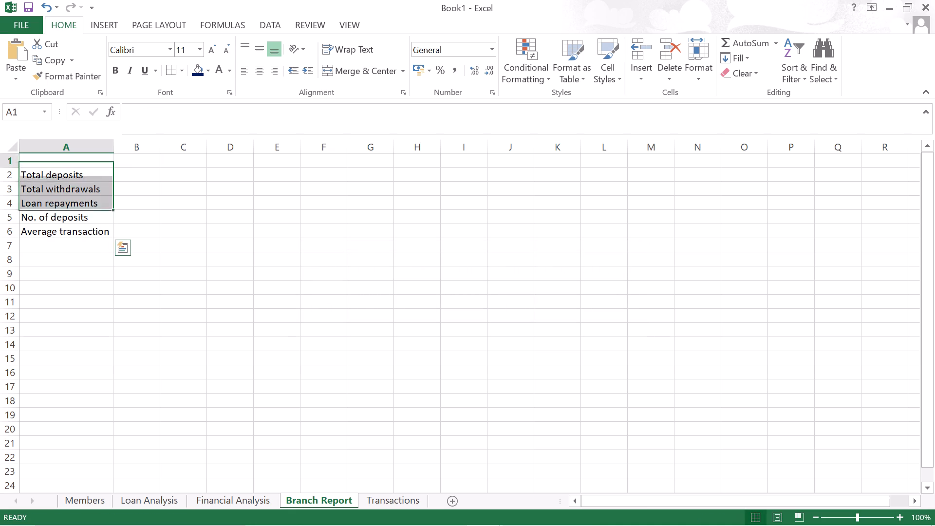
pyautogui.press('m')
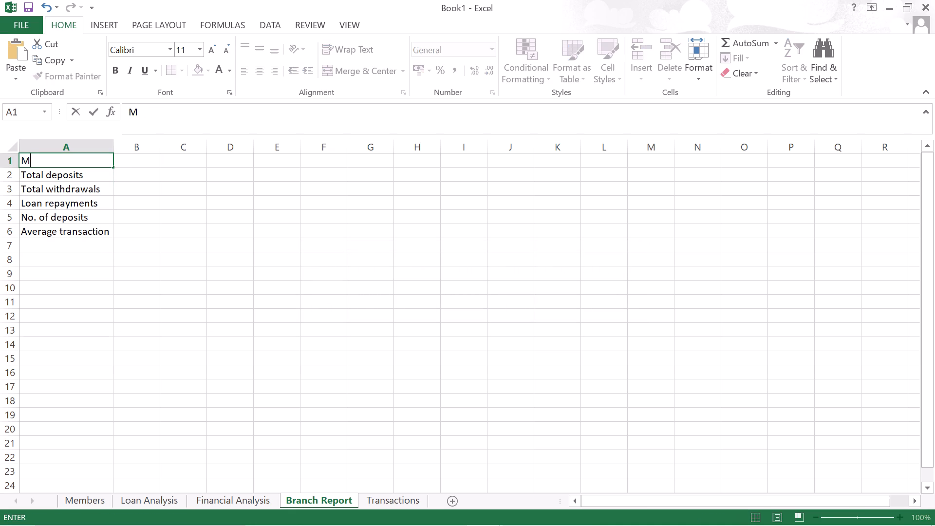
pyautogui.write('etric')
pyautogui.press('Right')
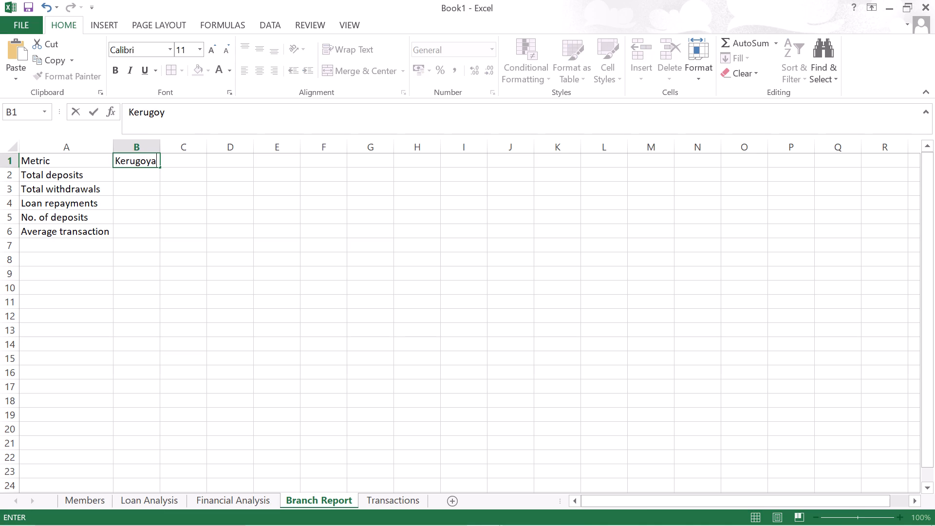
# Enter the branch column header "Kutus" in cell C1, beside the Kerugoya header.
pyautogui.press('Right')
pyautogui.press('k')
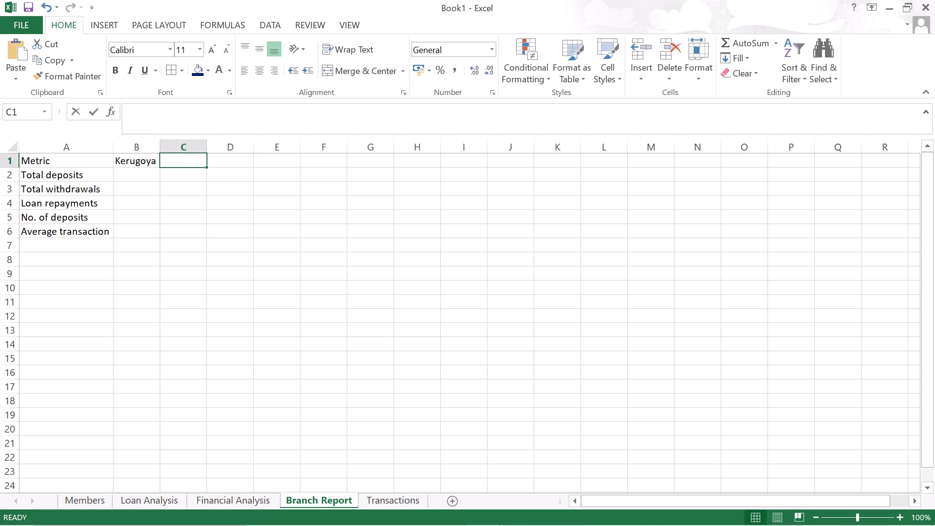
pyautogui.write('utus')
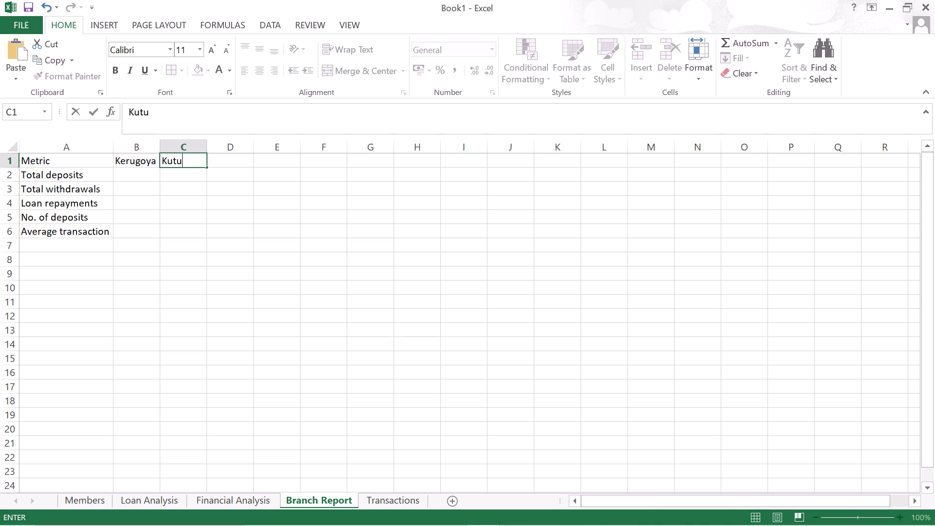
pyautogui.press('Right')
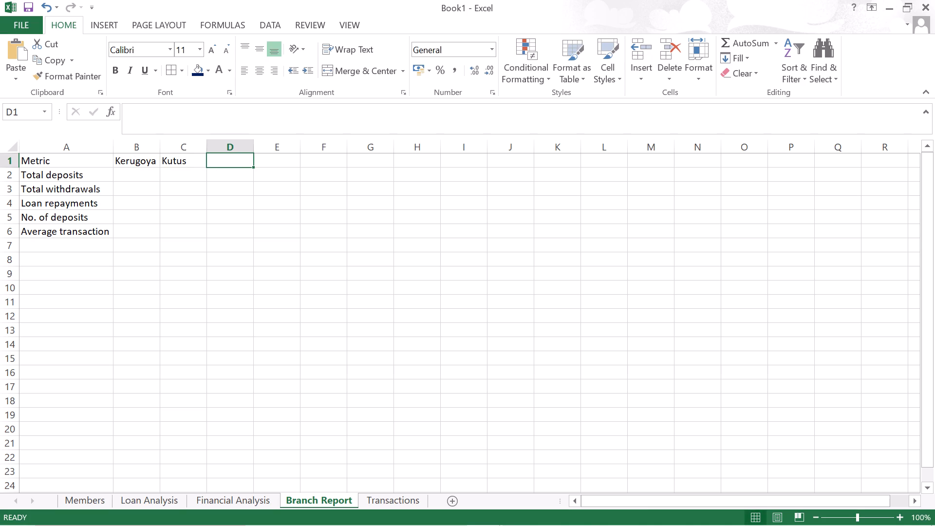
# Begin a SUMIFS formula in B2 for Kerugoya's total deposits, with Financial Analysis!D:D as the sum range.
pyautogui.click(124, 177)
pyautogui.press('=')
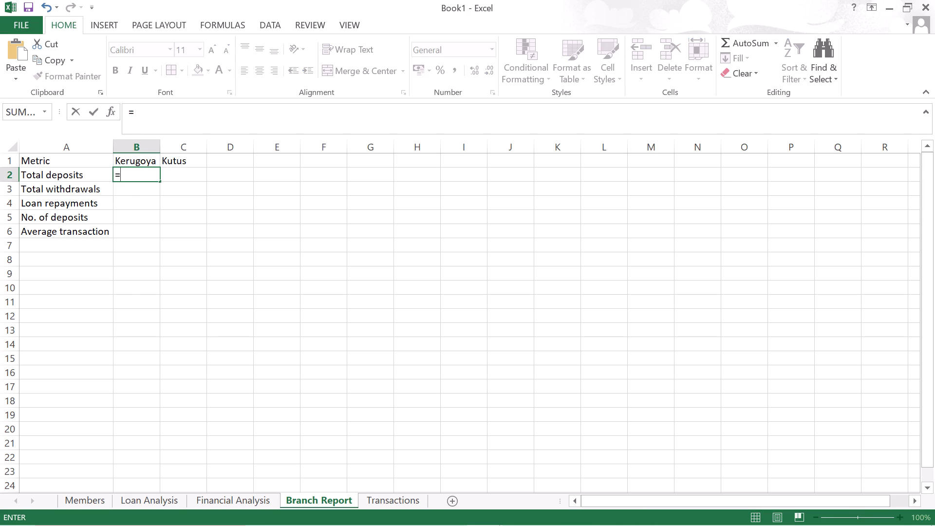
pyautogui.press('s')
pyautogui.write('umifs')
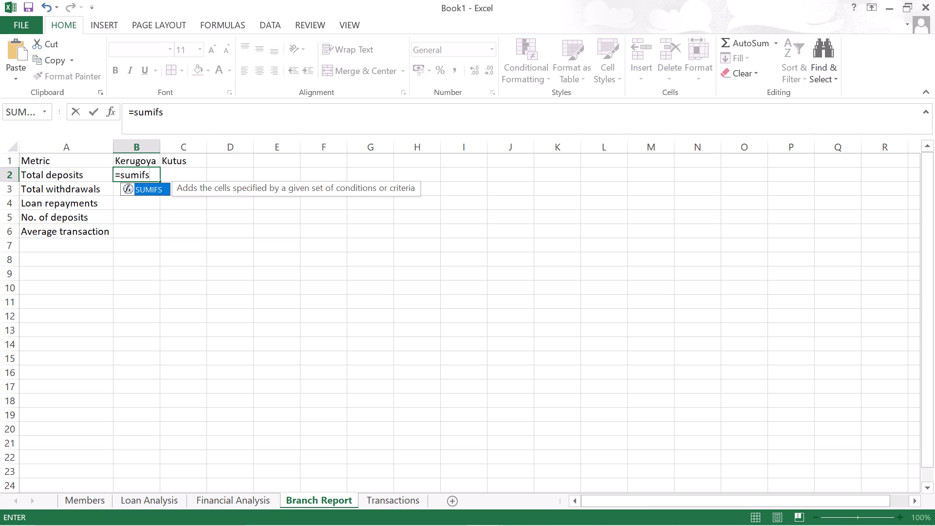
pyautogui.doubleClick(141, 190)
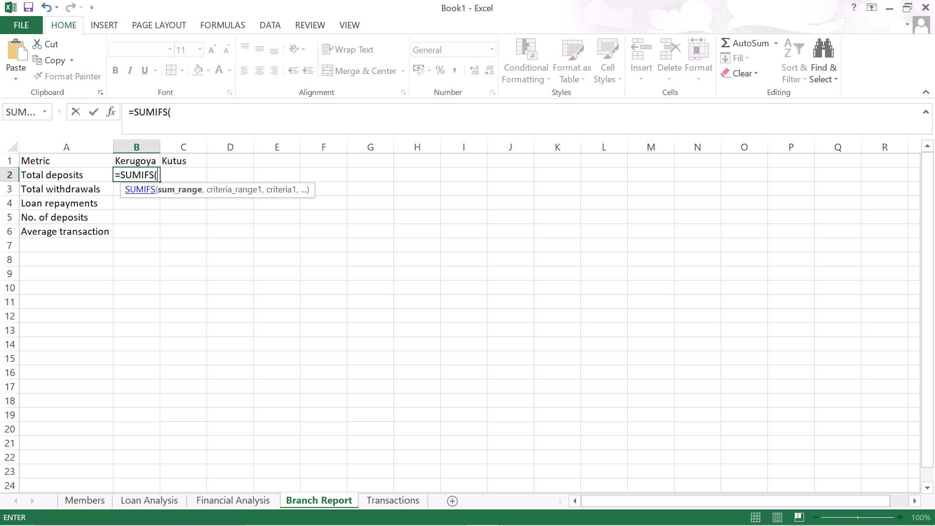
pyautogui.press('f')
pyautogui.write('inancial')
pyautogui.press('space')
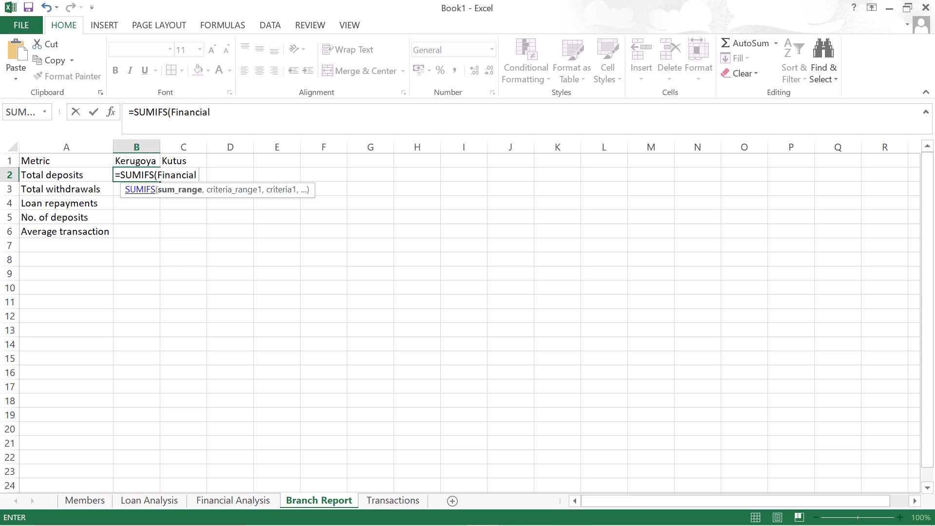
pyautogui.press('a')
pyautogui.press('a')
pyautogui.press('BackSpace')
pyautogui.write('ALYSIS')
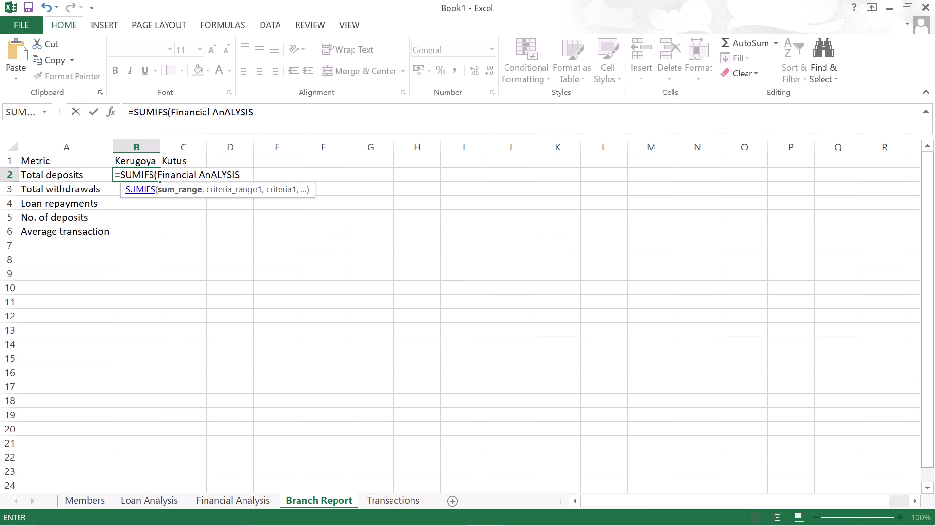
pyautogui.press('BackSpace')
pyautogui.press('BackSpace')
pyautogui.press('BackSpace')
pyautogui.press('BackSpace')
pyautogui.press('BackSpace')
pyautogui.press('BackSpace')
pyautogui.press('a')
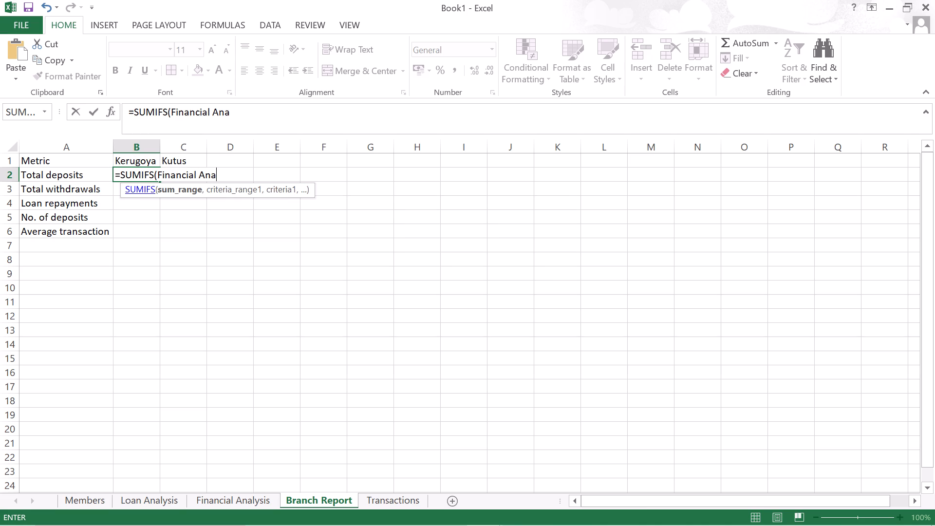
pyautogui.write('lysis')
pyautogui.hotkey('shift', '!')
pyautogui.press('d')
pyautogui.write(':D')
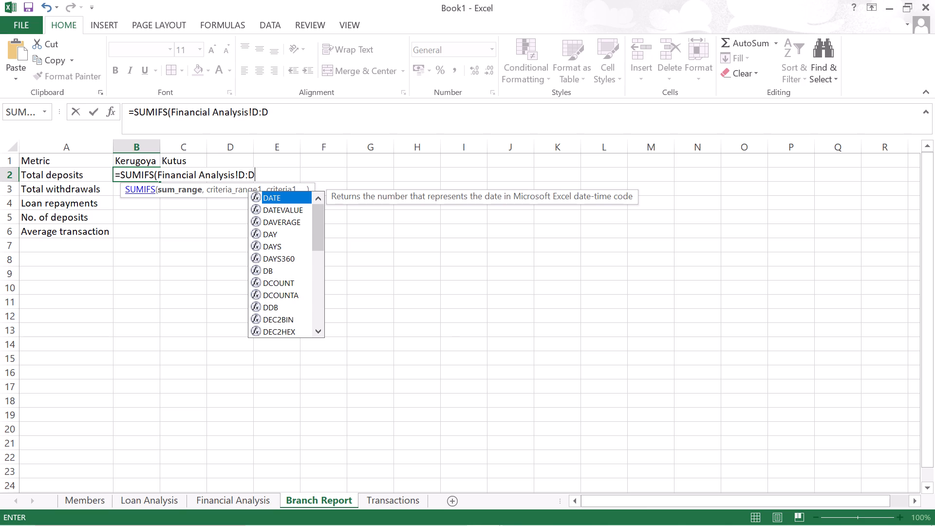
pyautogui.press(',')
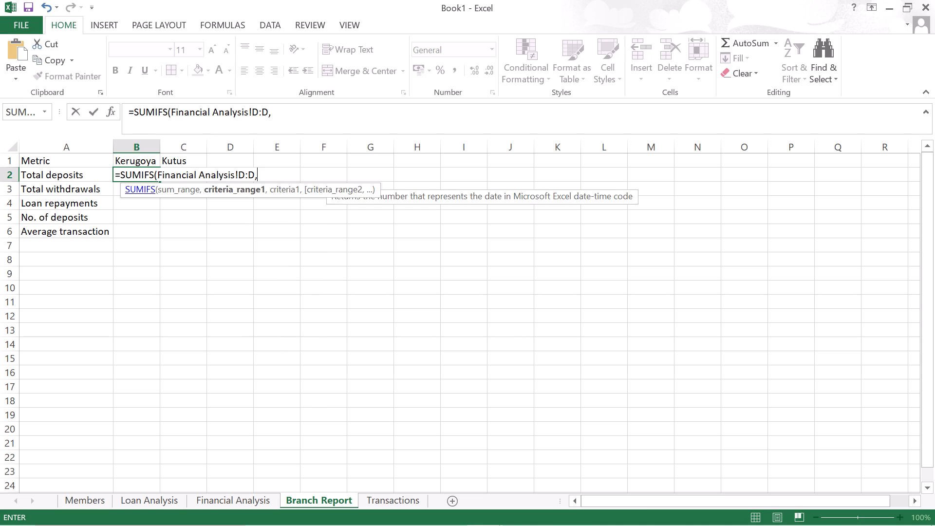
# Add the first SUMIFS condition in B2: criteria range Financial Analysis!B:B matched against the branch header B$1.
pyautogui.press('f')
pyautogui.write('ina')
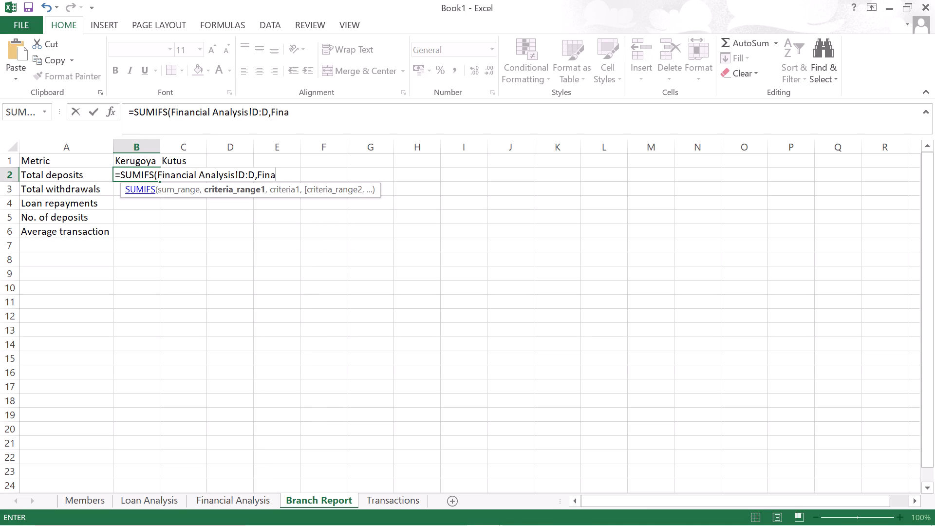
pyautogui.write('ncia')
pyautogui.write('l')
pyautogui.press('space')
pyautogui.write('na')
pyautogui.write('lysis')
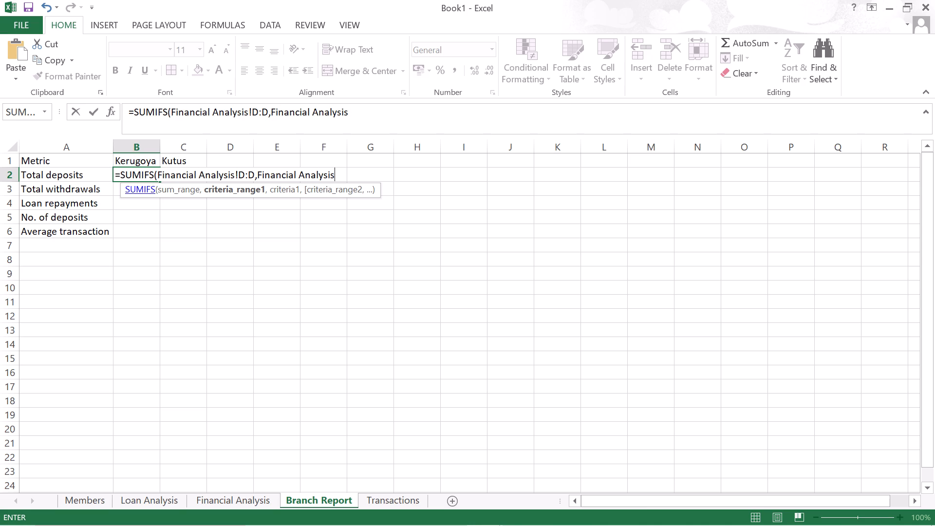
pyautogui.hotkey('shift', '!')
pyautogui.press('b')
pyautogui.write(':B')
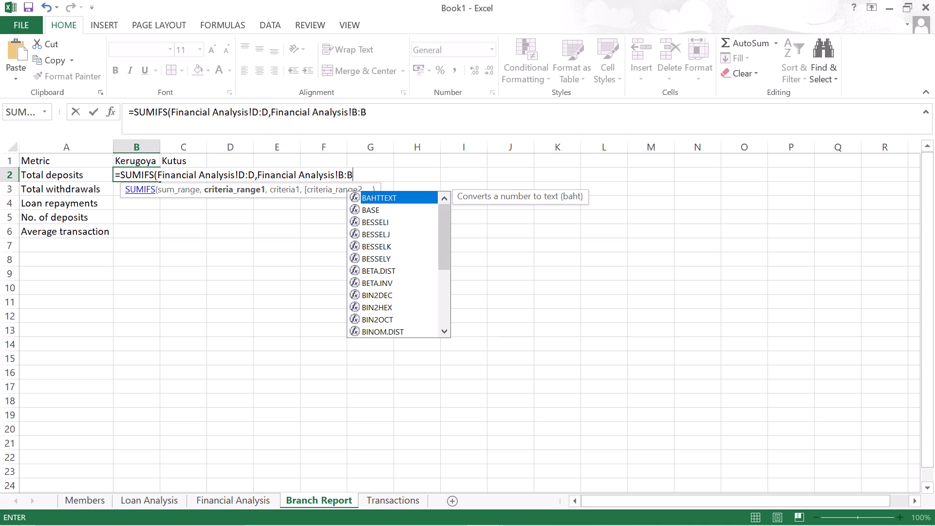
pyautogui.press(',')
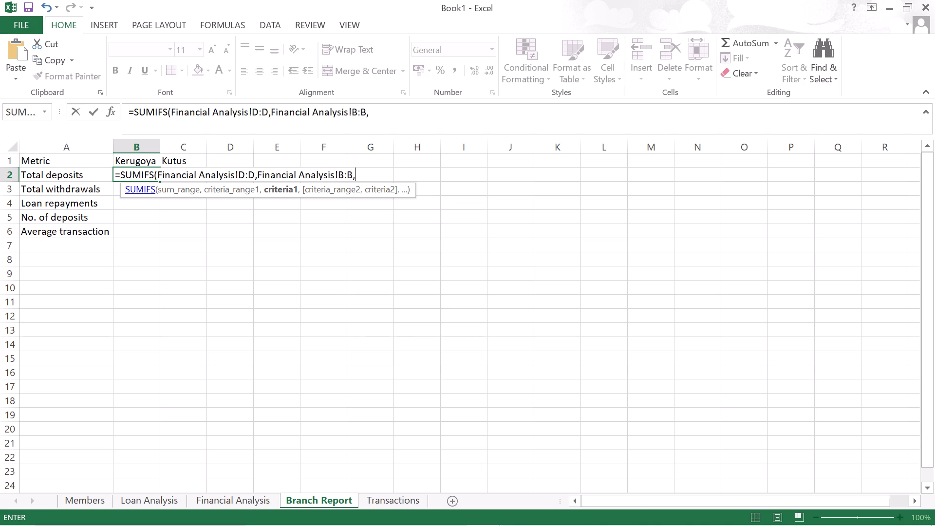
pyautogui.press('b')
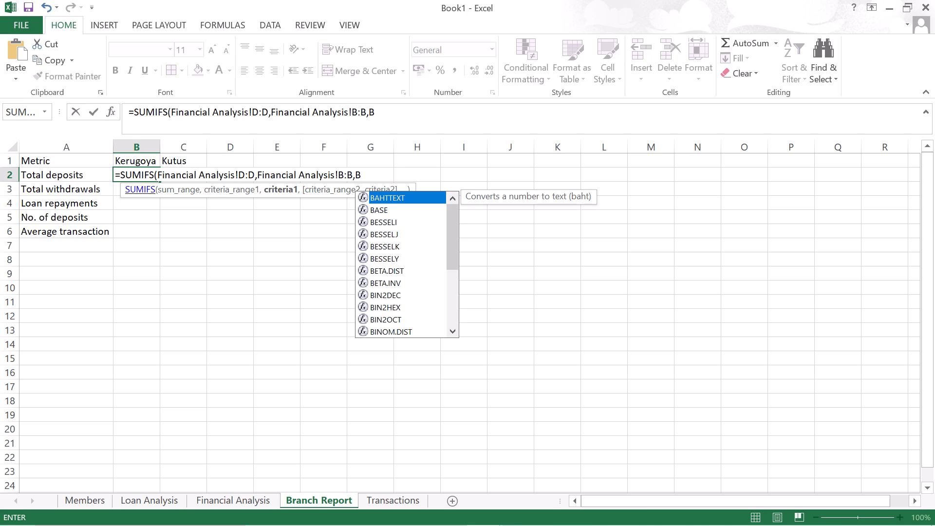
pyautogui.hotkey('shift', '$')
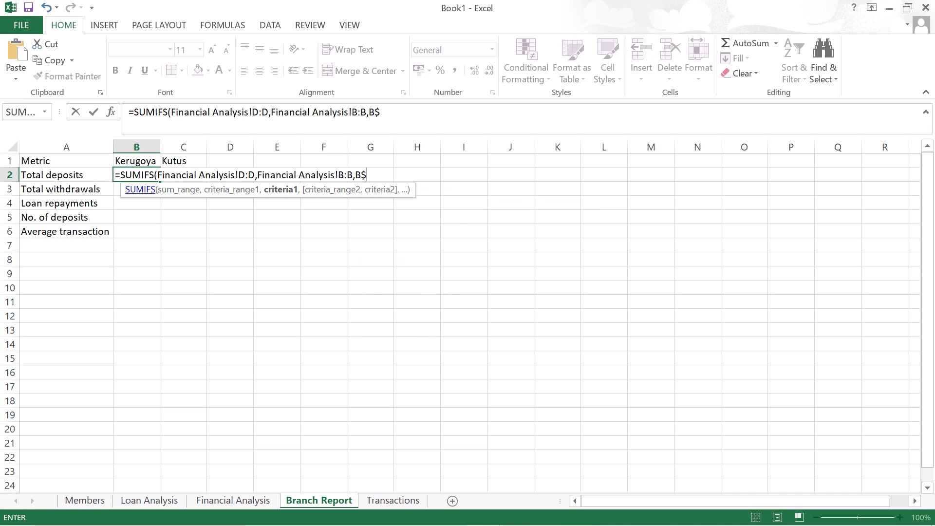
pyautogui.press('1')
pyautogui.press(',')
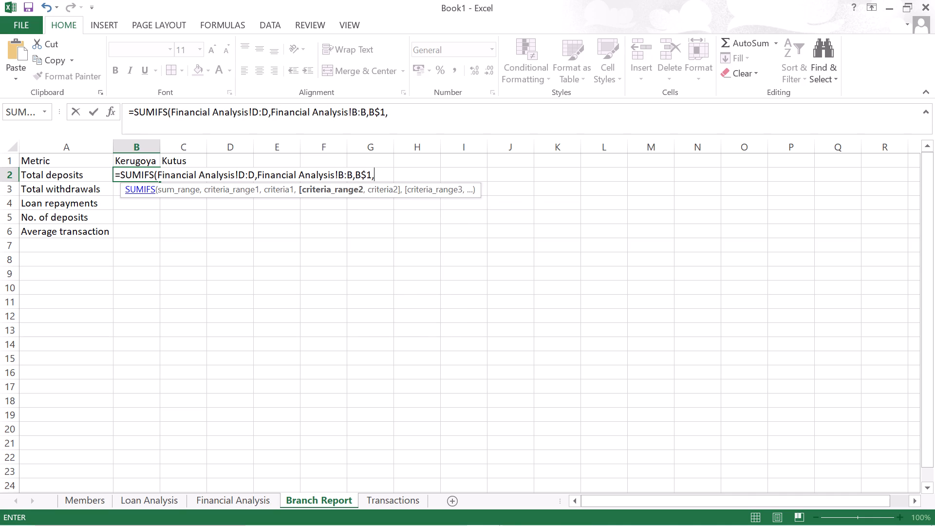
# Add the second SUMIFS condition in B2, matching Financial Analysis!C:C to "Deposit", and enter the formula.
pyautogui.press('f')
pyautogui.write('inancial')
pyautogui.press('space')
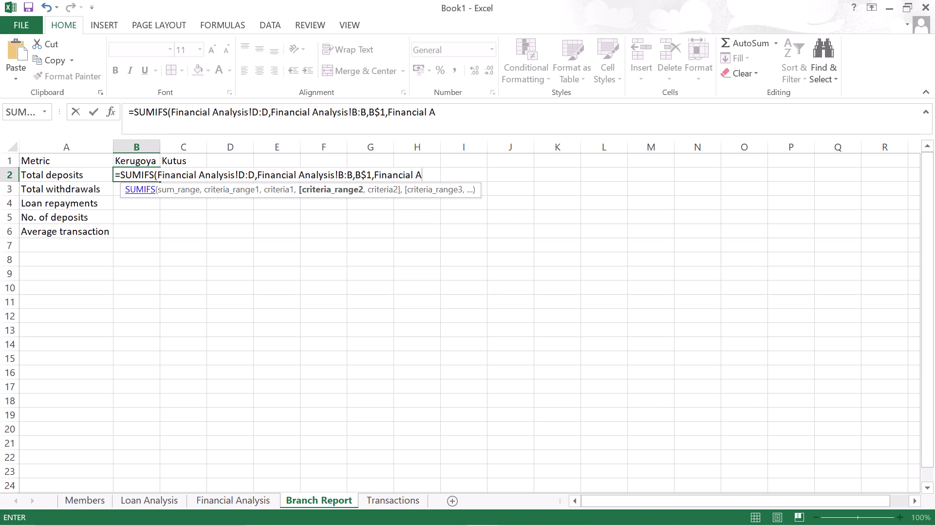
pyautogui.write('nalysis')
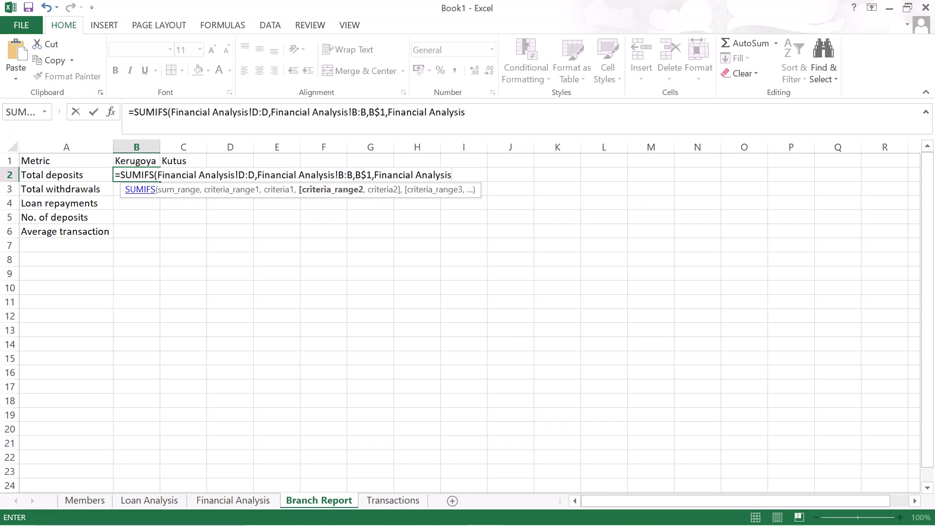
pyautogui.hotkey('shift', '!')
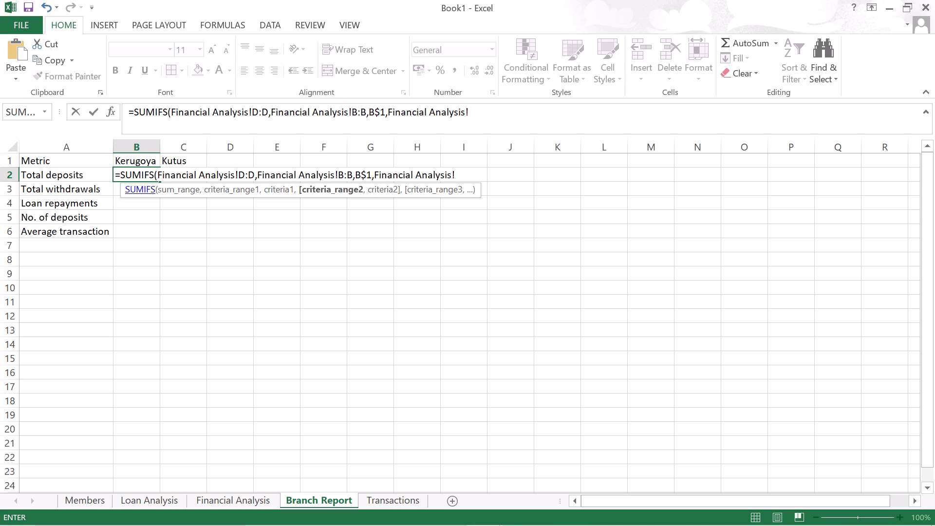
pyautogui.press('c')
pyautogui.hotkey('shift', ':')
pyautogui.press('c')
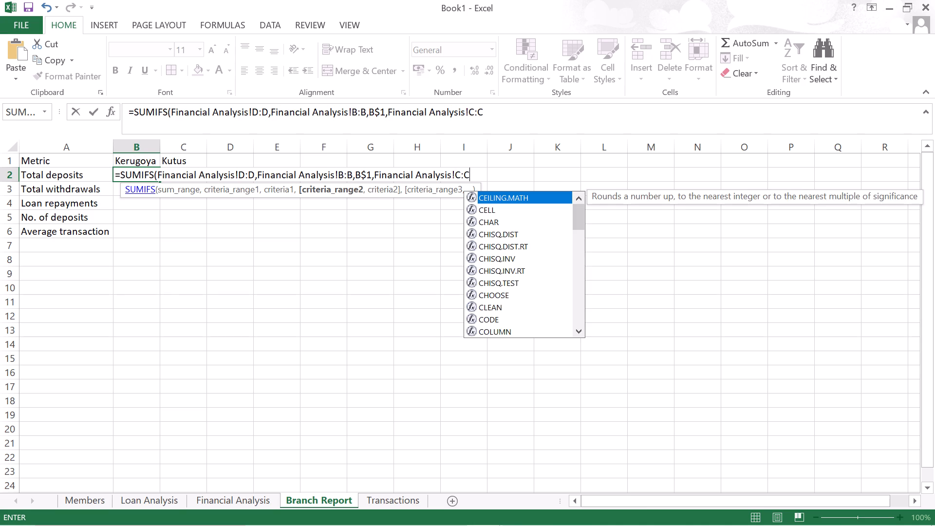
pyautogui.press(',')
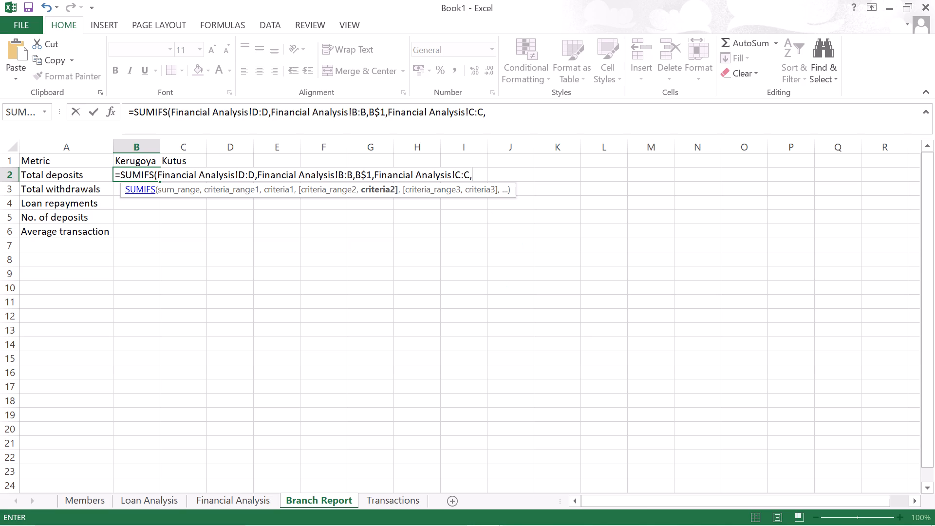
pyautogui.hotkey('shift', '"')
pyautogui.press('d')
pyautogui.write('eposit')
pyautogui.hotkey('shift', '"')
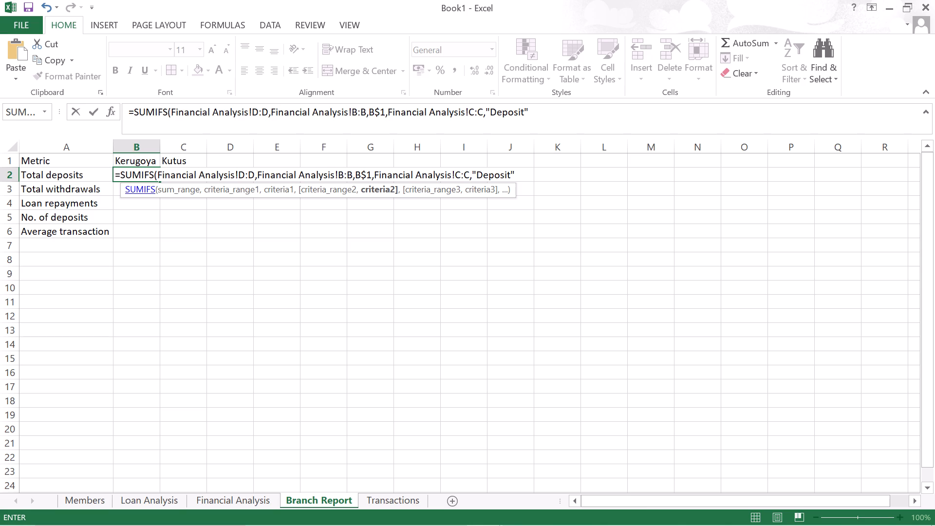
pyautogui.hotkey('shift', ')')
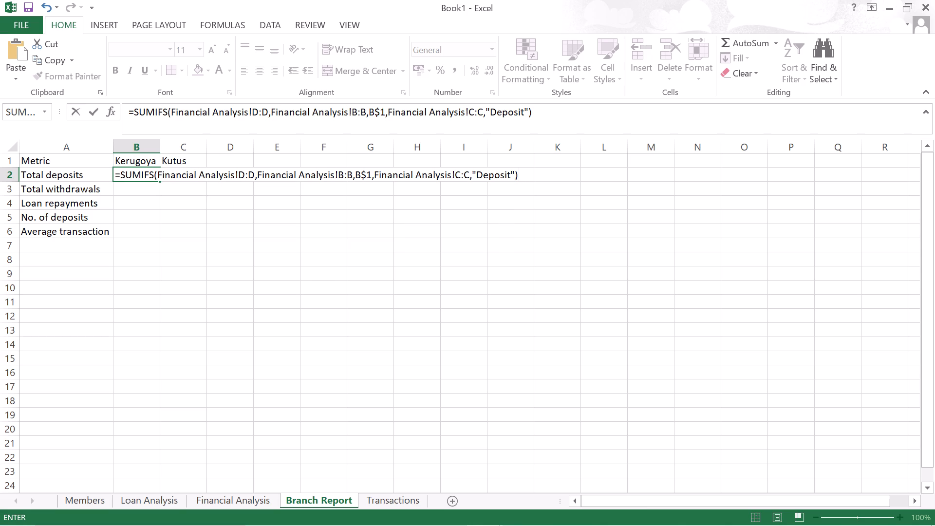
pyautogui.press('Return')
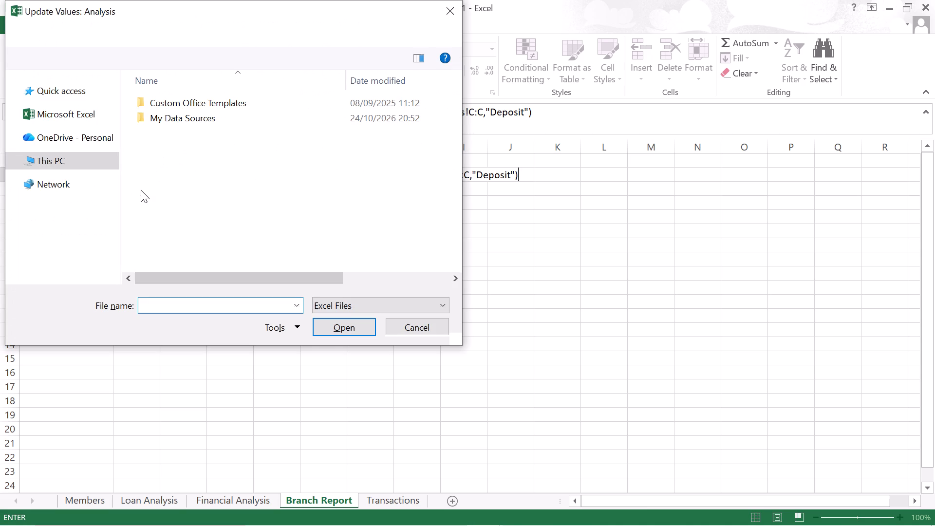
pyautogui.click(448, 14)
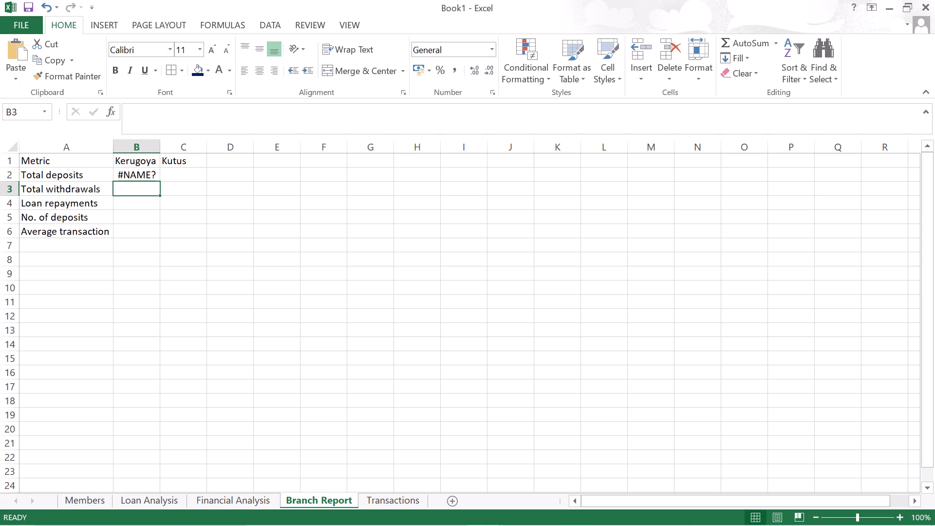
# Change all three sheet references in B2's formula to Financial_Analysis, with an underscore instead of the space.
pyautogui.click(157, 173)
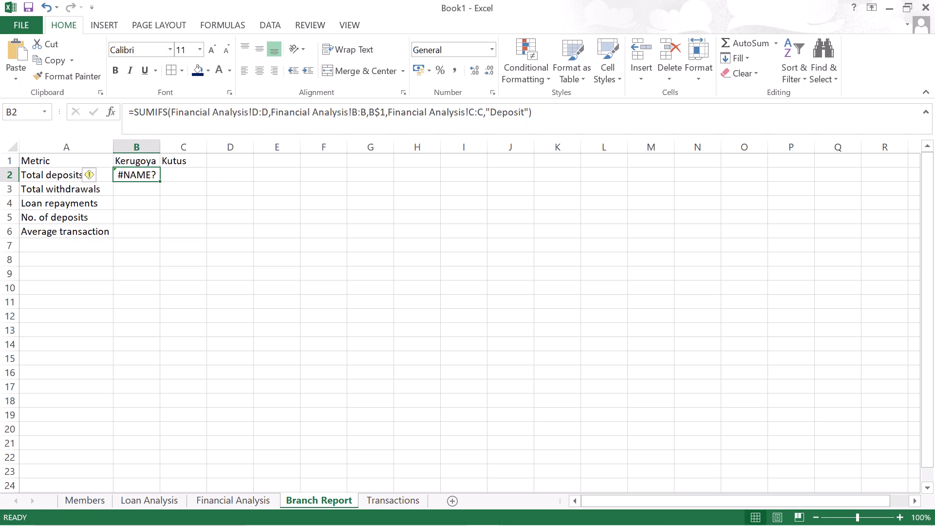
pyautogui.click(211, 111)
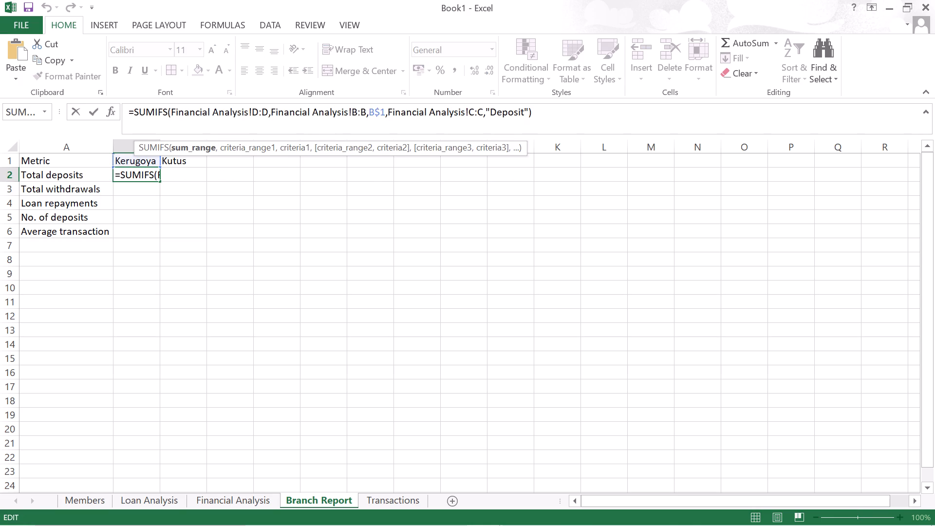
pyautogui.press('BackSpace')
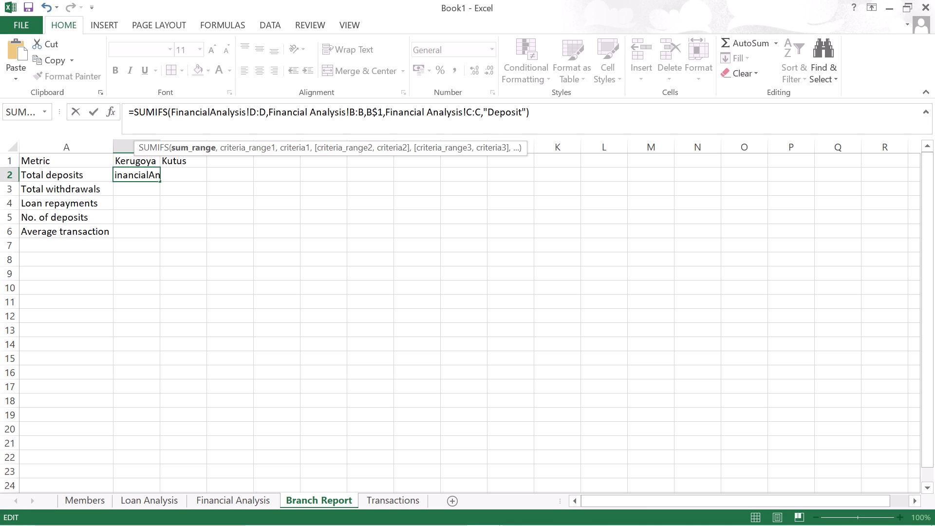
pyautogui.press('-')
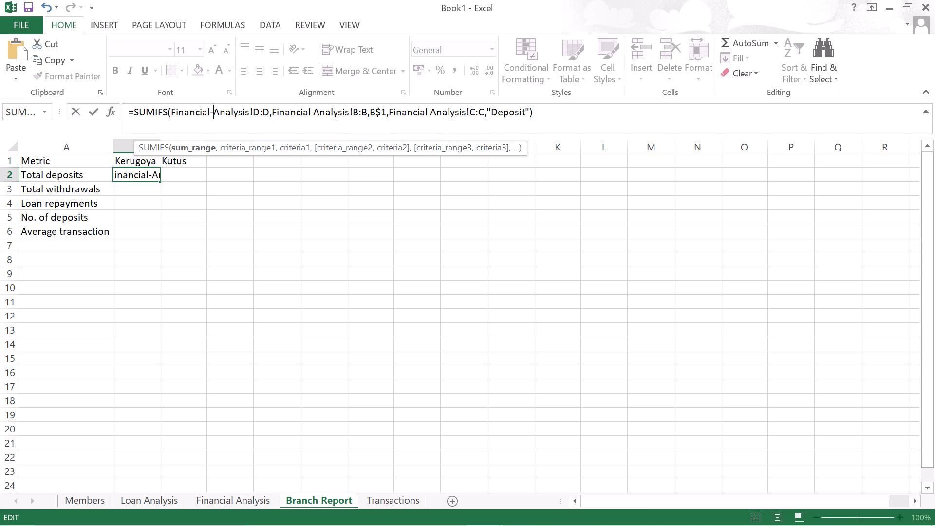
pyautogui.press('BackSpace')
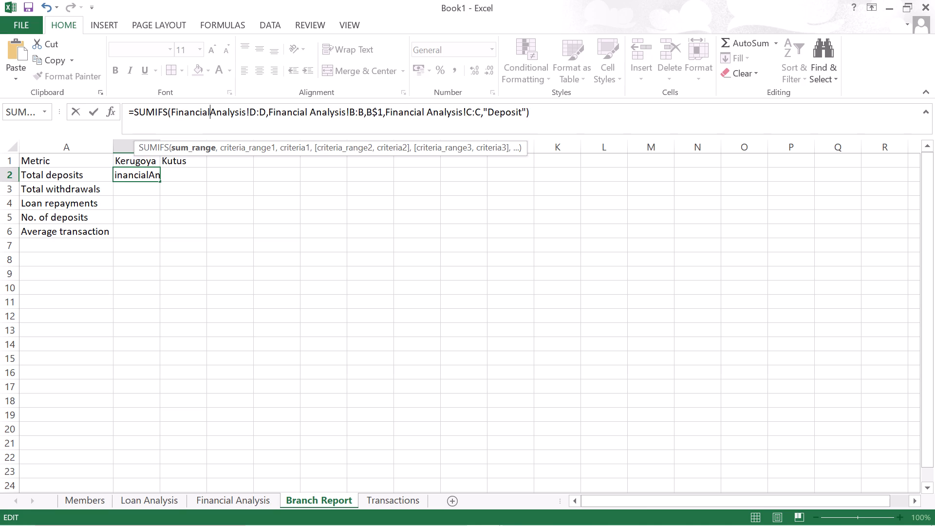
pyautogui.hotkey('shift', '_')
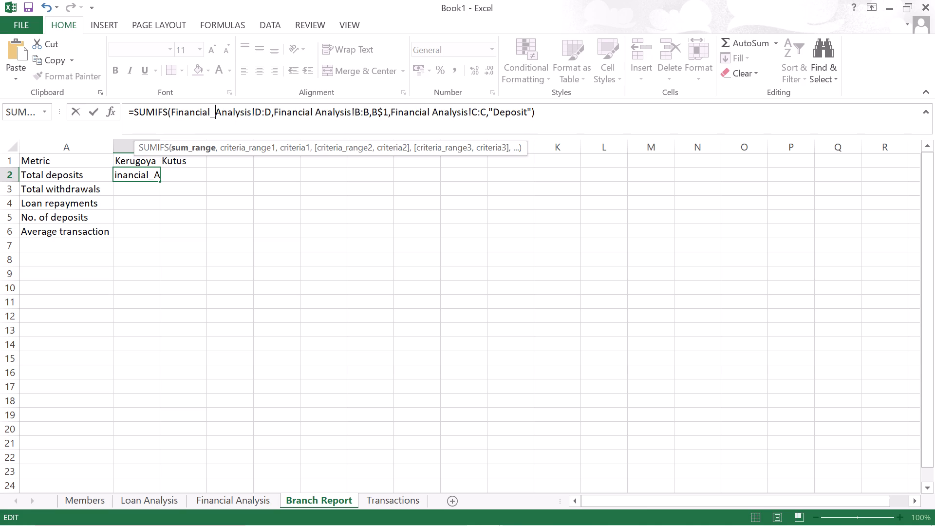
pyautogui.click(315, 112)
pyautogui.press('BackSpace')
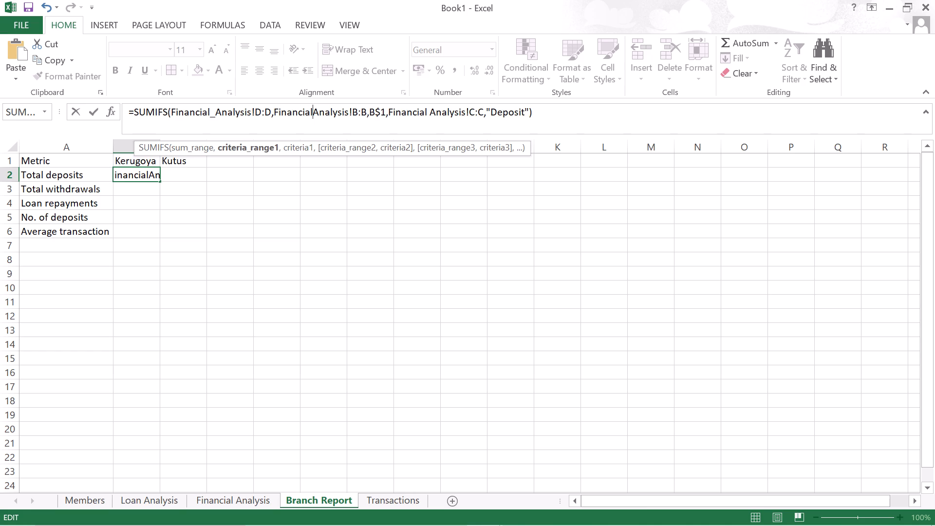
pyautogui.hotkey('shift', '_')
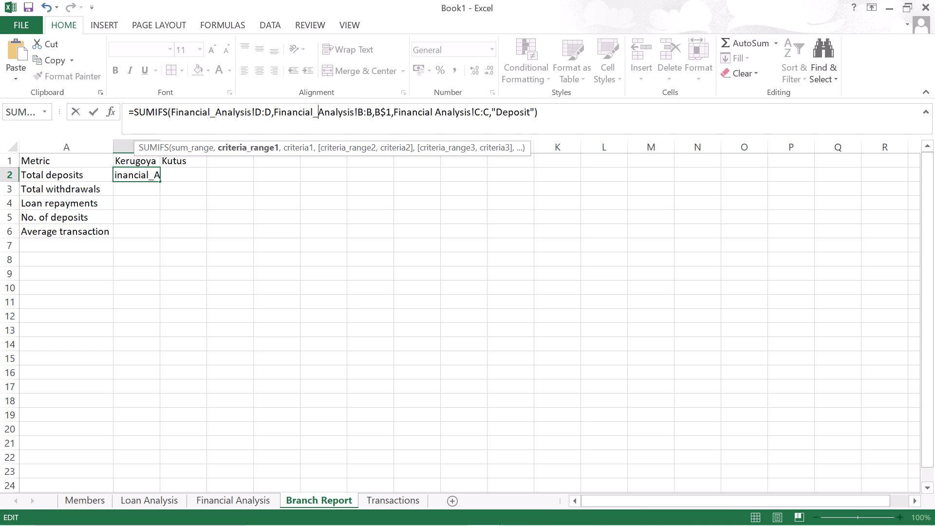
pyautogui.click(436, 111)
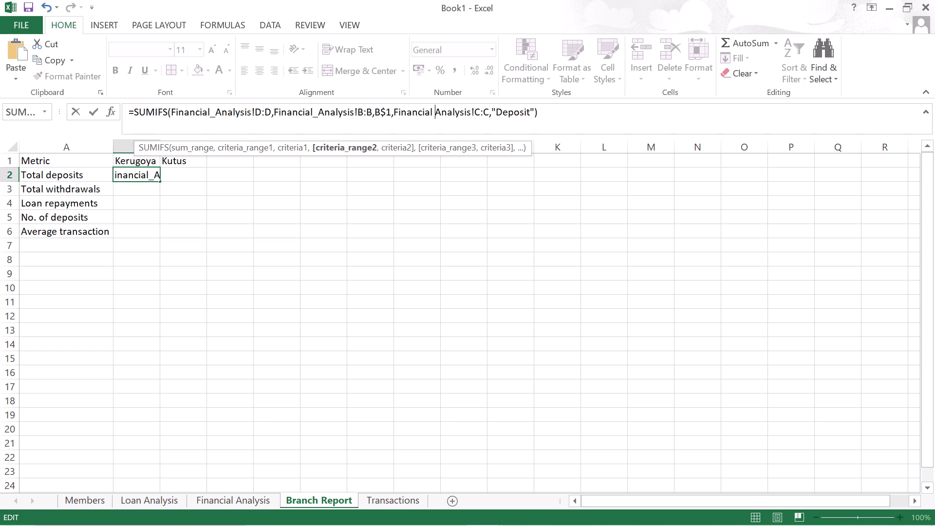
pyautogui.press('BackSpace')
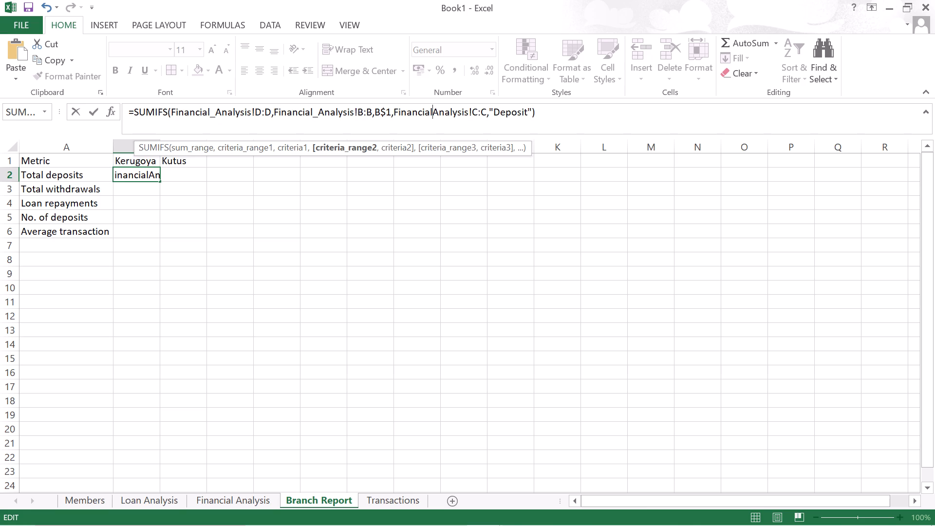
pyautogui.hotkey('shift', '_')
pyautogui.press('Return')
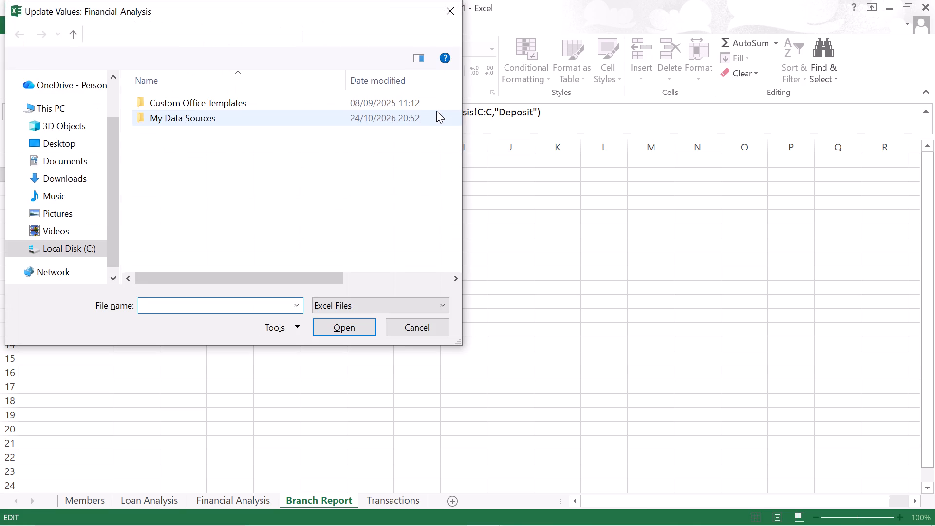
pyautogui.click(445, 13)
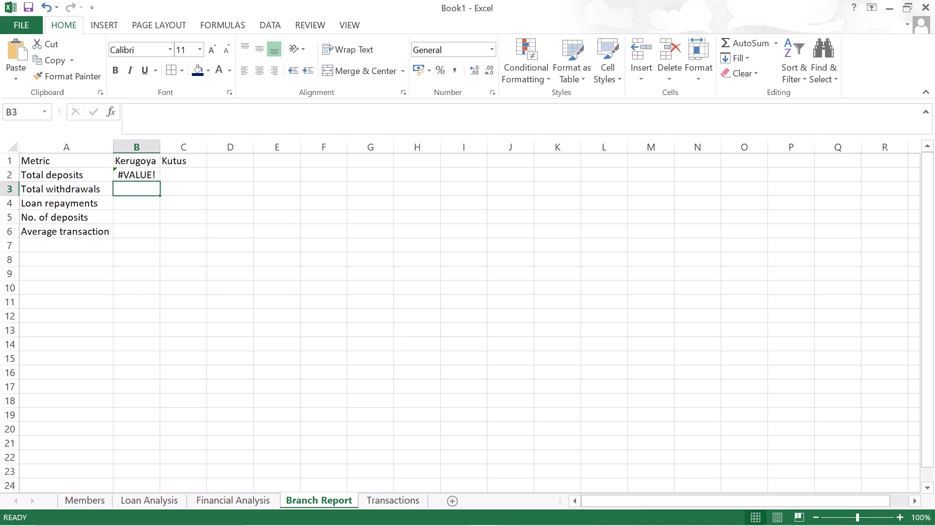
# Delete every SUMIFS argument before the "Deposit" criterion in B2's formula.
pyautogui.moveTo(168, 188); pyautogui.dragTo(152, 185)
pyautogui.click(152, 176)
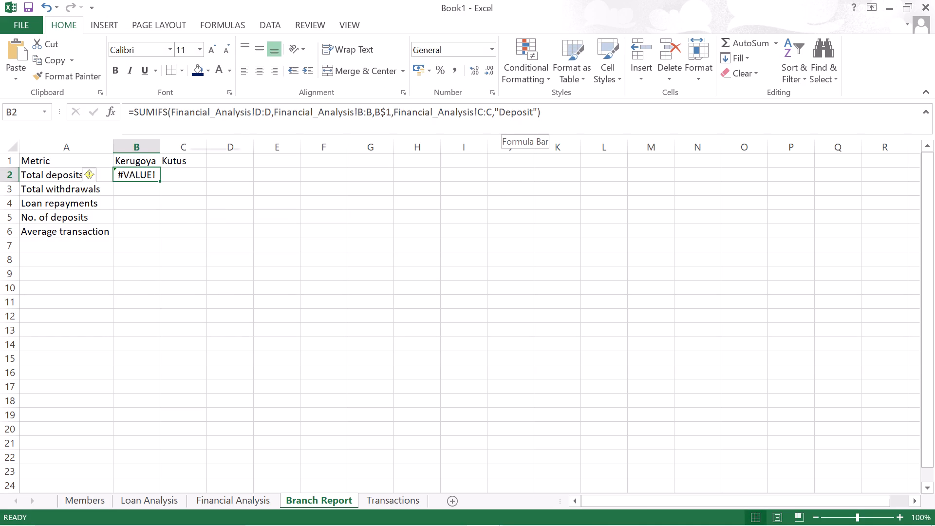
pyautogui.click(489, 111)
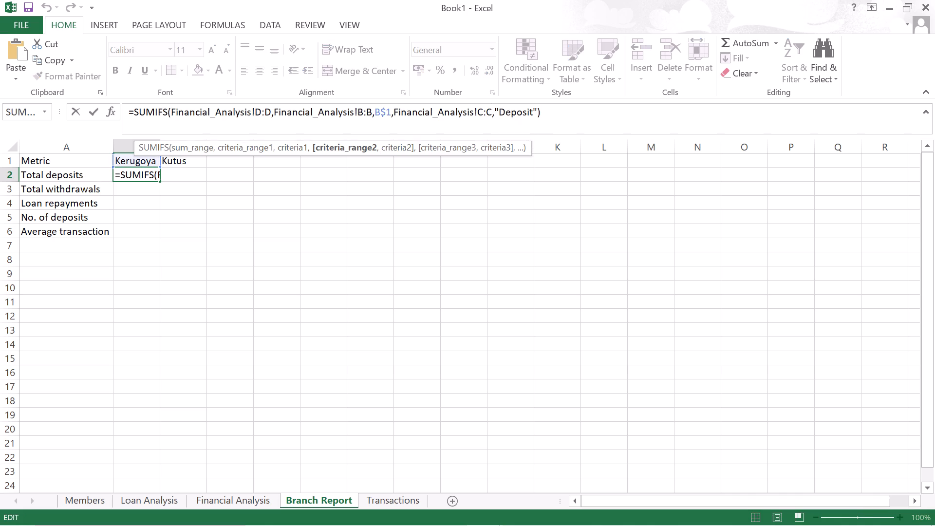
pyautogui.press('BackSpace')
pyautogui.press('BackSpace')
pyautogui.press('BackSpace')
pyautogui.press('BackSpace')
pyautogui.press('BackSpace')
pyautogui.press('BackSpace')
pyautogui.press('BackSpace')
pyautogui.press('BackSpace')
pyautogui.press('BackSpace')
pyautogui.press('BackSpace')
pyautogui.press('BackSpace')
pyautogui.press('BackSpace')
pyautogui.press('BackSpace')
pyautogui.press('BackSpace')
pyautogui.press('BackSpace')
pyautogui.press('BackSpace')
pyautogui.press('BackSpace')
pyautogui.press('BackSpace')
pyautogui.press('BackSpace')
pyautogui.press('BackSpace')
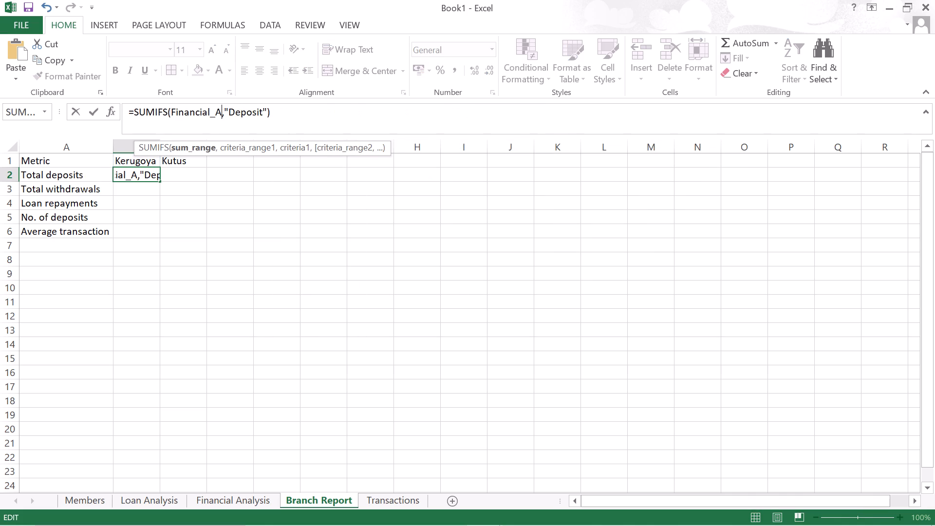
pyautogui.press('BackSpace')
pyautogui.press('BackSpace')
pyautogui.press('BackSpace')
pyautogui.press('BackSpace')
pyautogui.press('BackSpace')
pyautogui.press('BackSpace')
pyautogui.press('BackSpace')
pyautogui.press('BackSpace')
pyautogui.press('BackSpace')
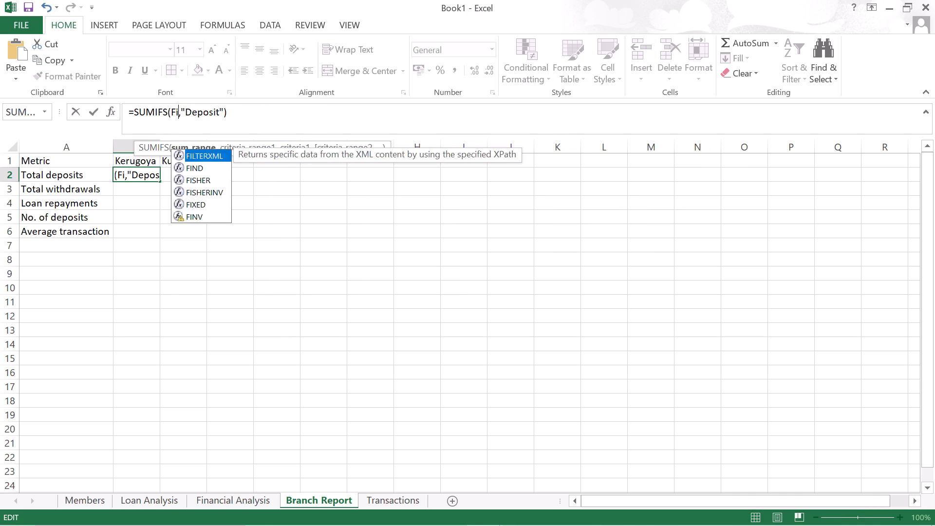
pyautogui.press('BackSpace')
pyautogui.press('BackSpace')
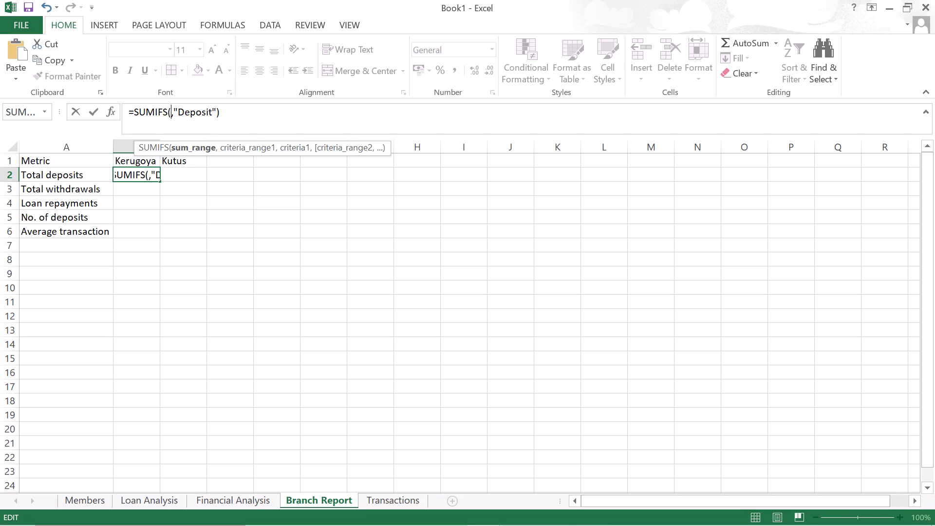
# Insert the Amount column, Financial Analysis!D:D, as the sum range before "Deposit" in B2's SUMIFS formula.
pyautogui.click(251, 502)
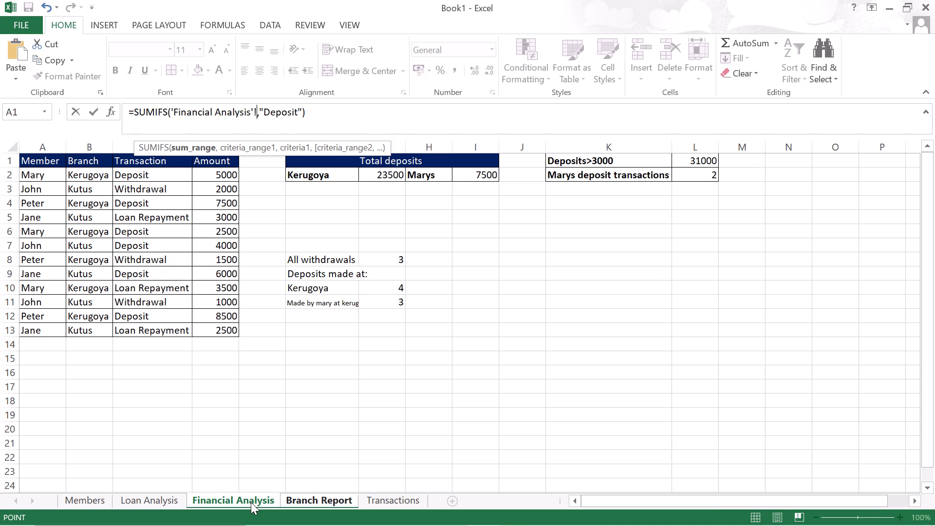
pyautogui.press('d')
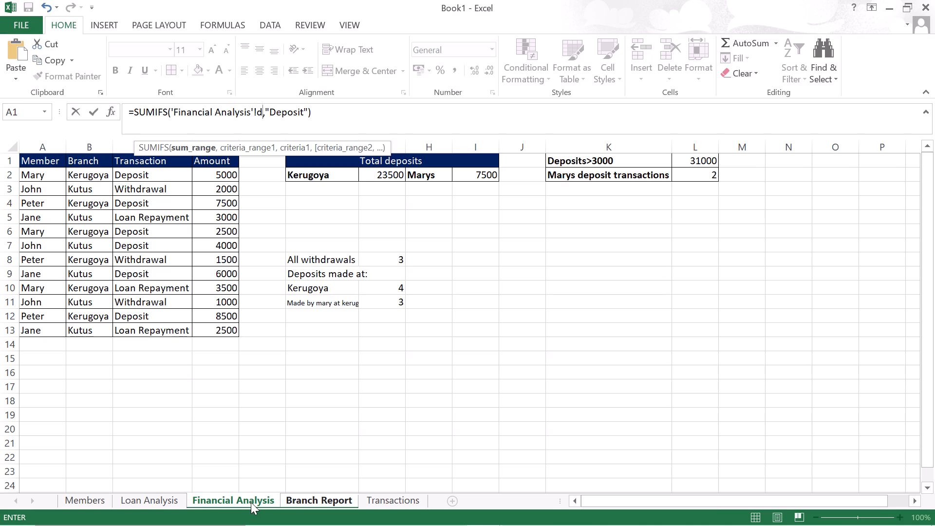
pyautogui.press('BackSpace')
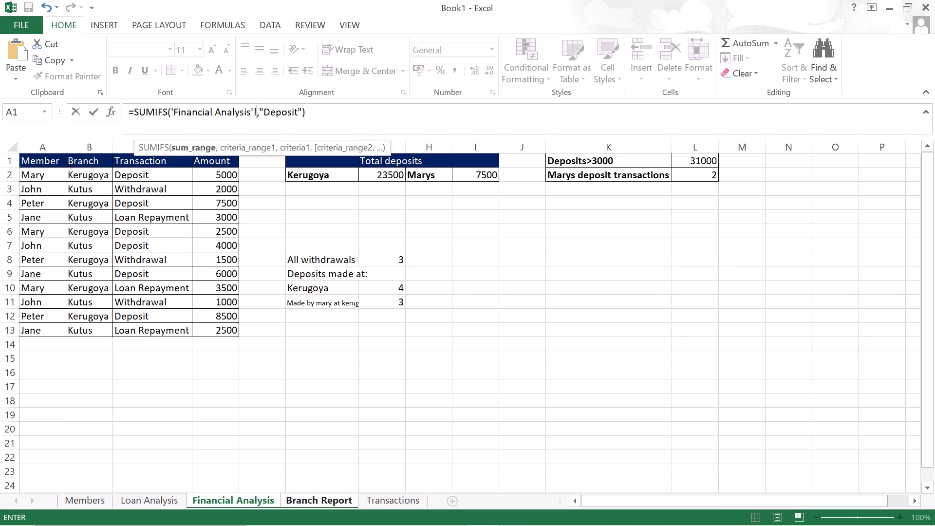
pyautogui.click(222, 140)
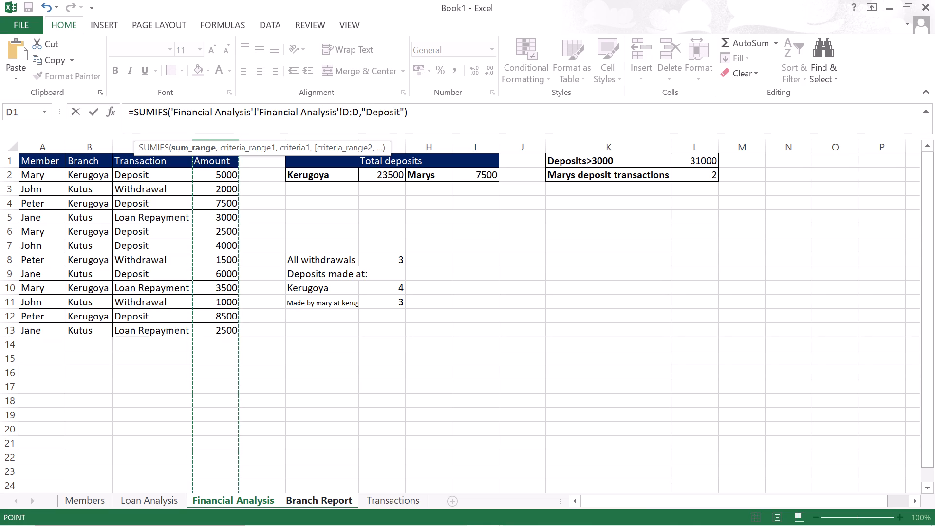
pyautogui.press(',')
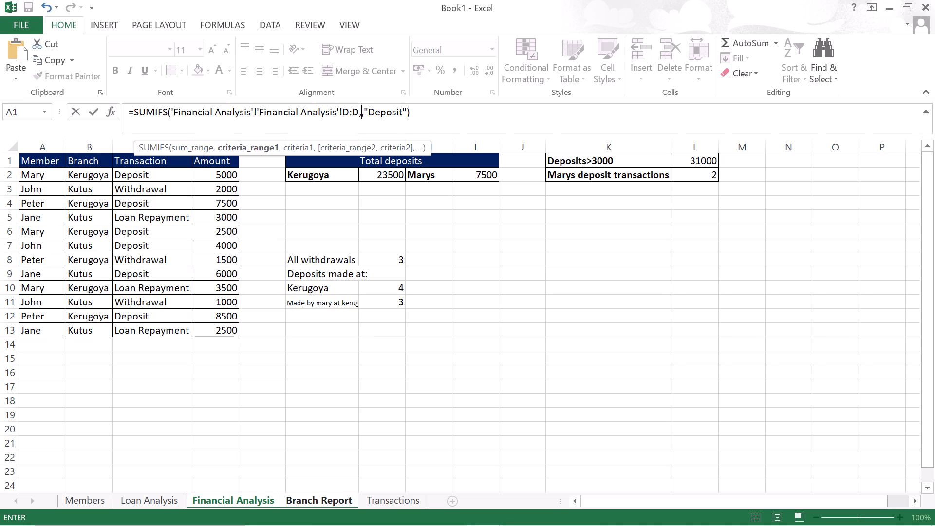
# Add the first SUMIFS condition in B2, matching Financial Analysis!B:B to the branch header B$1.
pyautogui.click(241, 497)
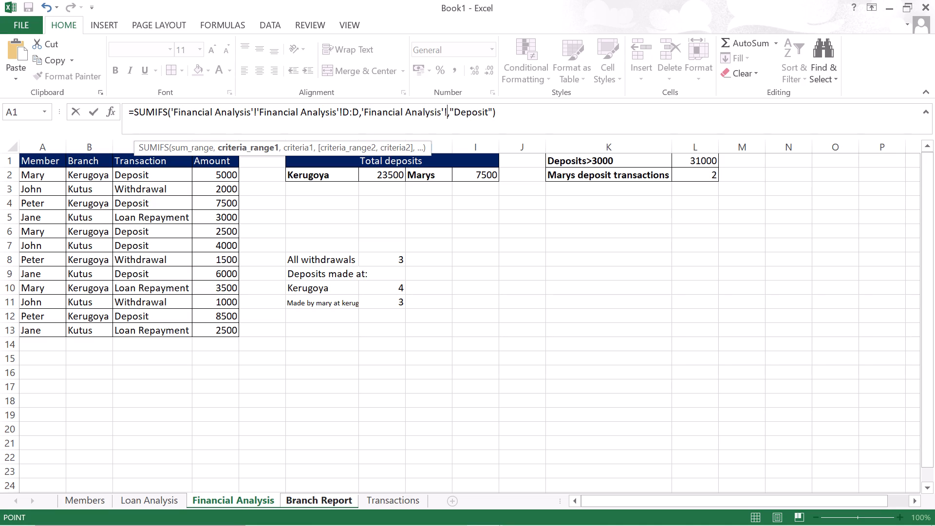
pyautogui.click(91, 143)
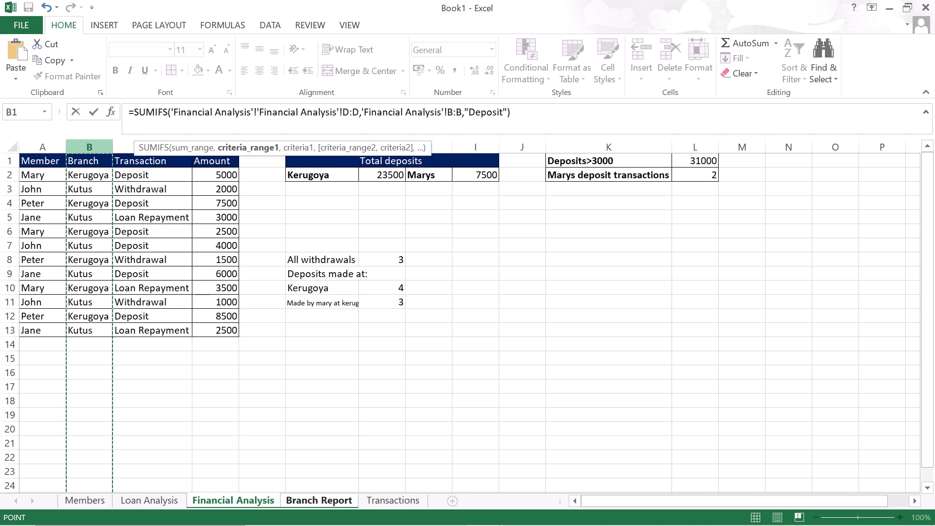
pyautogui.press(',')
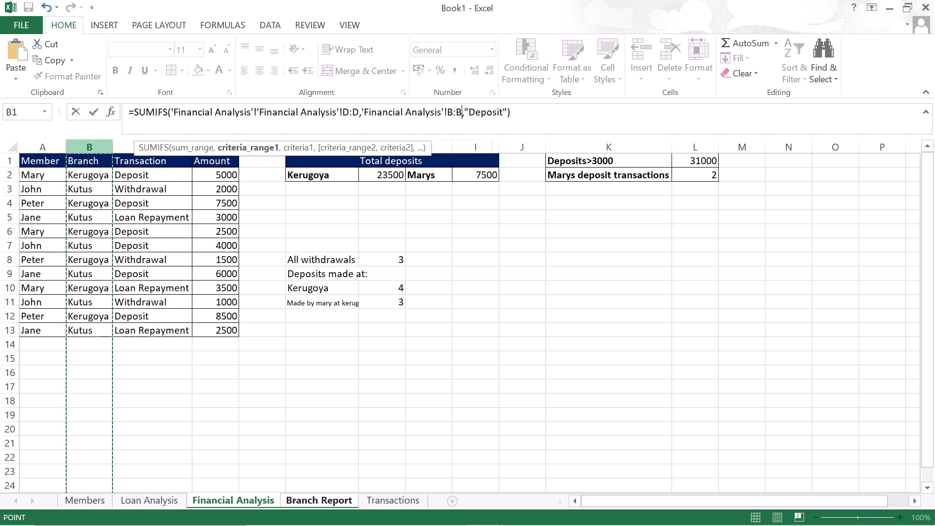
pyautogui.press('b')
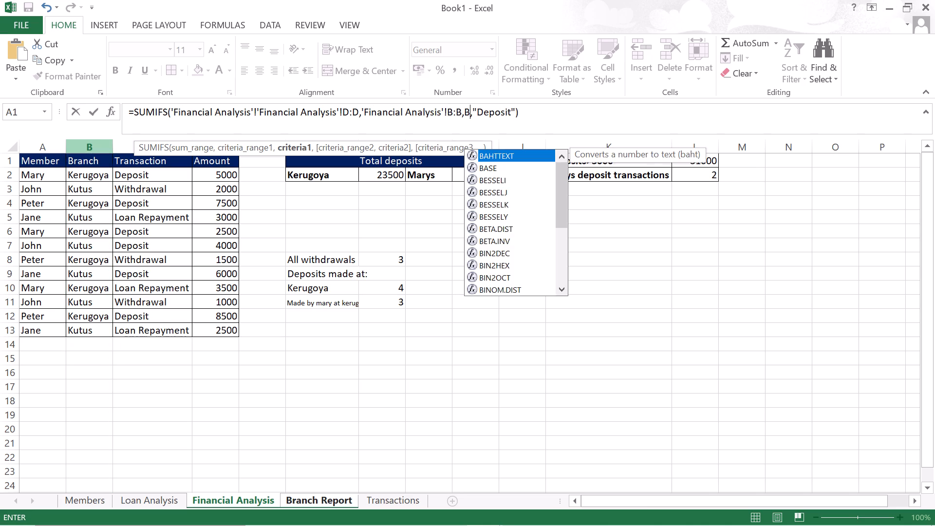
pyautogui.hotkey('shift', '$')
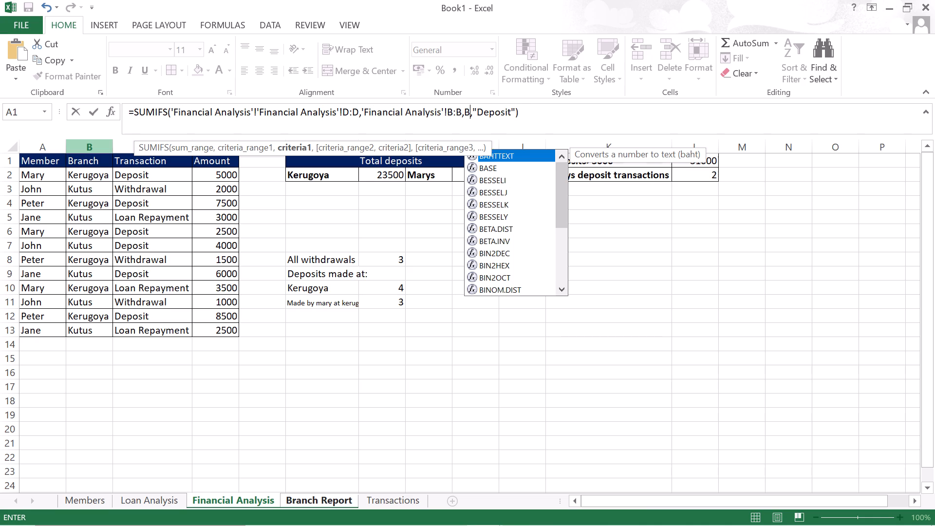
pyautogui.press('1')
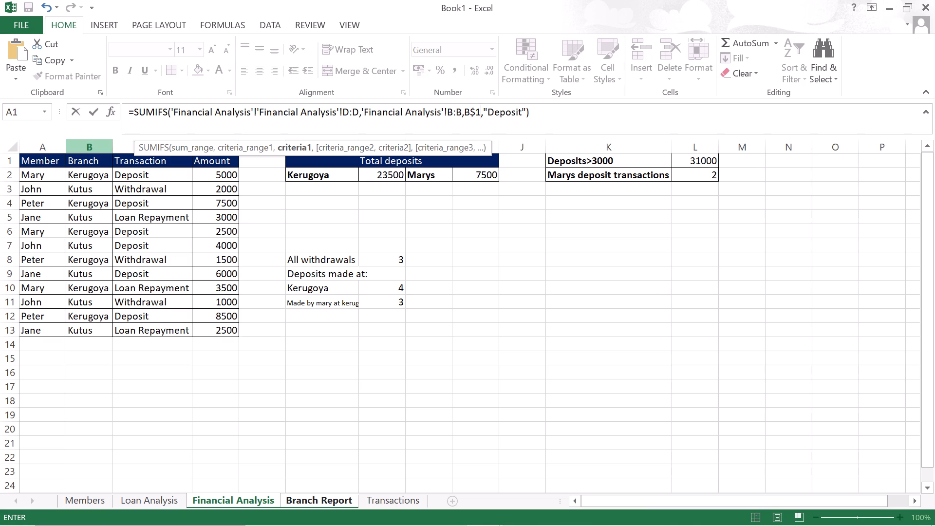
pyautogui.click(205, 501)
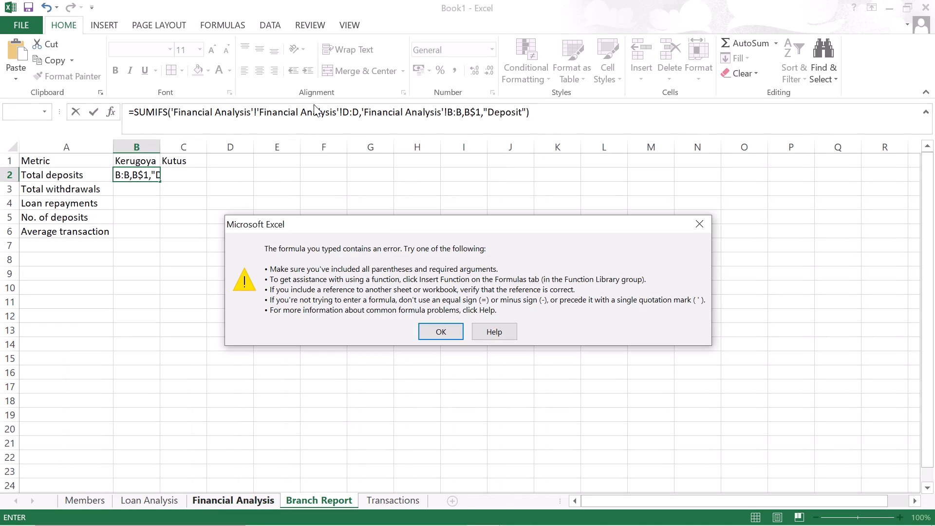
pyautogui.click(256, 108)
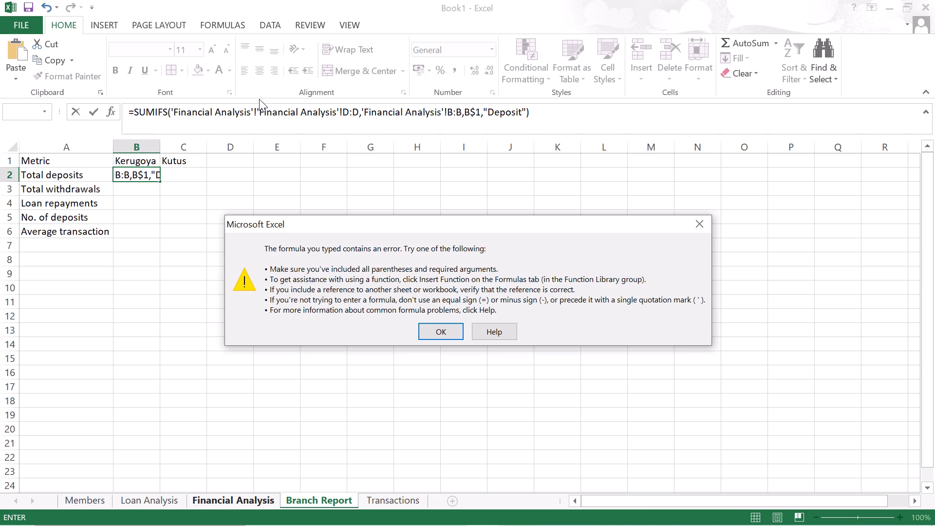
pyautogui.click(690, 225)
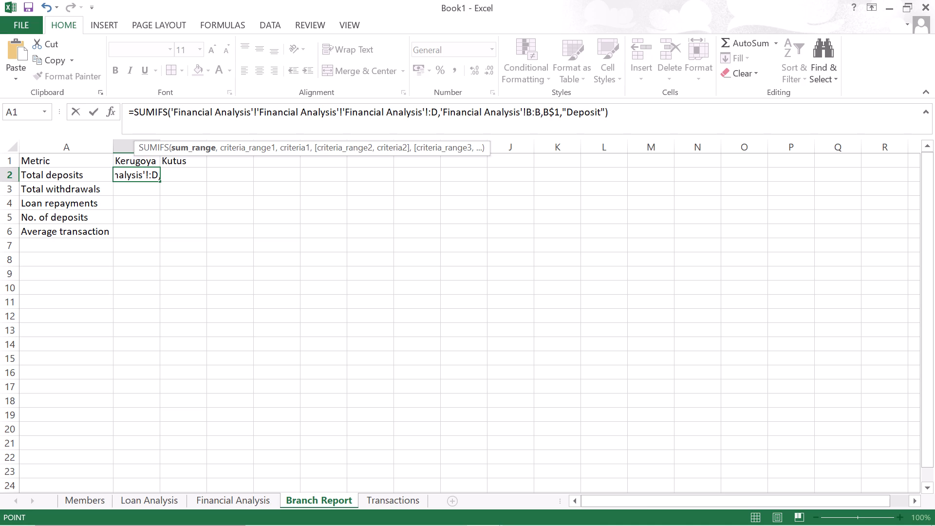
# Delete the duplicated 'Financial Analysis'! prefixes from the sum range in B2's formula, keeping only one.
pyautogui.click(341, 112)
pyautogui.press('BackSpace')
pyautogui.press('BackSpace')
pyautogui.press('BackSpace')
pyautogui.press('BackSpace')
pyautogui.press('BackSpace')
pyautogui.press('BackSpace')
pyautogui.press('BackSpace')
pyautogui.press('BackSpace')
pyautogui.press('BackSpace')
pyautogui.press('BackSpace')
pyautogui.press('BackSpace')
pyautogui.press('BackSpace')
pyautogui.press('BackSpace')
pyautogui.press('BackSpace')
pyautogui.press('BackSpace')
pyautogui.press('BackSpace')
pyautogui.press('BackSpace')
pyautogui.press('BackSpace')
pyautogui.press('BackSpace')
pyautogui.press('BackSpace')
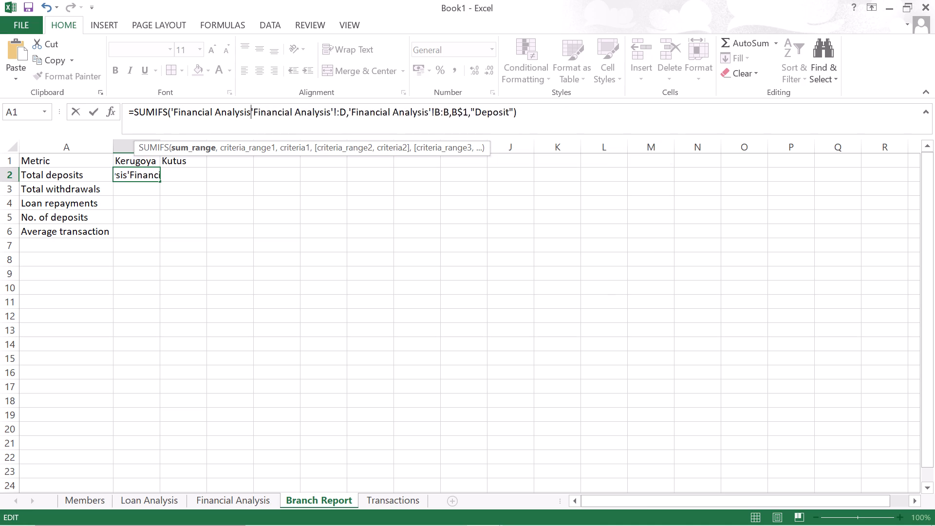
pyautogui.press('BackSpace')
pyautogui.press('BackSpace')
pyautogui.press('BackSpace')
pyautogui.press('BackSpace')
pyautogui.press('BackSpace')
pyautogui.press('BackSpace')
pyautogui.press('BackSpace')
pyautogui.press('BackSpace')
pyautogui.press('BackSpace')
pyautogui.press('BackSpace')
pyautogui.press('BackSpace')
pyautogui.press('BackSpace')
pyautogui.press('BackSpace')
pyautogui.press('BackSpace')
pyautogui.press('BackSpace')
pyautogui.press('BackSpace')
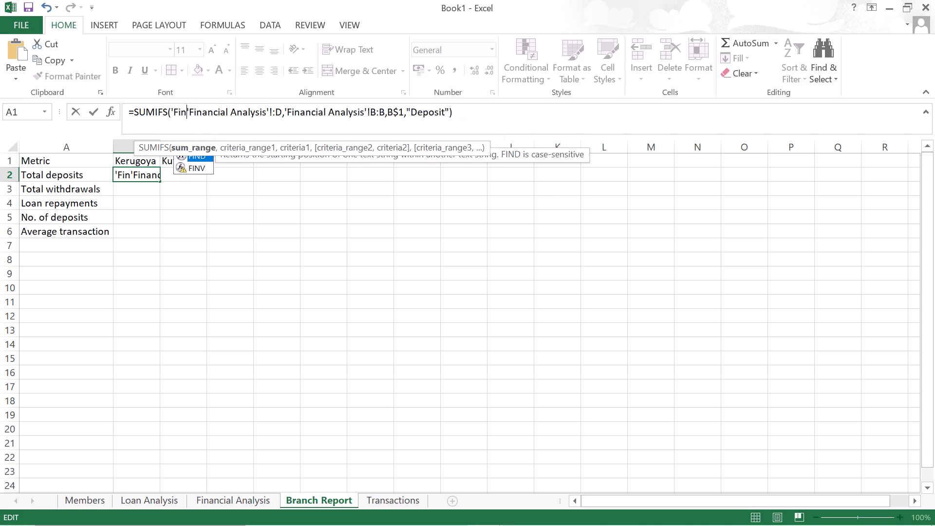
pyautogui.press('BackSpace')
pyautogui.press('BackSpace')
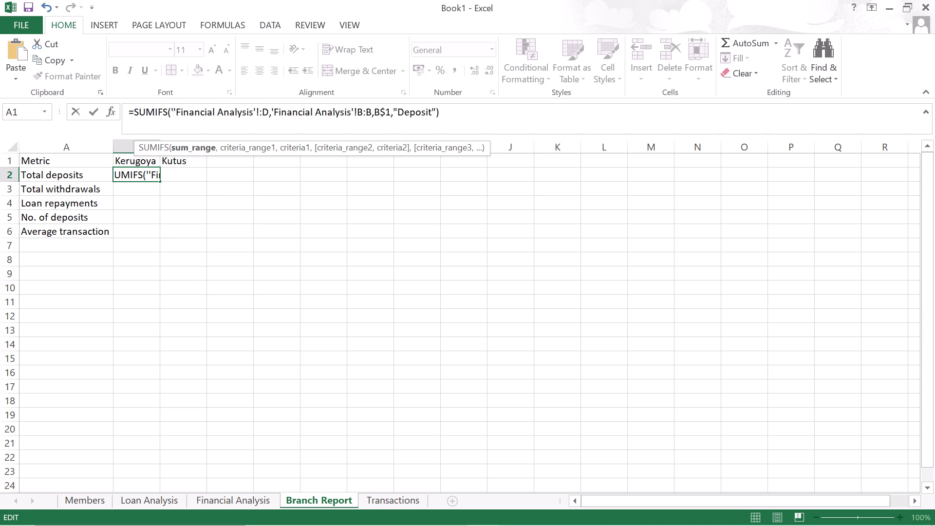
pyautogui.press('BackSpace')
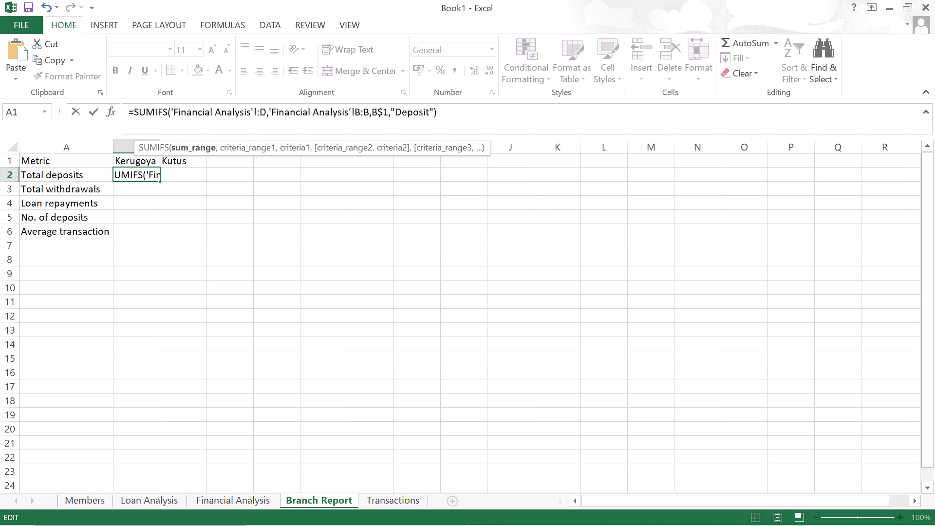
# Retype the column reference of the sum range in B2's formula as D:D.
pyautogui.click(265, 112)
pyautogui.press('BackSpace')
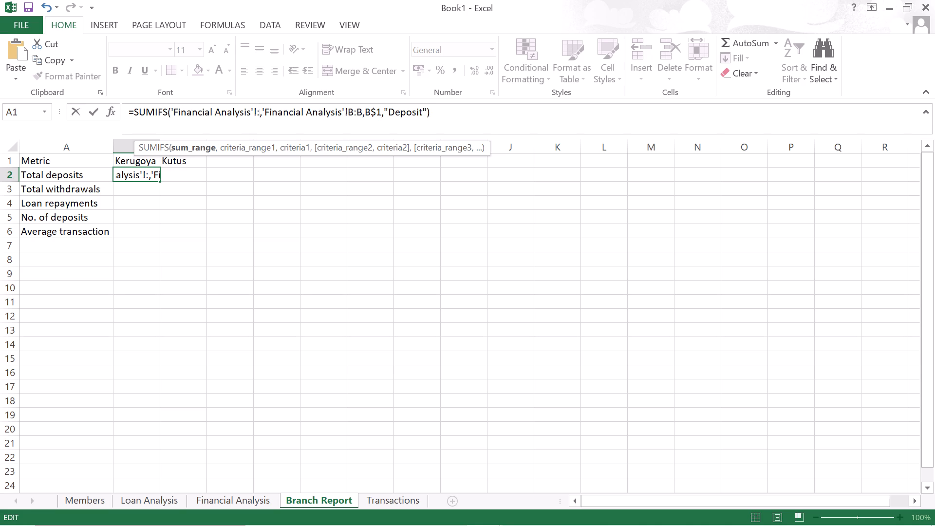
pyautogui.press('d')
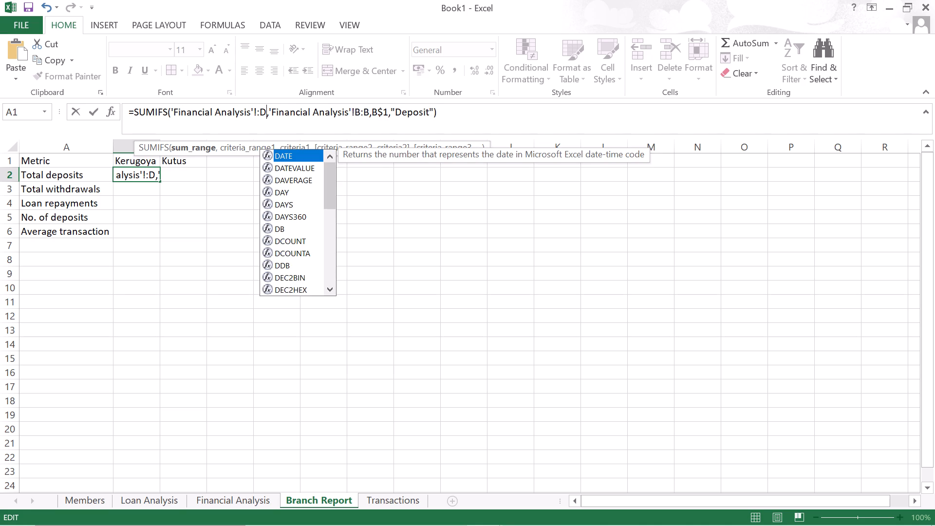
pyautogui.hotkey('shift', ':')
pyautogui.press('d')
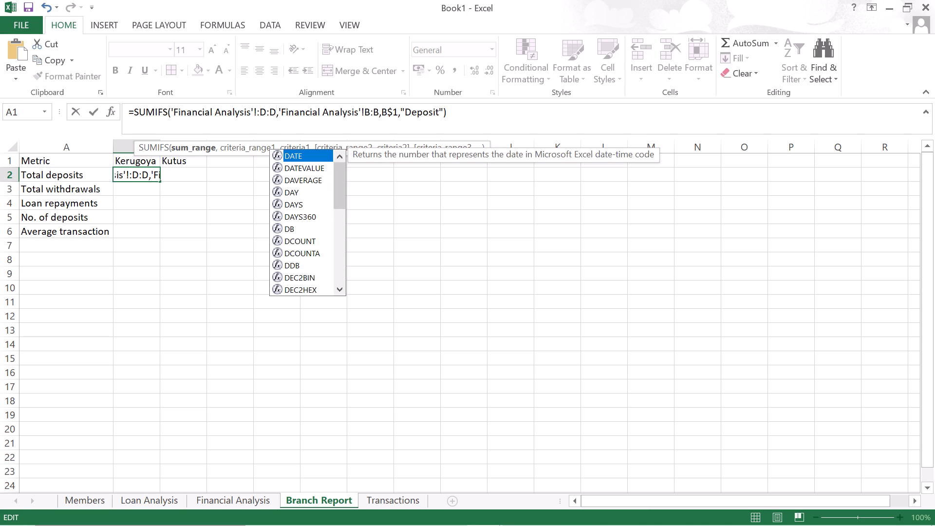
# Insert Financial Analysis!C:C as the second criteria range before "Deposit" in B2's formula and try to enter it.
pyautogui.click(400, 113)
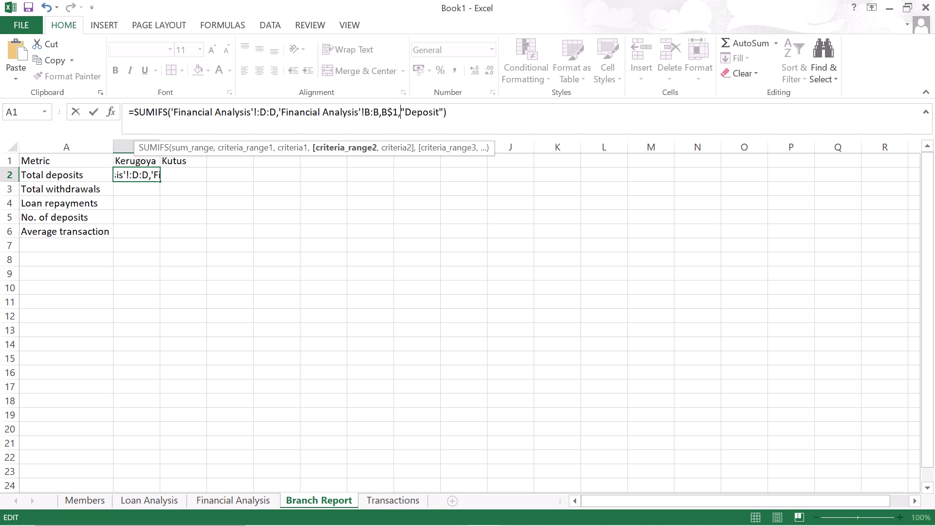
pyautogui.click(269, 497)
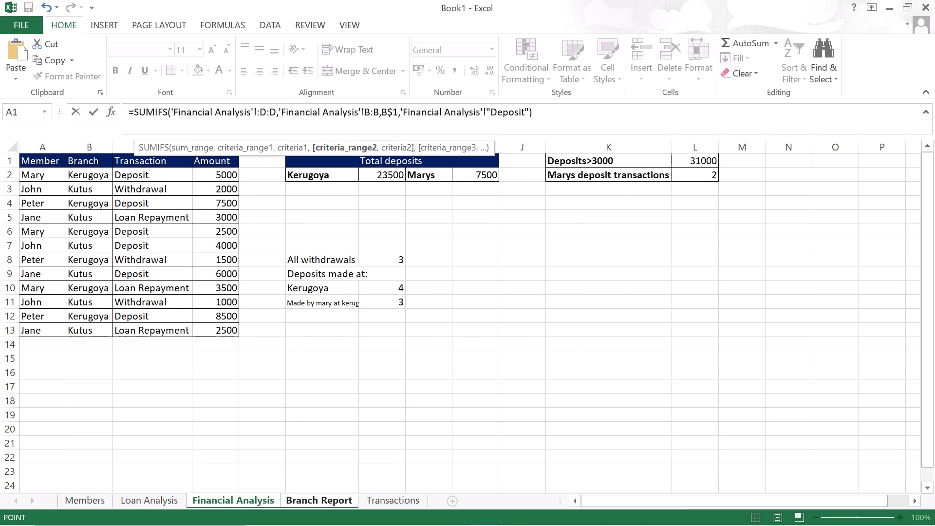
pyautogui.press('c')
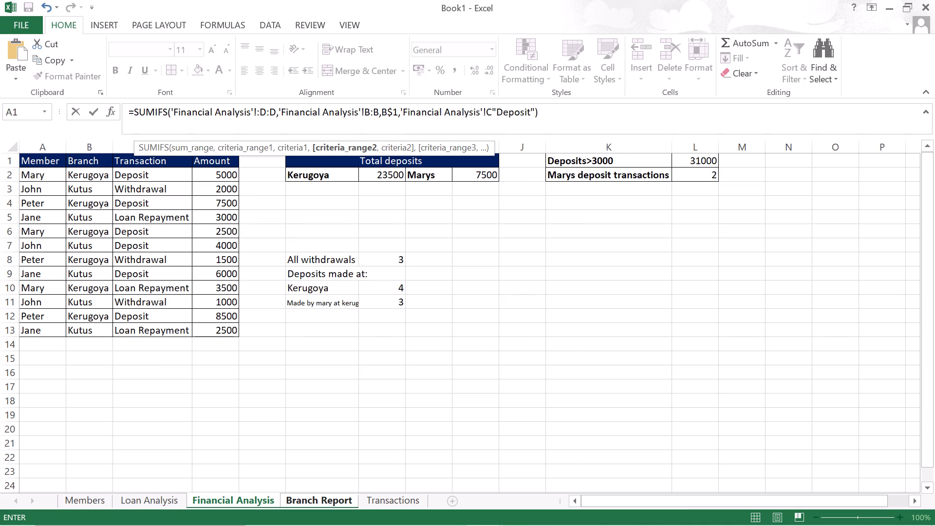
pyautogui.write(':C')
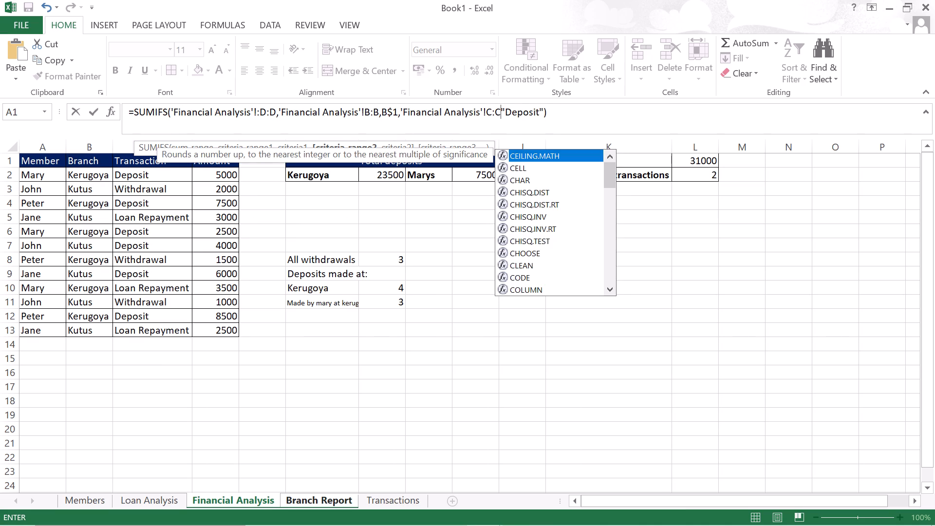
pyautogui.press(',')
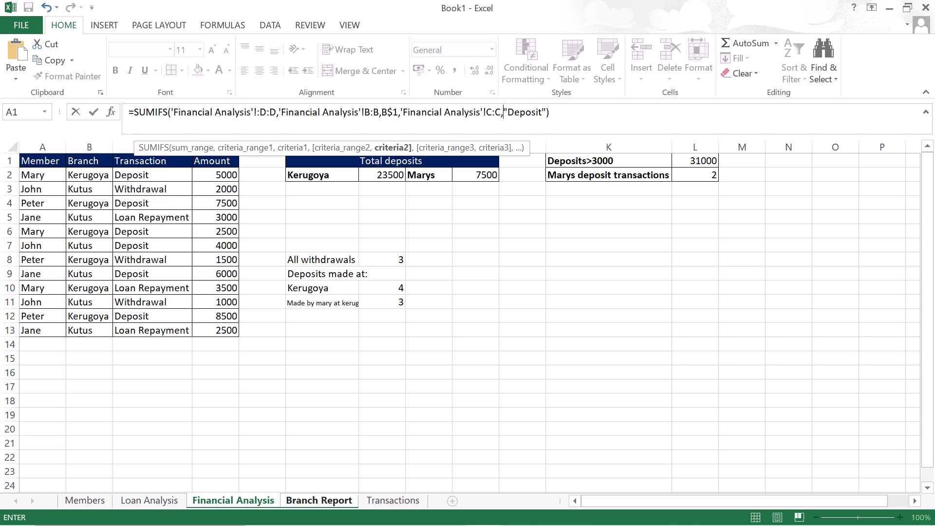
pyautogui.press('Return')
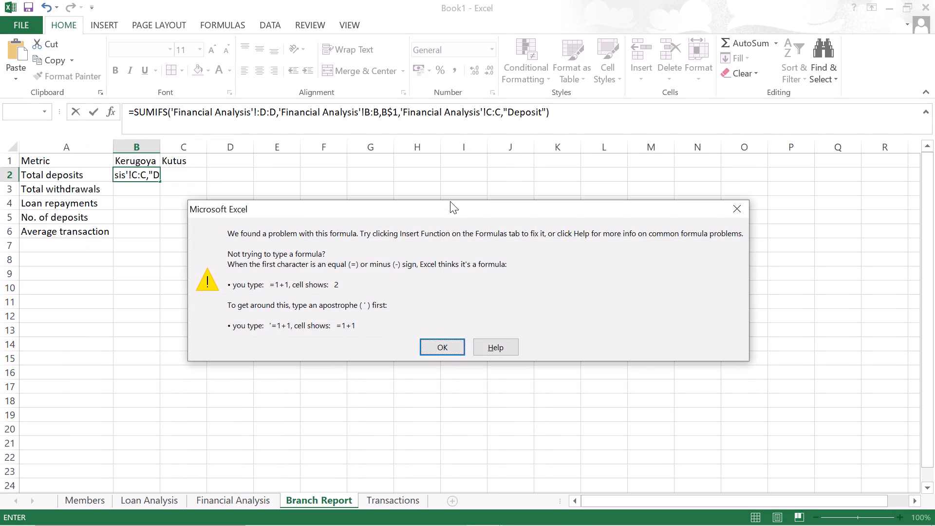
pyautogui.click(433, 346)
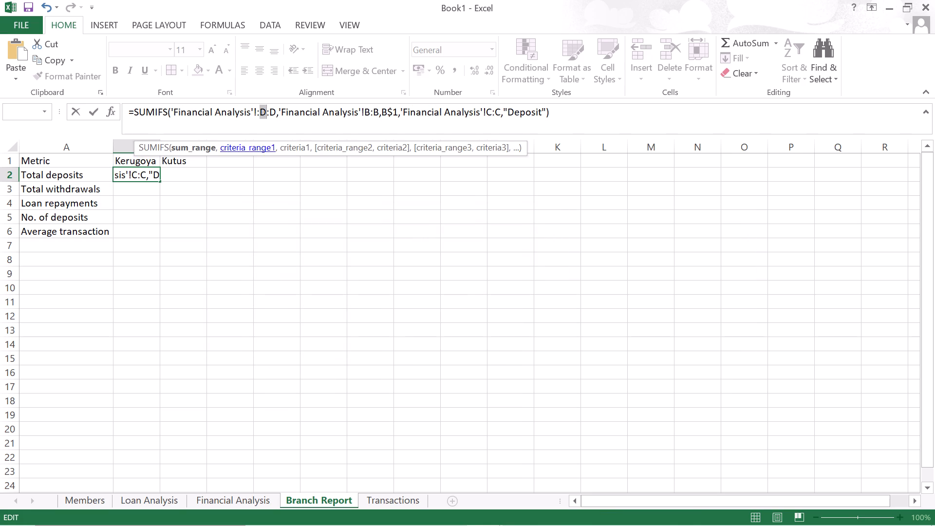
# Delete the whole SUMIFS formula from the Kerugoya total deposits cell, B2.
pyautogui.click(568, 116)
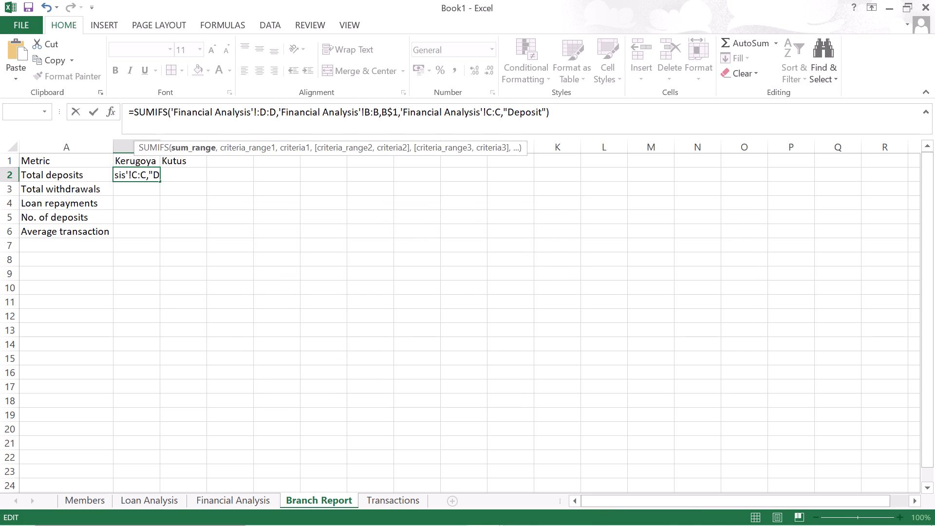
pyautogui.press('BackSpace')
pyautogui.press('BackSpace')
pyautogui.press('BackSpace')
pyautogui.press('BackSpace')
pyautogui.press('BackSpace')
pyautogui.press('BackSpace')
pyautogui.press('BackSpace')
pyautogui.press('BackSpace')
pyautogui.press('BackSpace')
pyautogui.press('BackSpace')
pyautogui.press('BackSpace')
pyautogui.press('BackSpace')
pyautogui.press('BackSpace')
pyautogui.press('BackSpace')
pyautogui.press('BackSpace')
pyautogui.press('BackSpace')
pyautogui.press('BackSpace')
pyautogui.press('BackSpace')
pyautogui.press('BackSpace')
pyautogui.press('BackSpace')
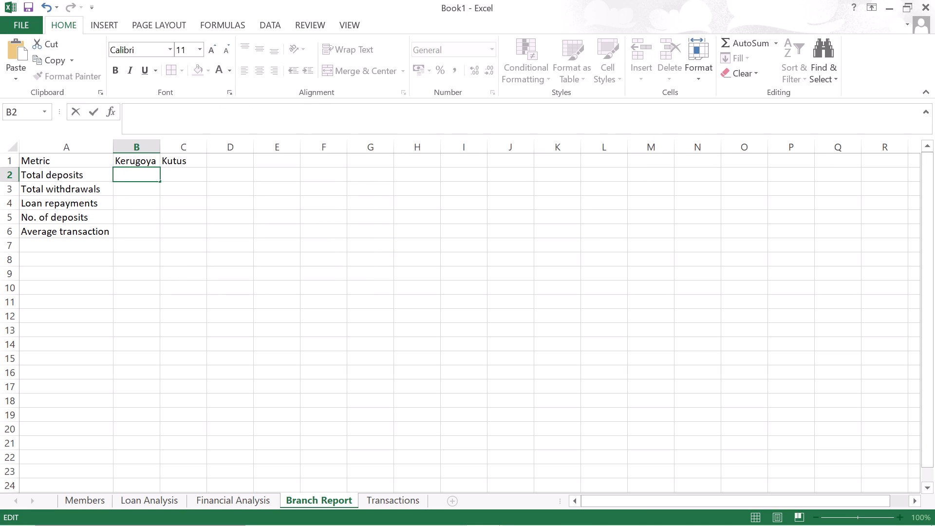
# Start a new SUMIFS formula in B2 with the Amount column, Financial Analysis!D:D, as the sum range.
pyautogui.press('=')
pyautogui.write('SUMIFS')
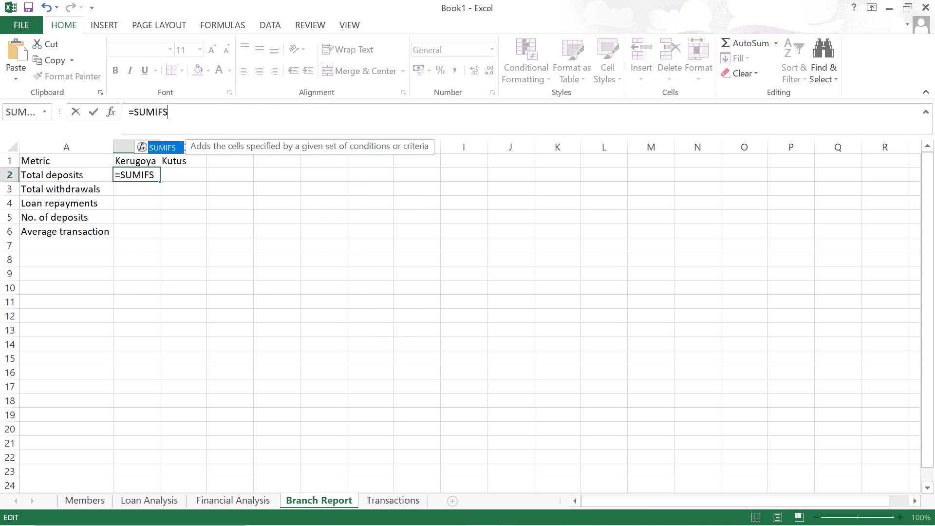
pyautogui.doubleClick(178, 150)
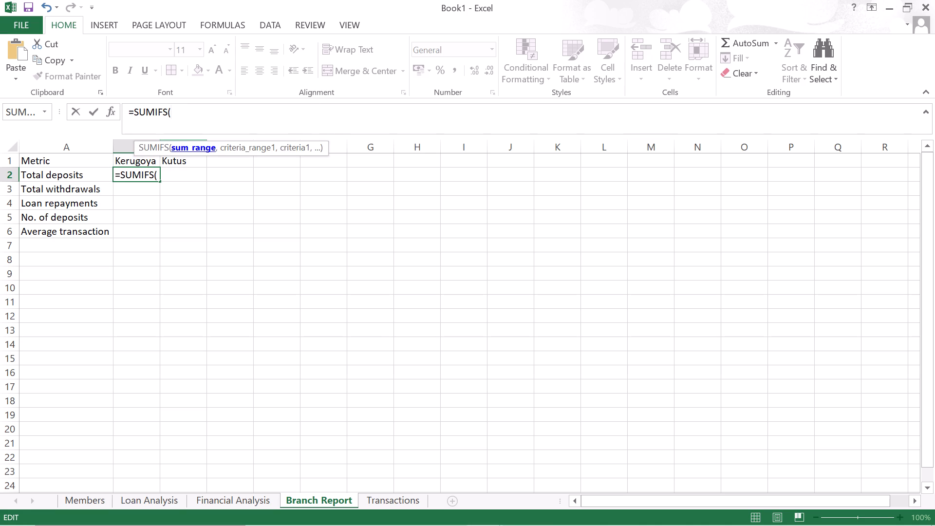
pyautogui.click(248, 502)
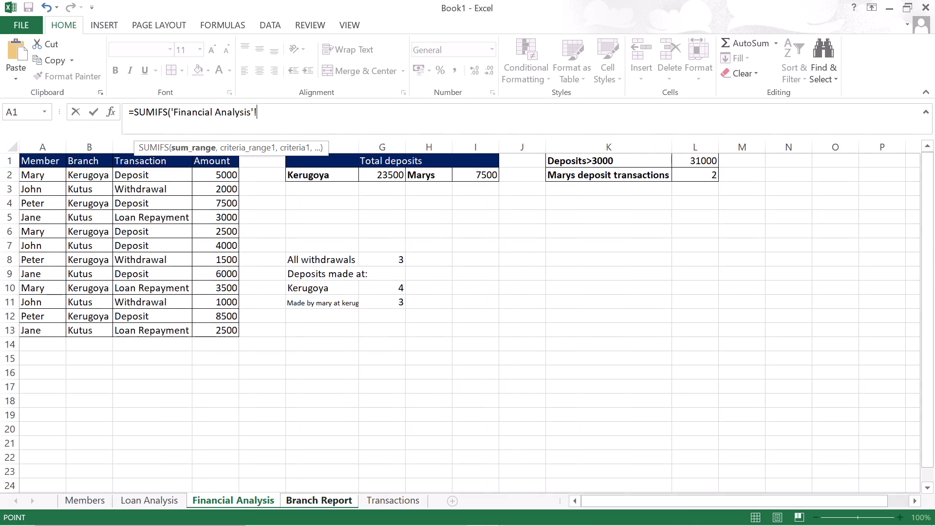
pyautogui.click(221, 140)
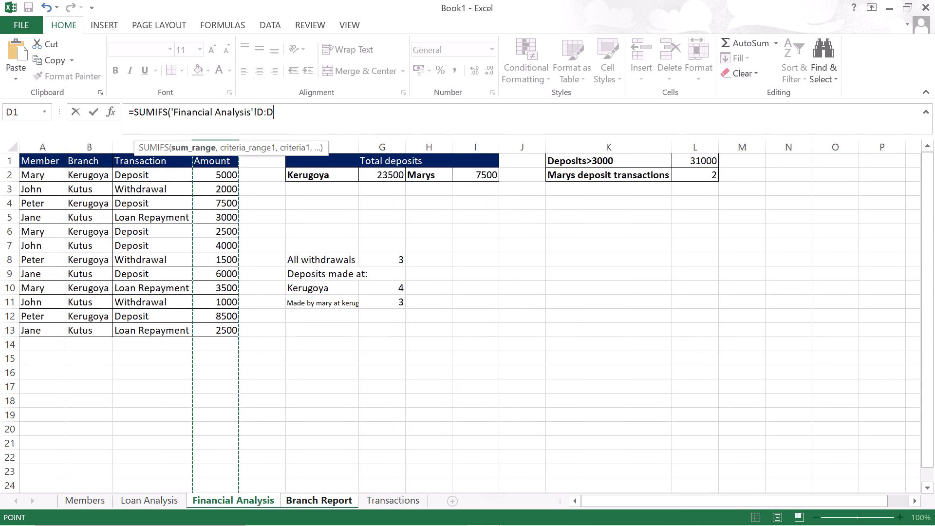
# Add the Branch column, Financial Analysis!B:B, as the first criteria range in B2's SUMIFS formula, with B$1 as its criterion.
pyautogui.press(',')
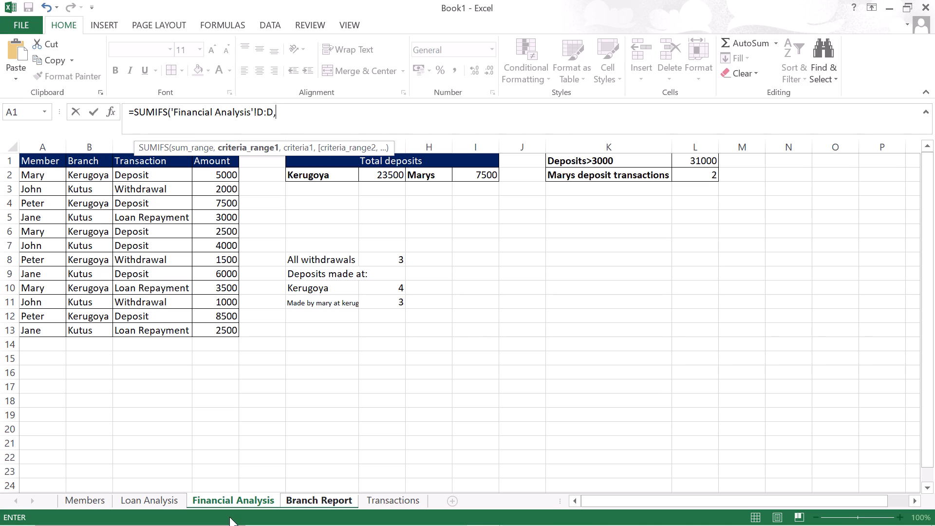
pyautogui.click(244, 503)
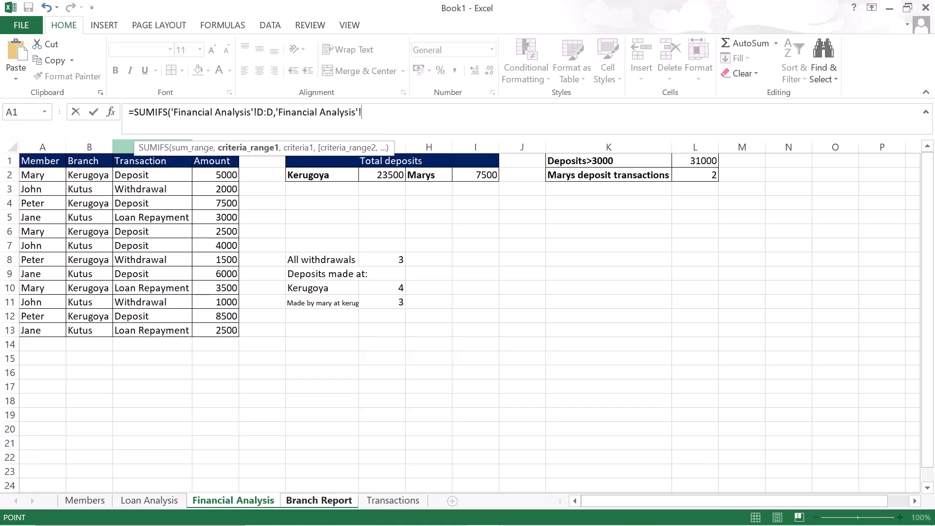
pyautogui.click(100, 148)
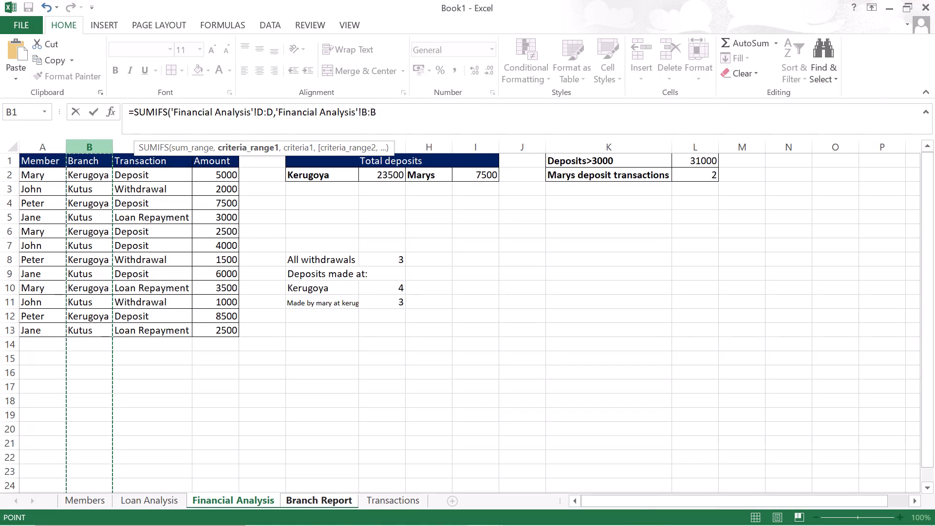
pyautogui.press(',')
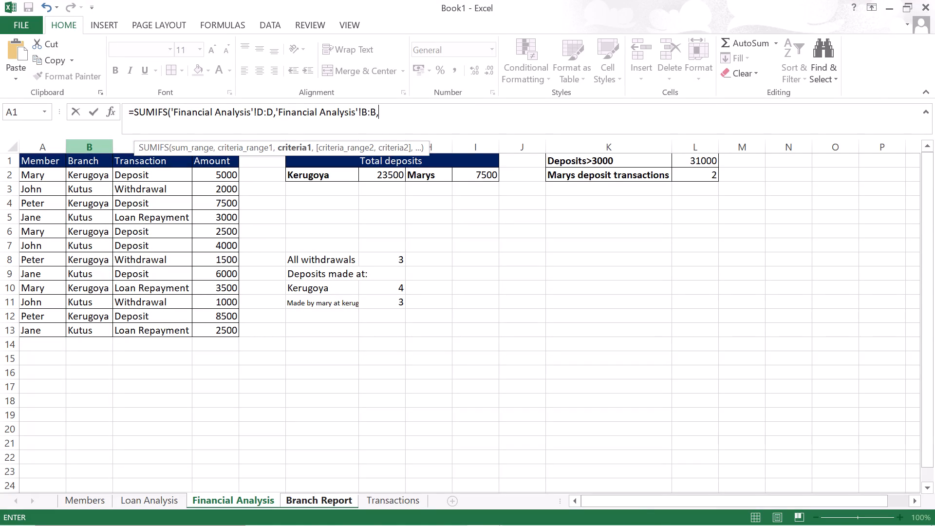
pyautogui.press('b')
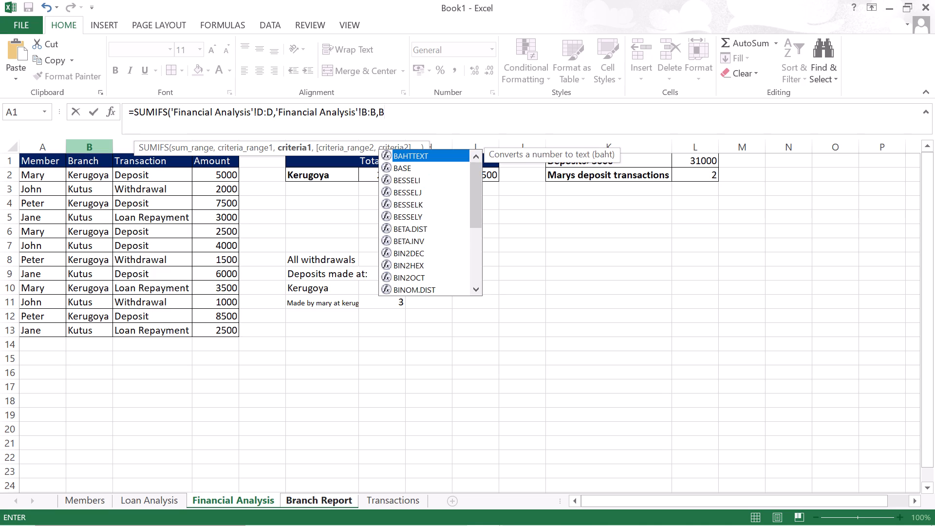
pyautogui.write('$1')
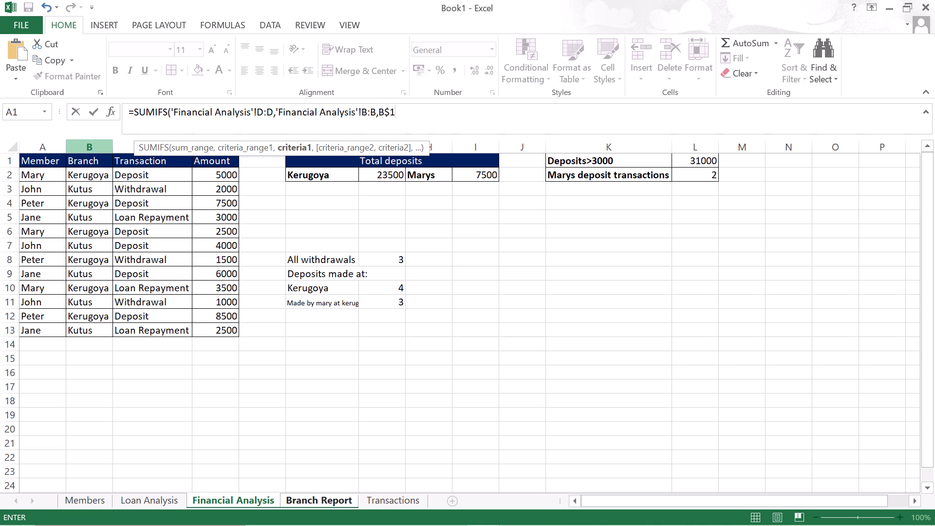
# Add the Transaction column, Financial Analysis!C:C, with criterion "Deposit" as the second condition and enter B2's SUMIFS formula.
pyautogui.press(',')
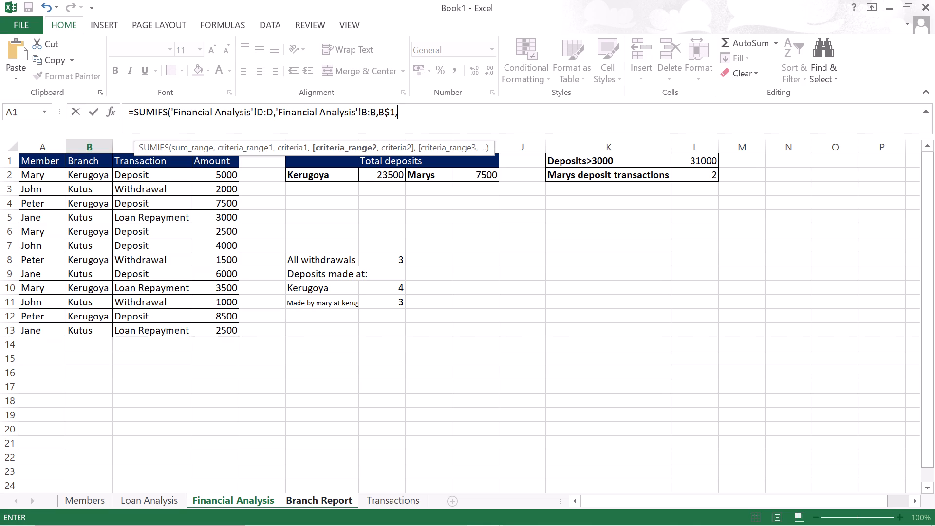
pyautogui.click(255, 497)
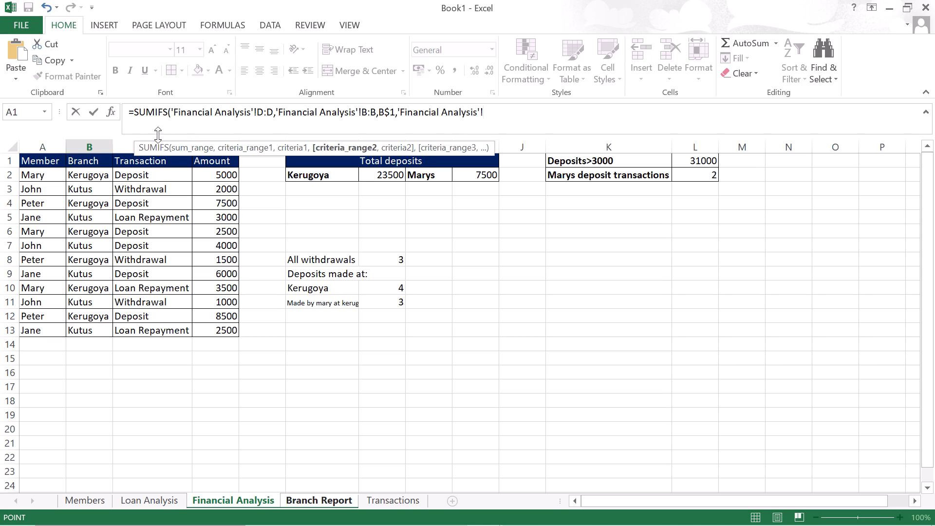
pyautogui.click(120, 148)
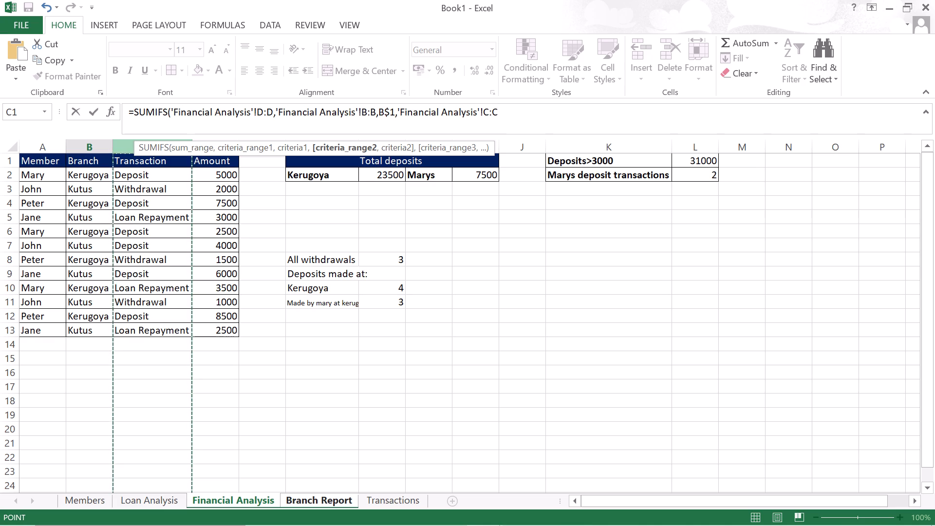
pyautogui.press(',')
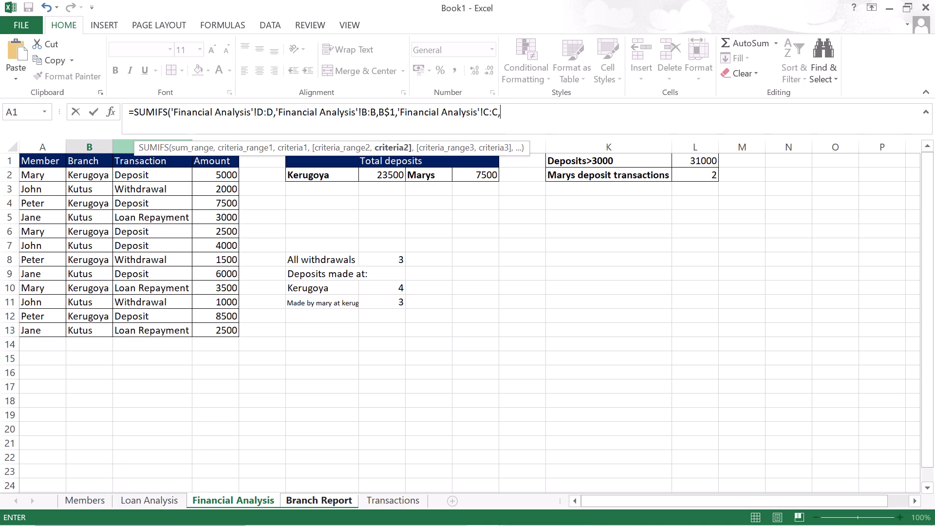
pyautogui.hotkey('shift', '"')
pyautogui.press('d')
pyautogui.write('eposit')
pyautogui.hotkey('shift', '"')
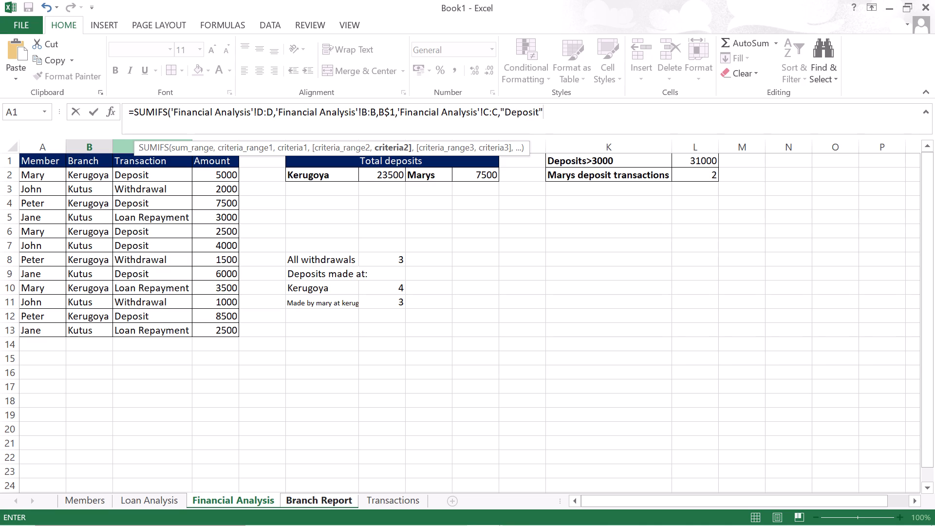
pyautogui.hotkey('shift', ')')
pyautogui.press('Return')
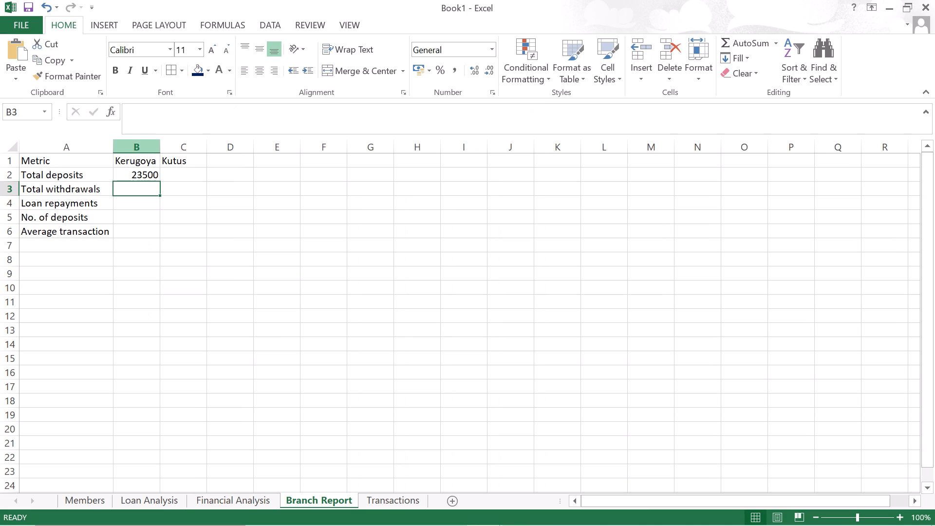
# Start a COUNTIFS formula in B5, Kerugoya's number of deposits, matching Financial Analysis!B:B against B$1.
pyautogui.click(124, 220)
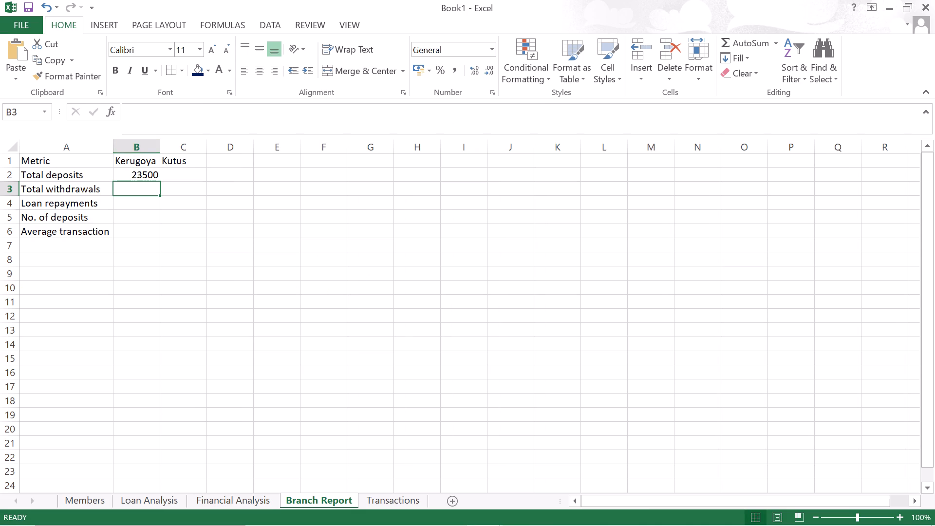
pyautogui.press('=')
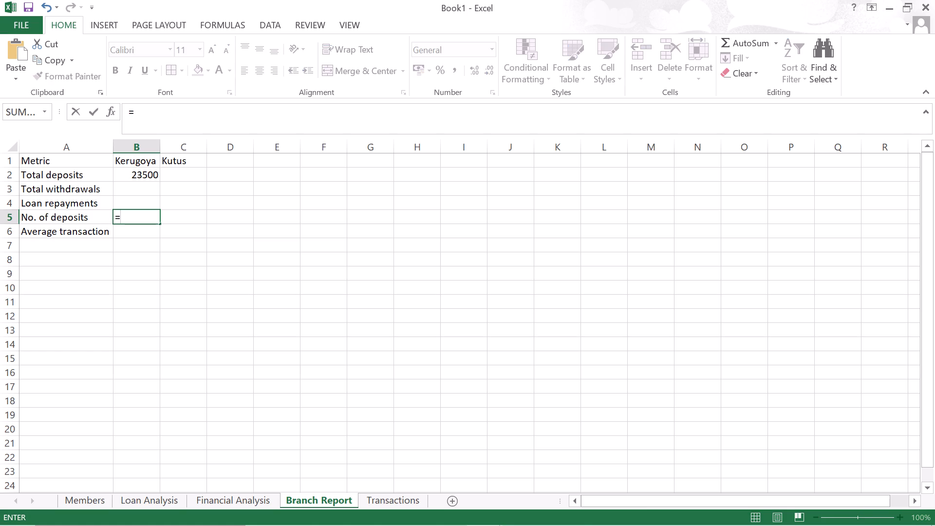
pyautogui.write('COUNTIF')
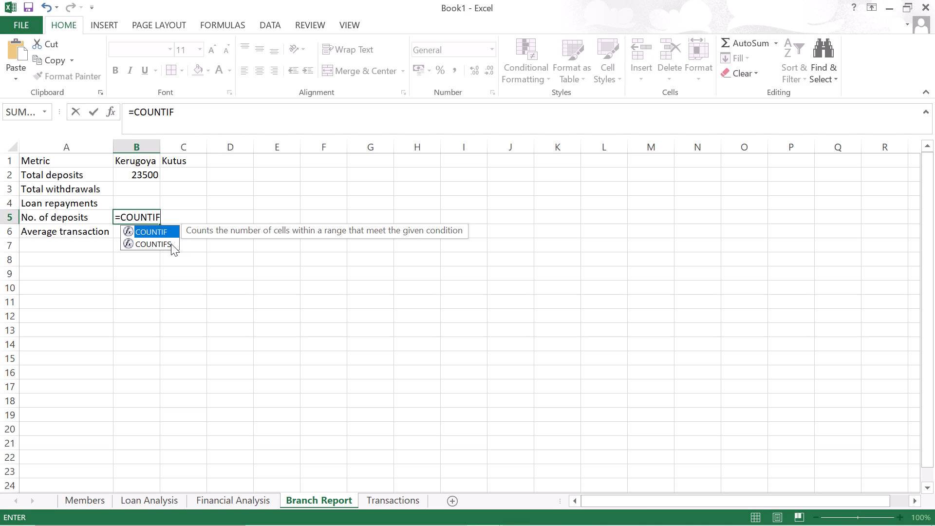
pyautogui.click(171, 244)
pyautogui.click(171, 244)
pyautogui.doubleClick(171, 244)
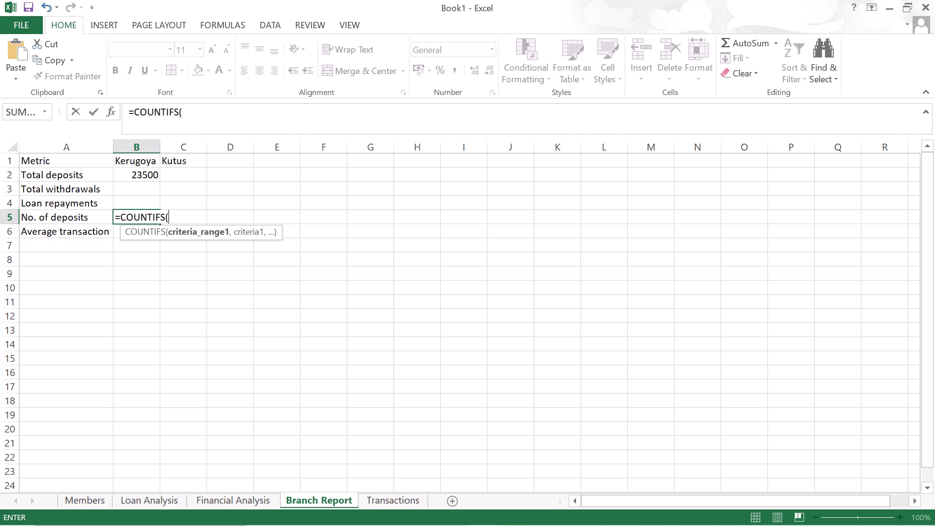
pyautogui.click(209, 498)
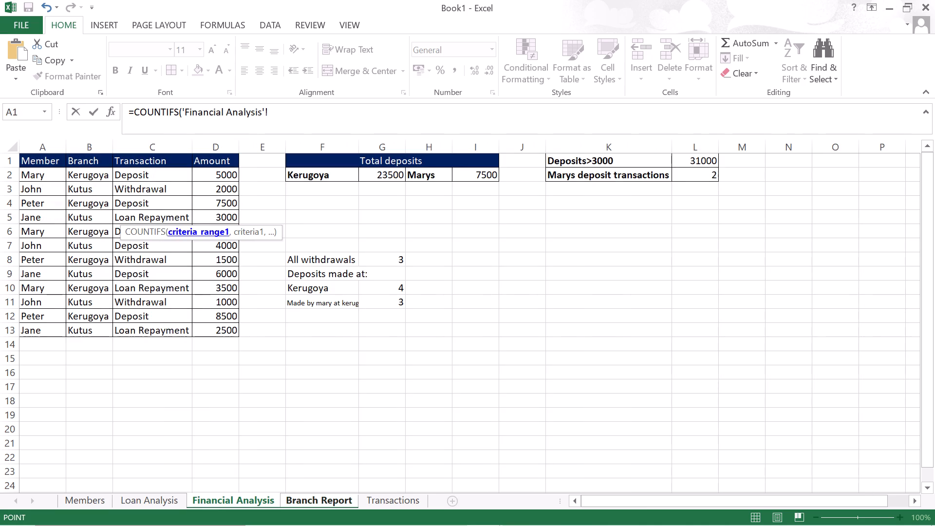
pyautogui.click(94, 141)
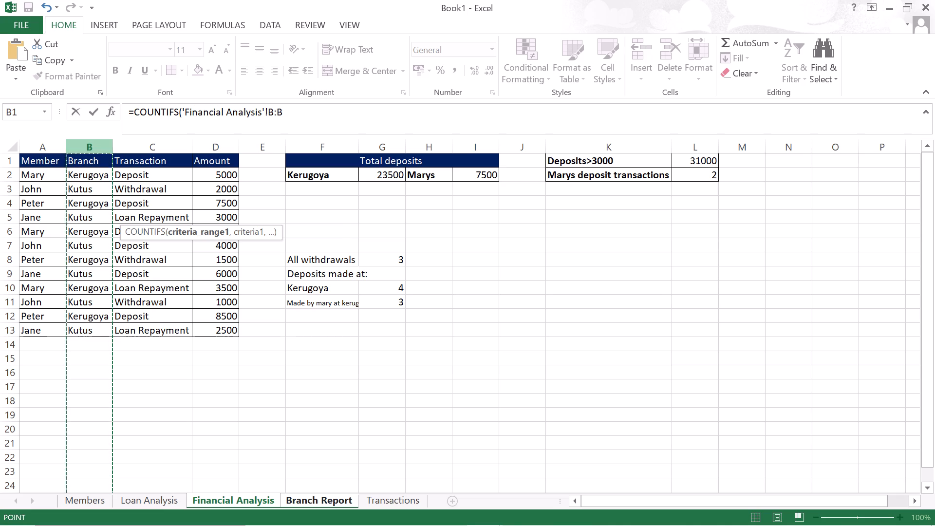
pyautogui.press(',')
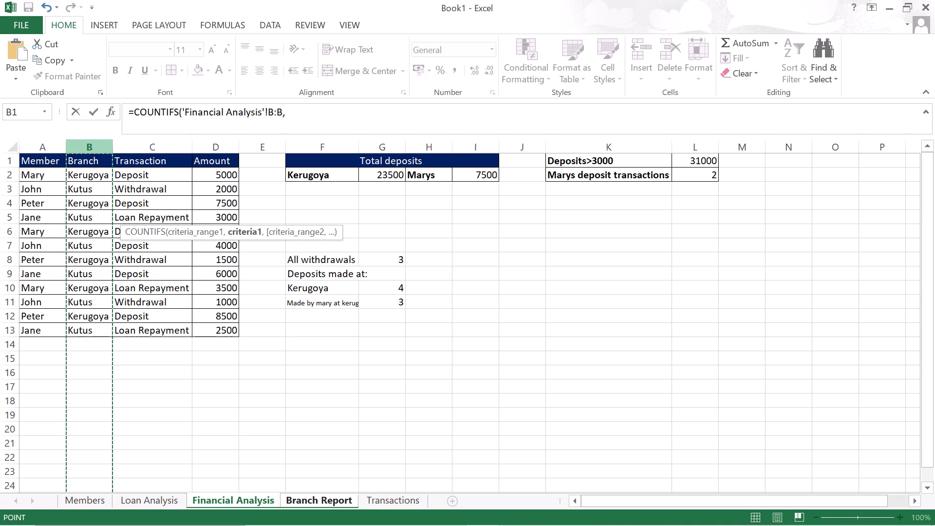
pyautogui.press('b')
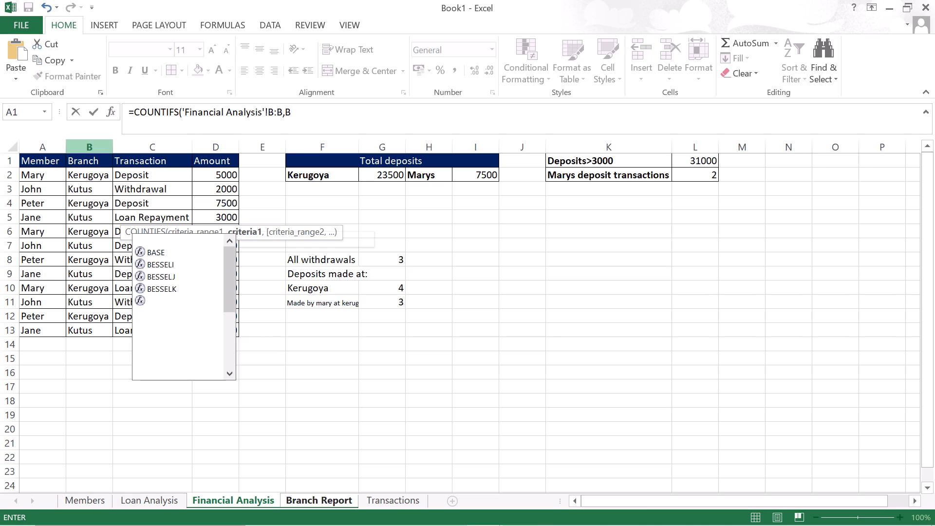
pyautogui.write('$1')
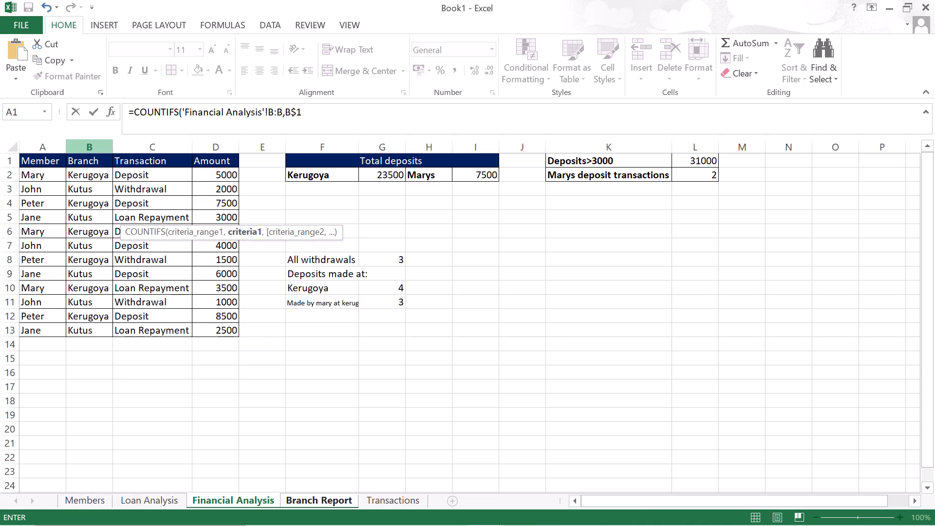
# Add the Transaction column, Financial Analysis!C:C, with criterion "Deposit" as the second condition and enter B5's COUNTIFS formula.
pyautogui.press(',')
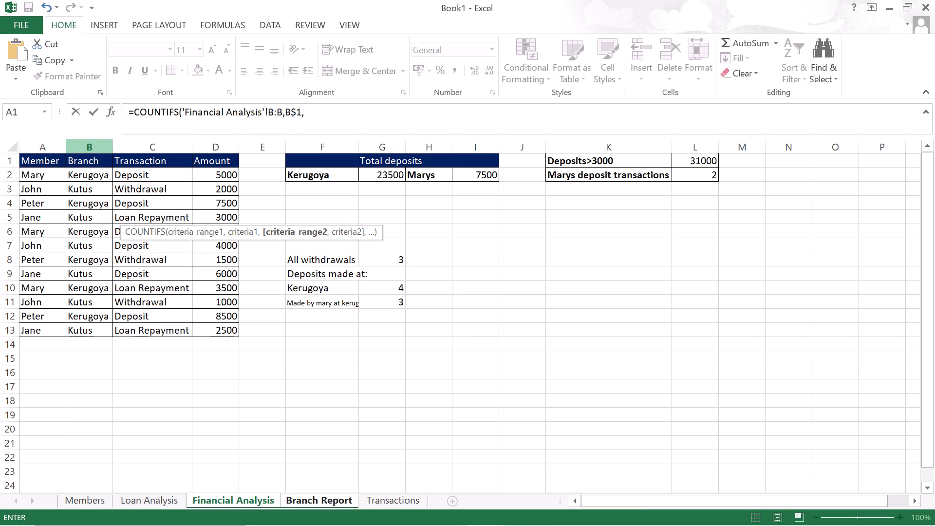
pyautogui.click(236, 500)
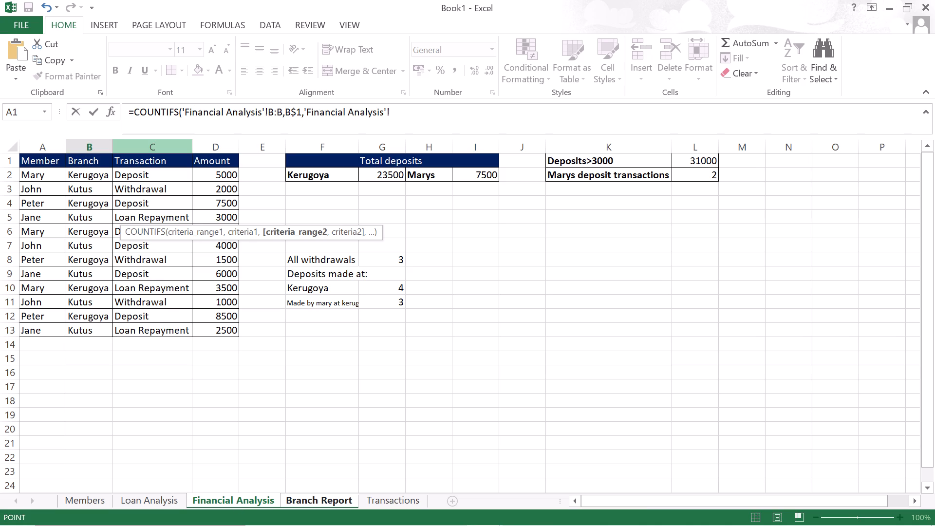
pyautogui.click(149, 148)
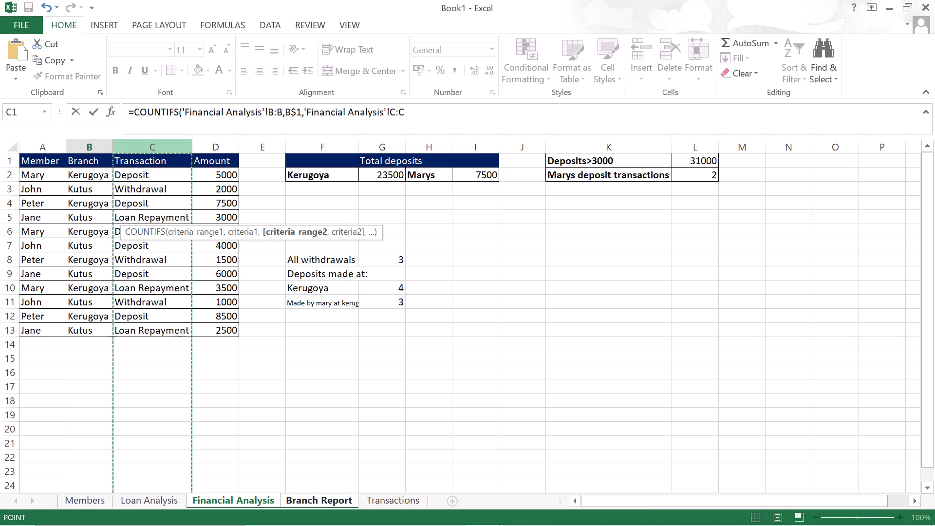
pyautogui.press(',')
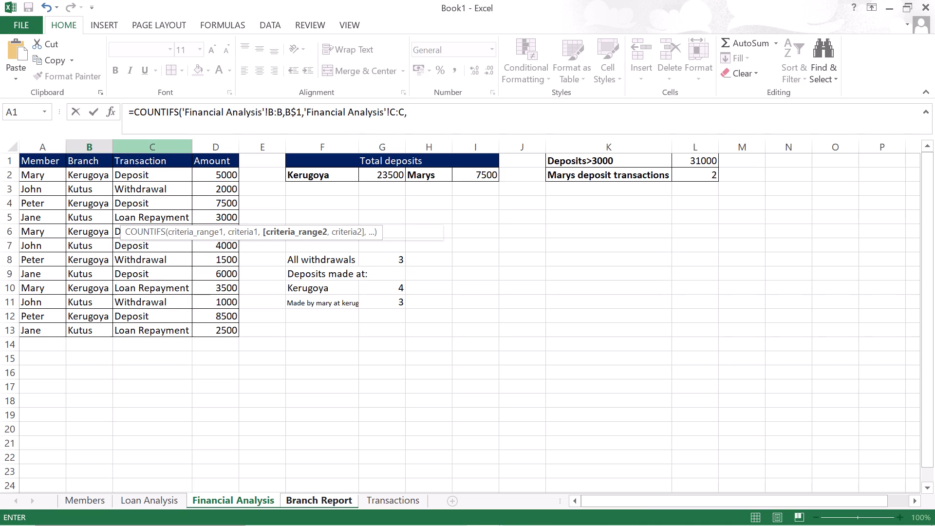
pyautogui.hotkey('shift', '"')
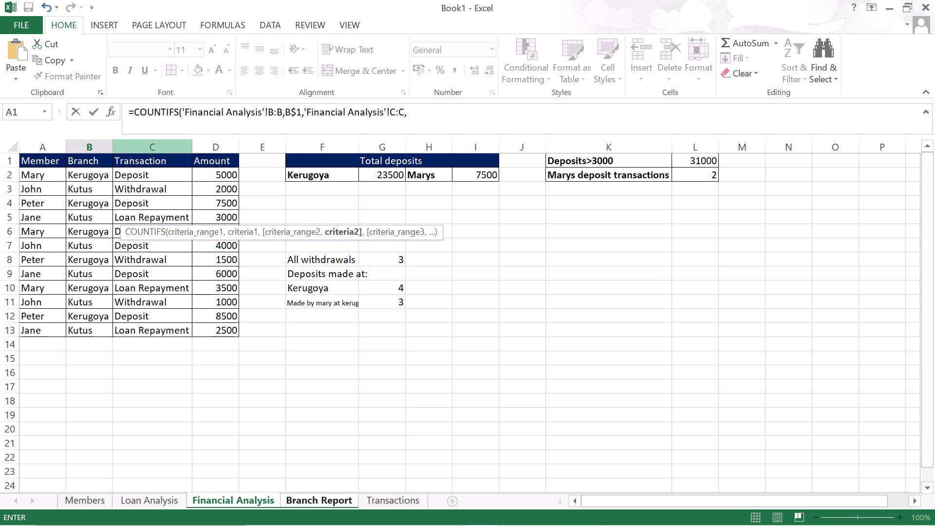
pyautogui.press('d')
pyautogui.press('e')
pyautogui.write('posit')
pyautogui.hotkey('shift', '"')
pyautogui.hotkey('shift', '+')
pyautogui.press('BackSpace')
pyautogui.hotkey('shift', ')')
pyautogui.press('Return')
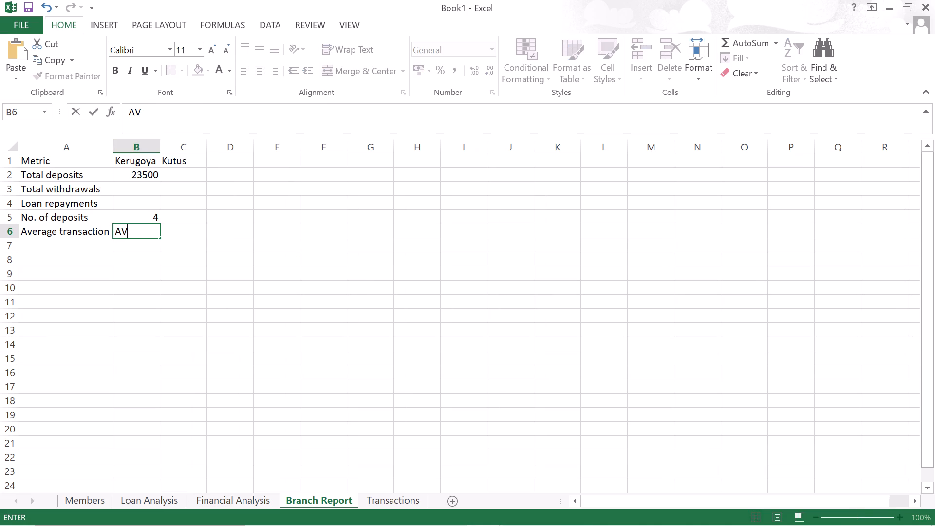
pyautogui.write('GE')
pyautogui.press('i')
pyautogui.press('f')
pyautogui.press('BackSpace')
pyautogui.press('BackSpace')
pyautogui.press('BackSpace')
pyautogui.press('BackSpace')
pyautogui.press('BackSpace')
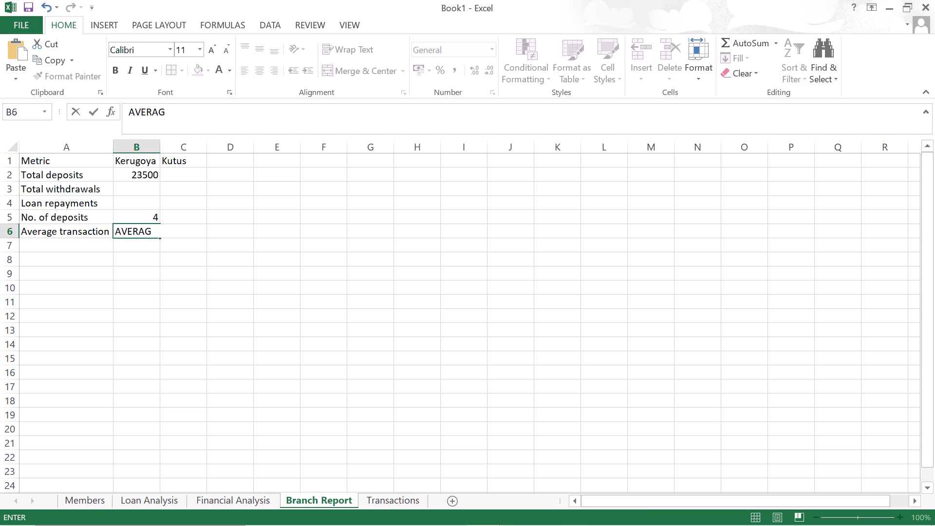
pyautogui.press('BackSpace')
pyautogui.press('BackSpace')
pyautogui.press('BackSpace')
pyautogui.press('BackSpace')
# Enter an AVERAGEIF formula in B6 that averages Financial Analysis!D:D where Financial Analysis!B:B matches B$1.
pyautogui.press('=')
pyautogui.write('AVER')
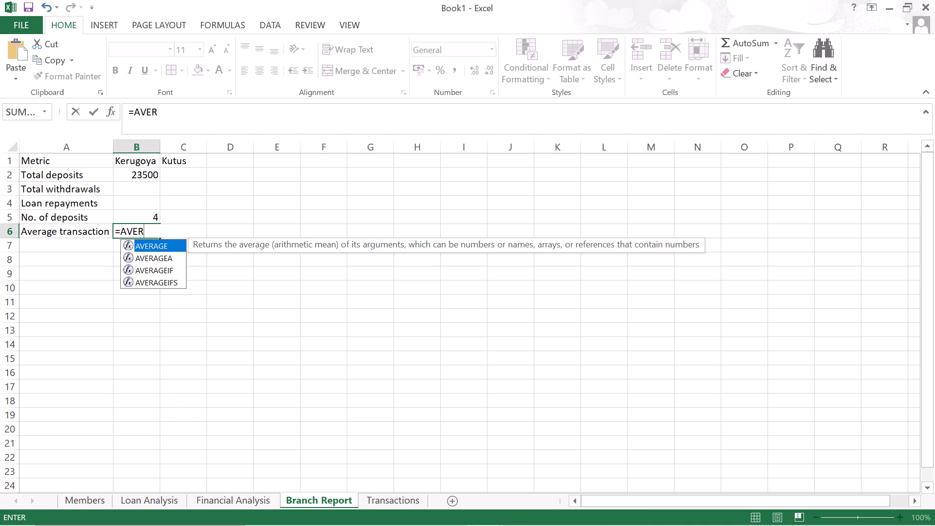
pyautogui.click(148, 268)
pyautogui.click(148, 268)
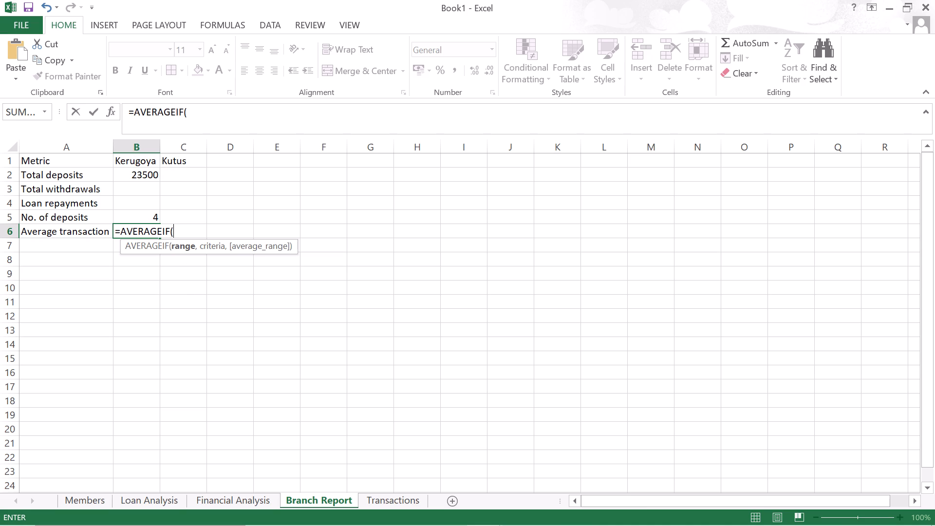
pyautogui.click(240, 503)
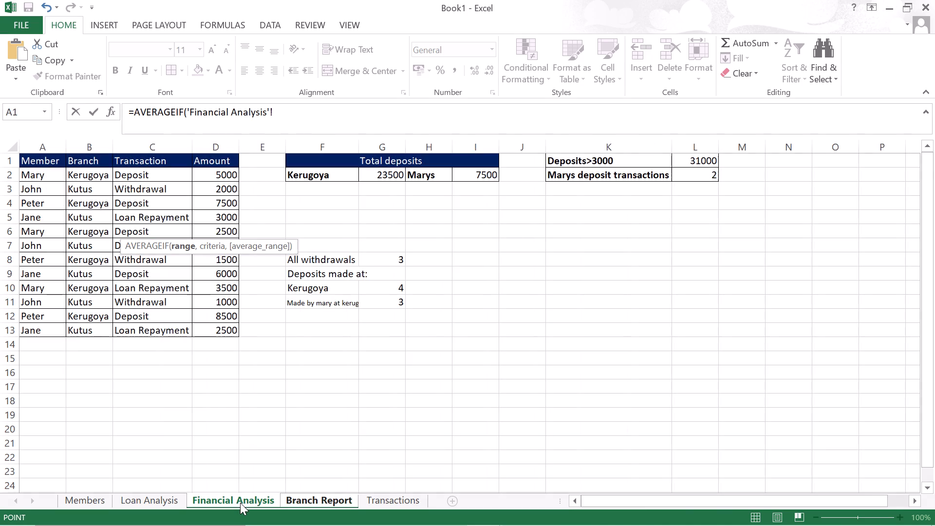
pyautogui.click(95, 145)
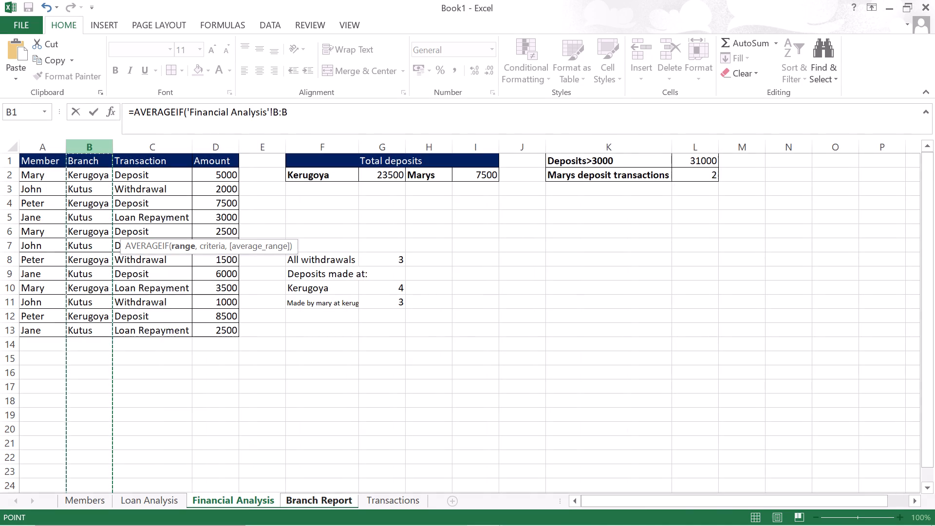
pyautogui.press(',')
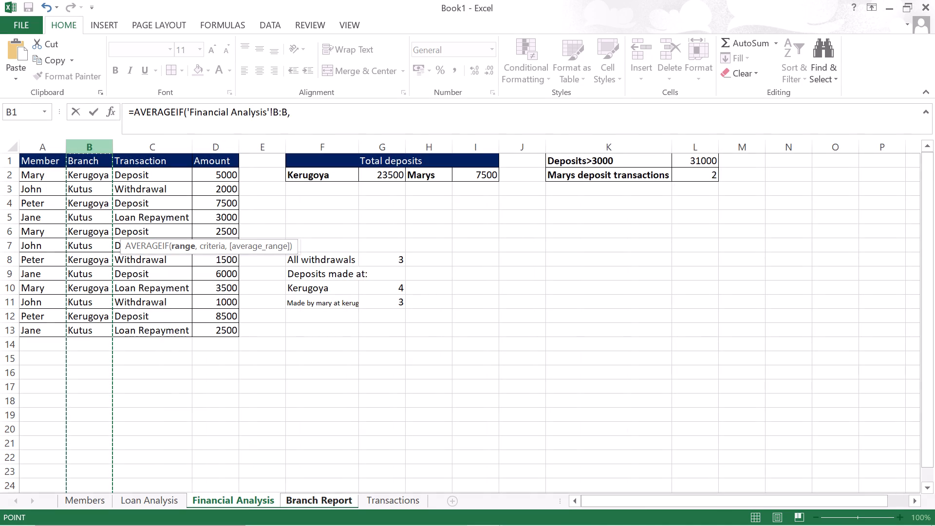
pyautogui.press('b')
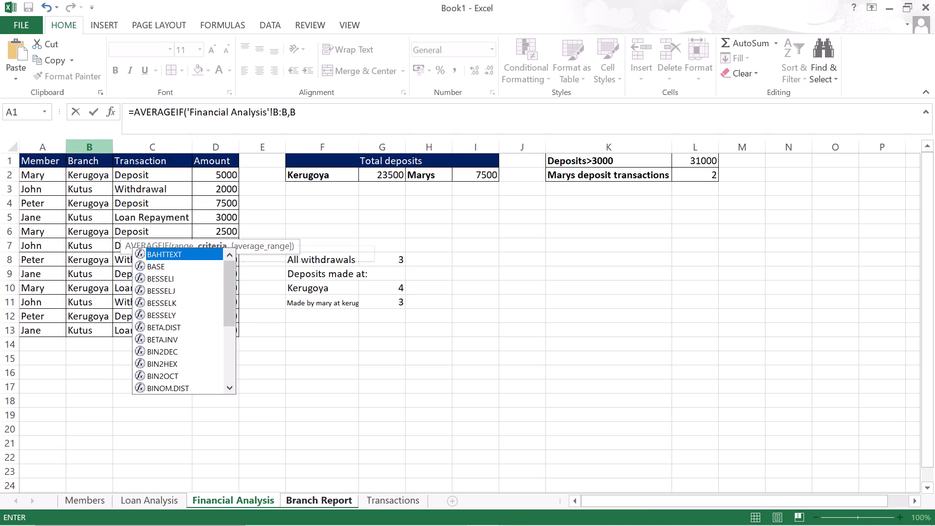
pyautogui.write('$1')
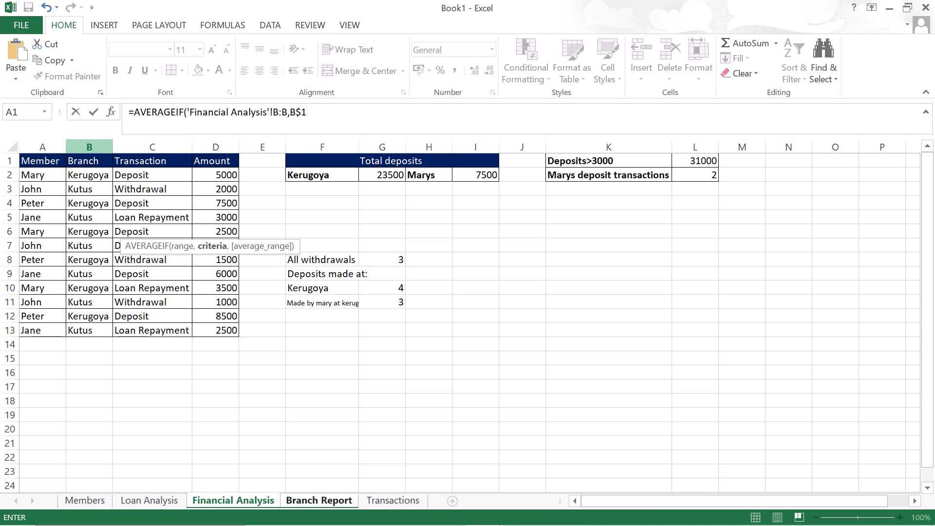
pyautogui.press(',')
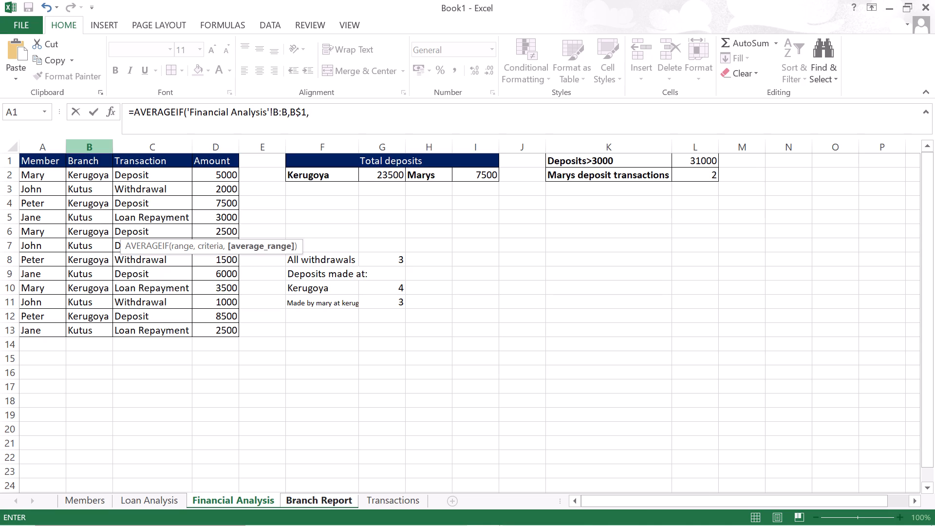
pyautogui.click(239, 504)
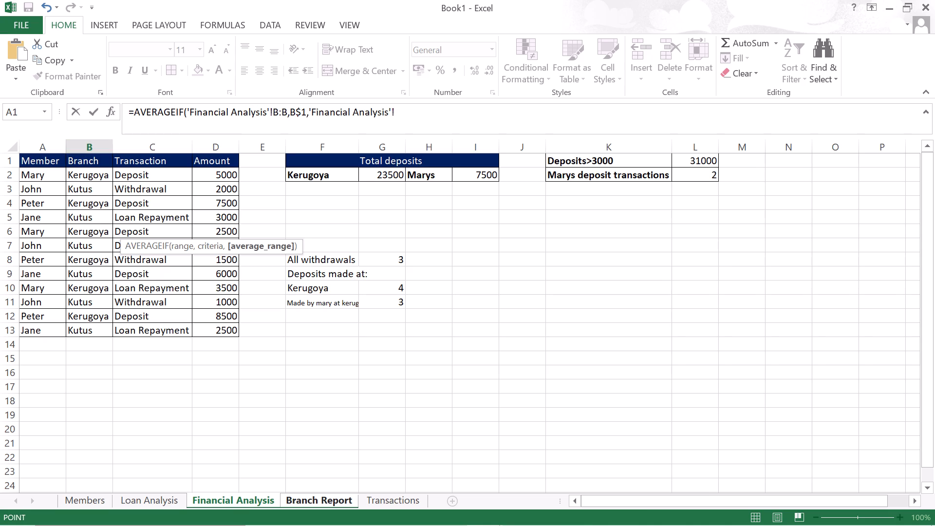
pyautogui.click(211, 148)
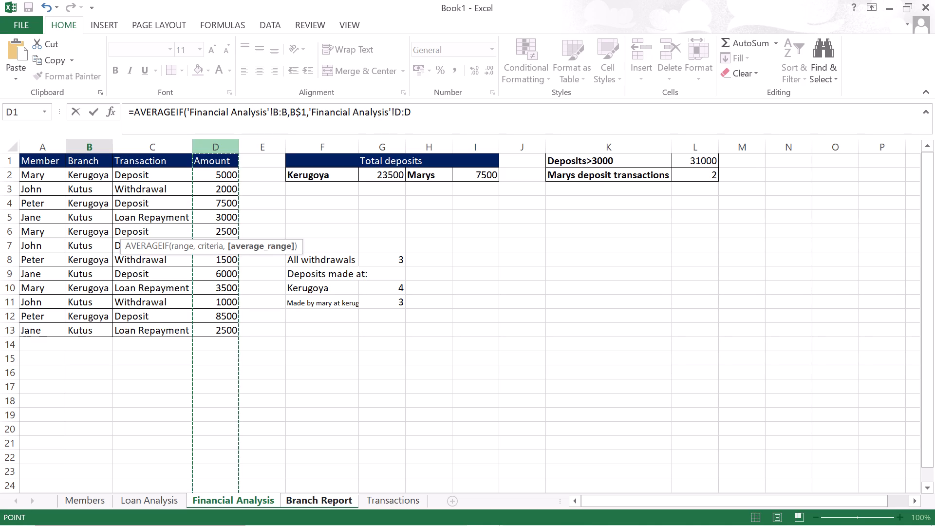
pyautogui.hotkey('shift', ')')
pyautogui.press('Return')
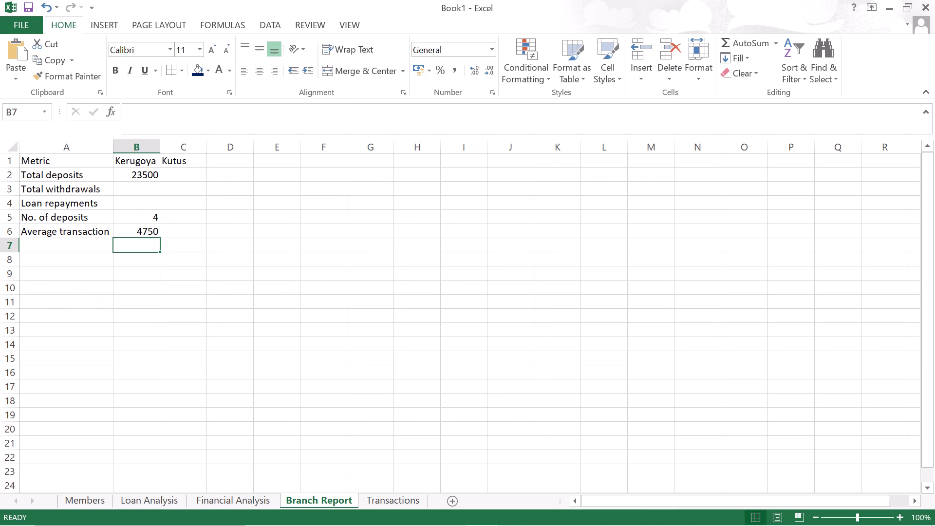
# Start a SUMIFS formula in B3, Kerugoya's total withdrawals, summing Financial Analysis!D:D where Financial Analysis!B:B matches B$1.
pyautogui.click(149, 188)
pyautogui.press('=')
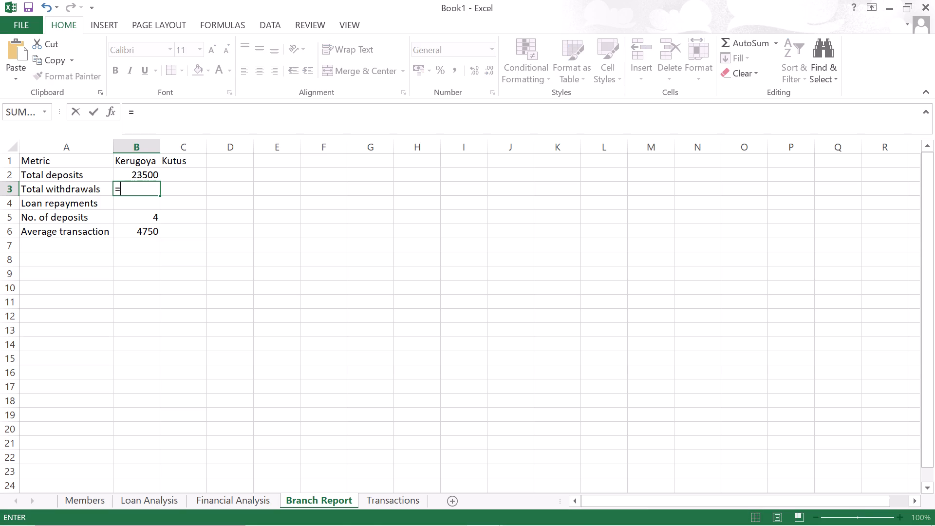
pyautogui.write('SUMIFS')
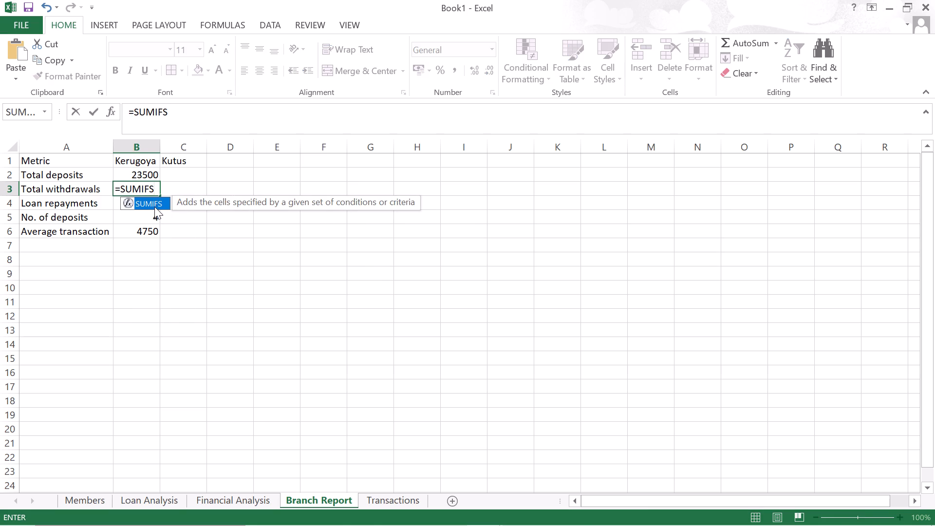
pyautogui.doubleClick(154, 206)
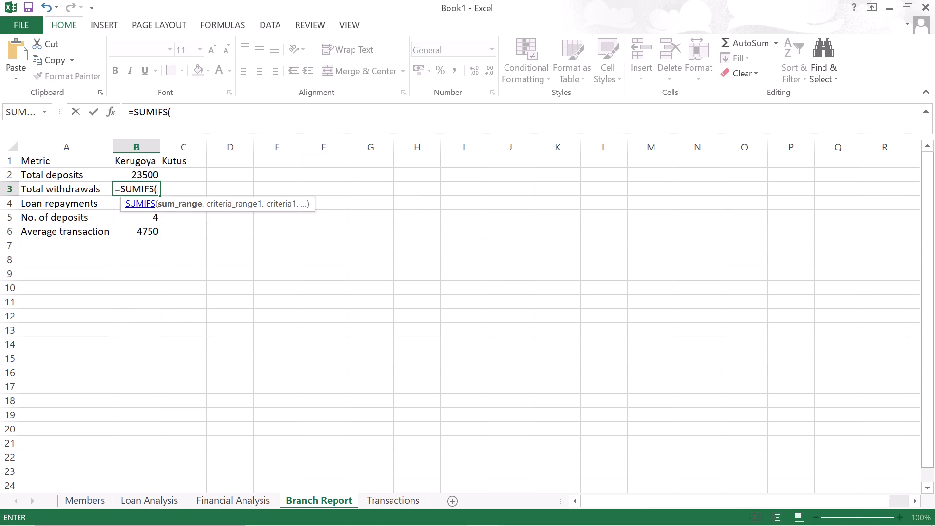
pyautogui.click(228, 504)
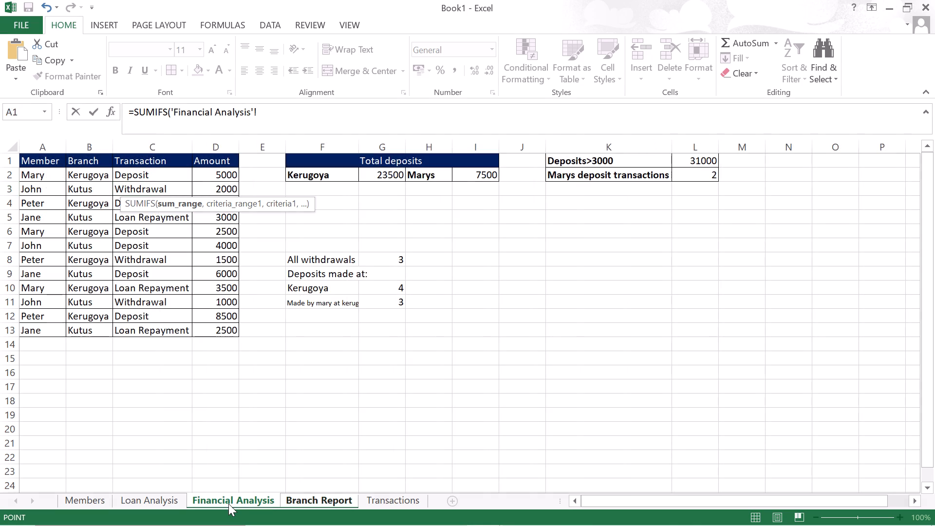
pyautogui.click(212, 150)
pyautogui.press(',')
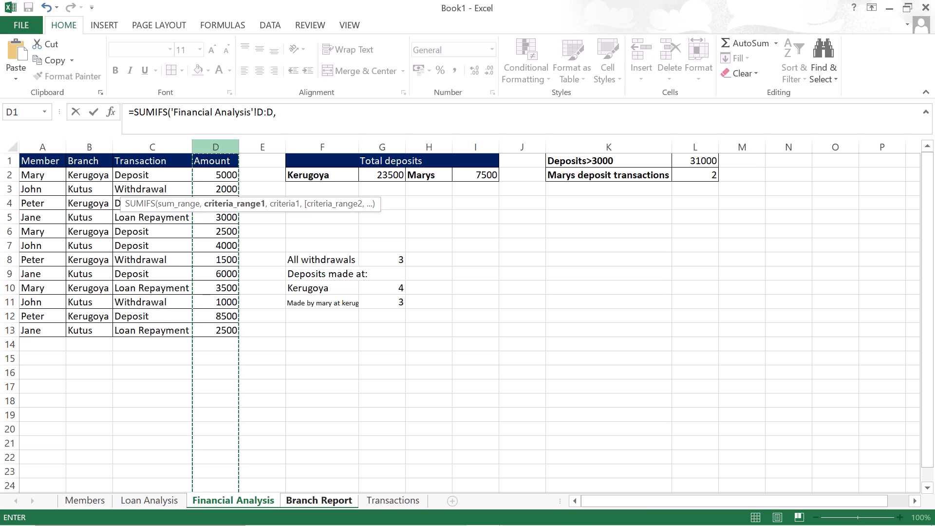
pyautogui.click(246, 501)
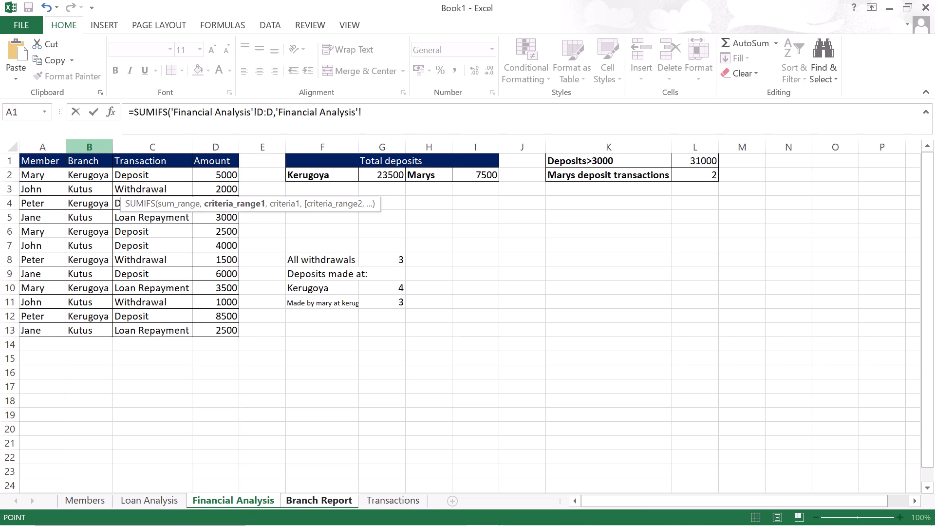
pyautogui.click(87, 150)
pyautogui.press(',')
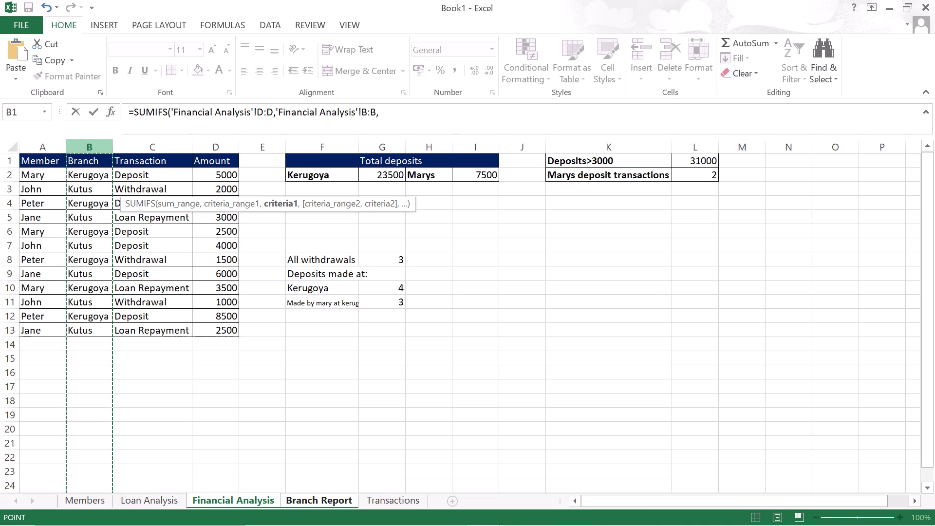
pyautogui.press('b')
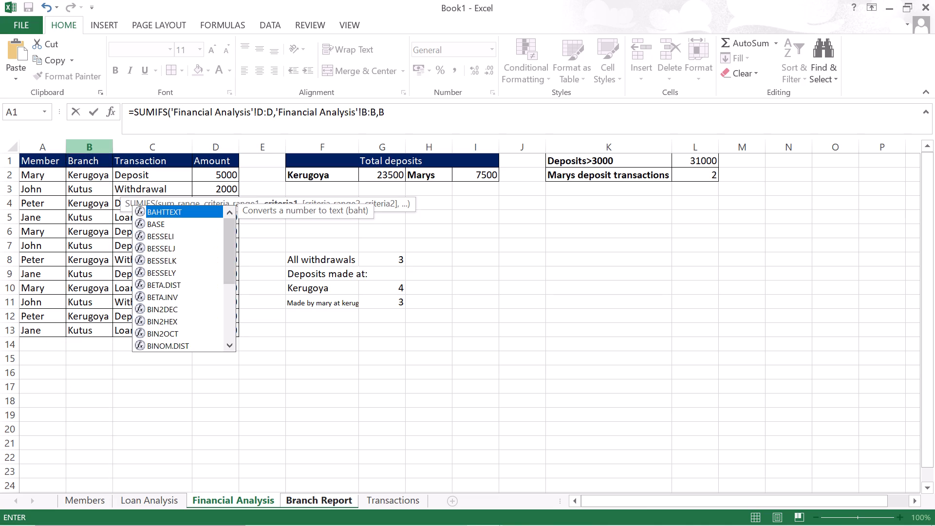
pyautogui.write('$1')
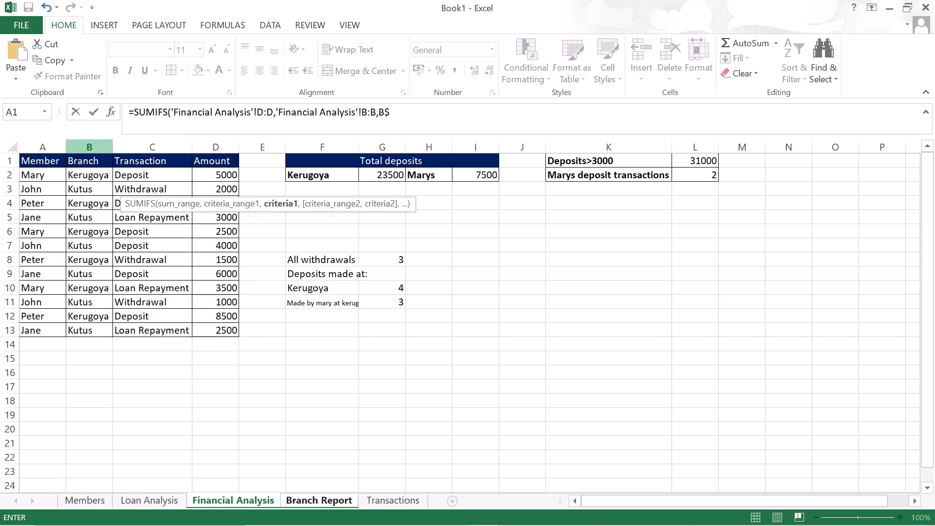
# Add the Transaction column, Financial Analysis!C:C, with criterion "Withdrawal" as the second condition and enter B3's SUMIFS formula.
pyautogui.press(',')
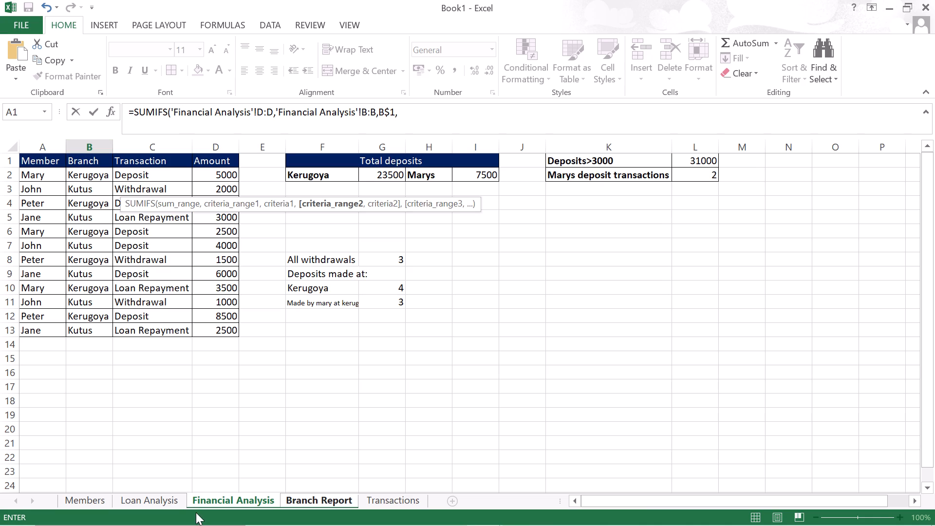
pyautogui.click(208, 499)
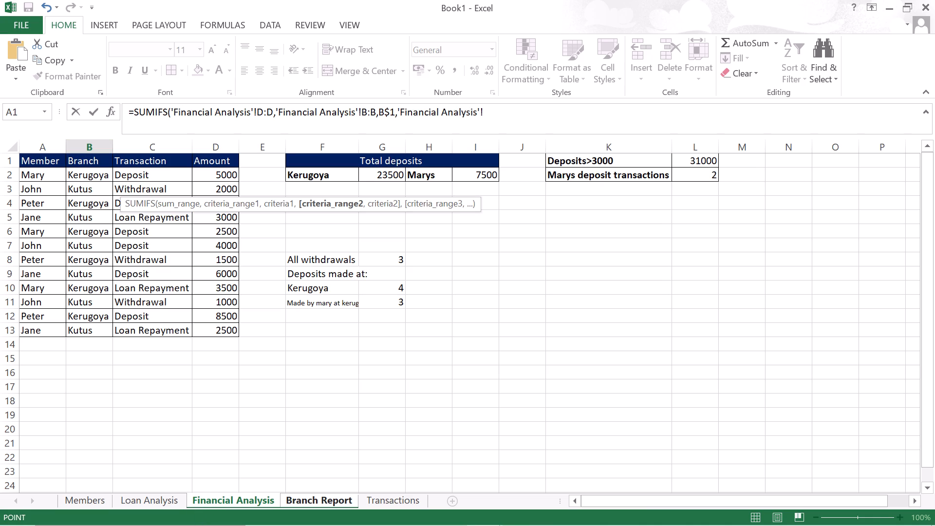
pyautogui.click(154, 148)
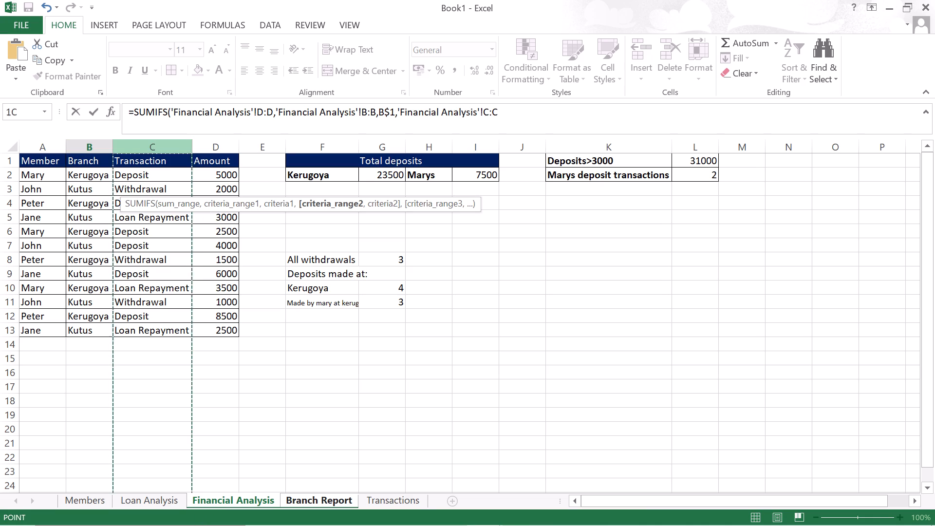
pyautogui.press(',')
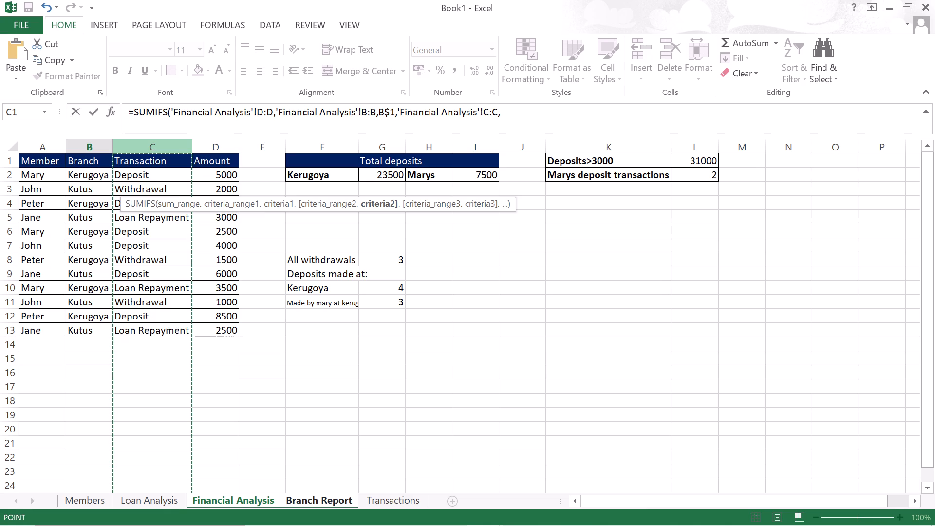
pyautogui.hotkey('shift', '"')
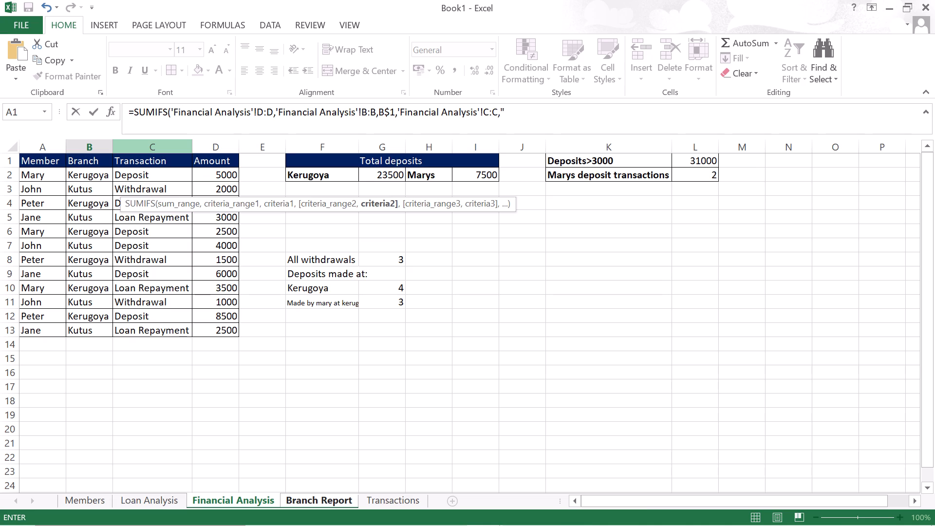
pyautogui.press('w')
pyautogui.write('ithdrawal')
pyautogui.hotkey('shift', '"')
pyautogui.hotkey('shift', ')')
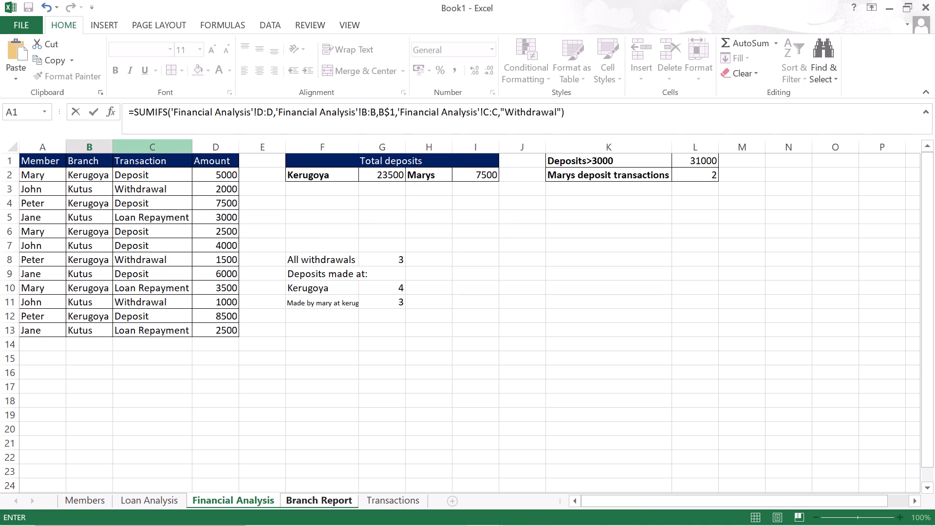
pyautogui.press('Return')
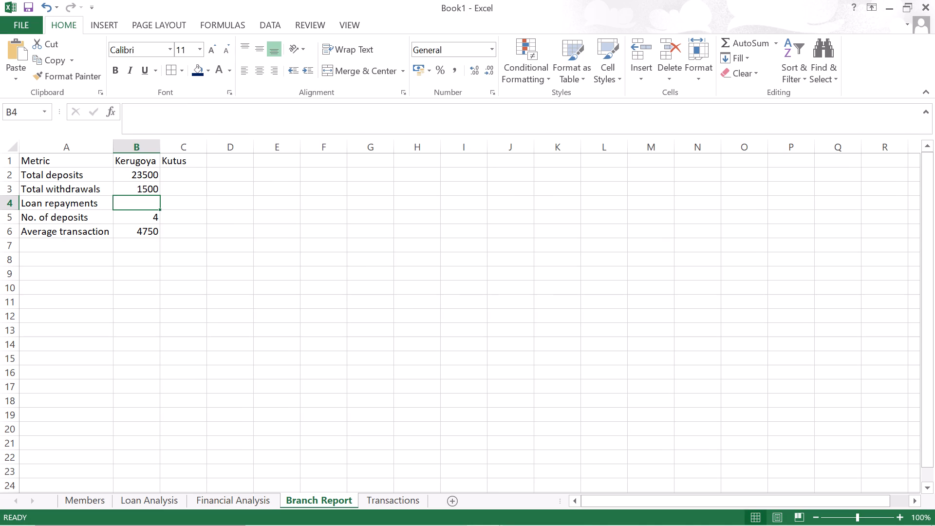
# Start a conditional-sum formula in B4 for Kerugoya's loan repayments.
pyautogui.press('=')
pyautogui.write('SUMI')
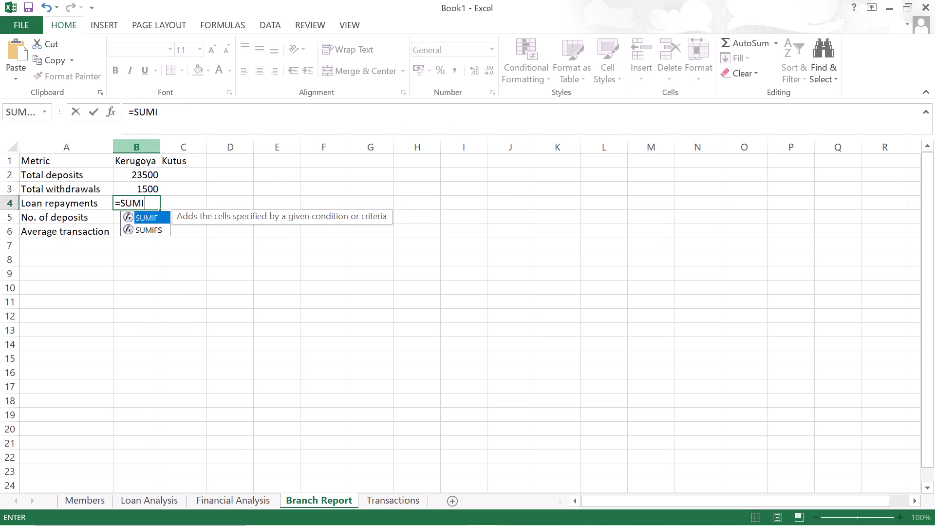
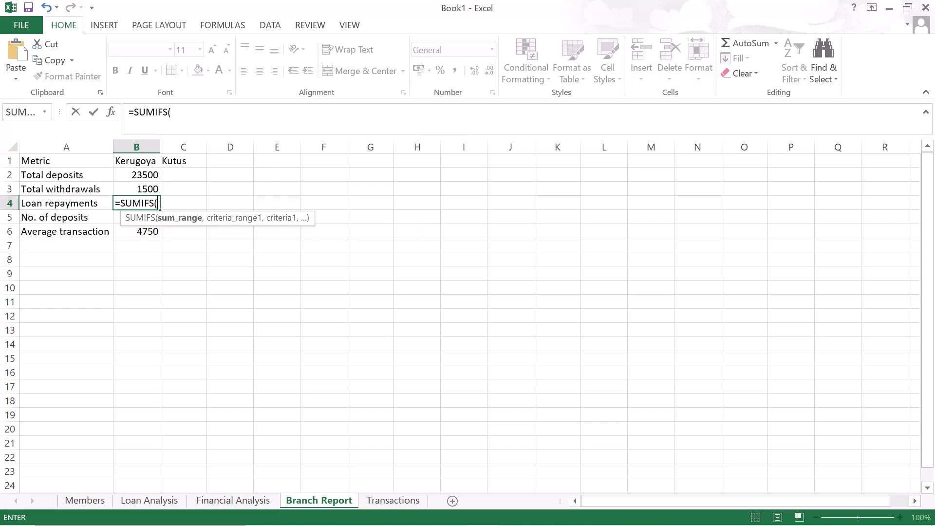
# In B4's SUMIFS formula, sum Financial Analysis!D:D with Financial Analysis!B:B matching B$1 as the first condition.
pyautogui.click(244, 496)
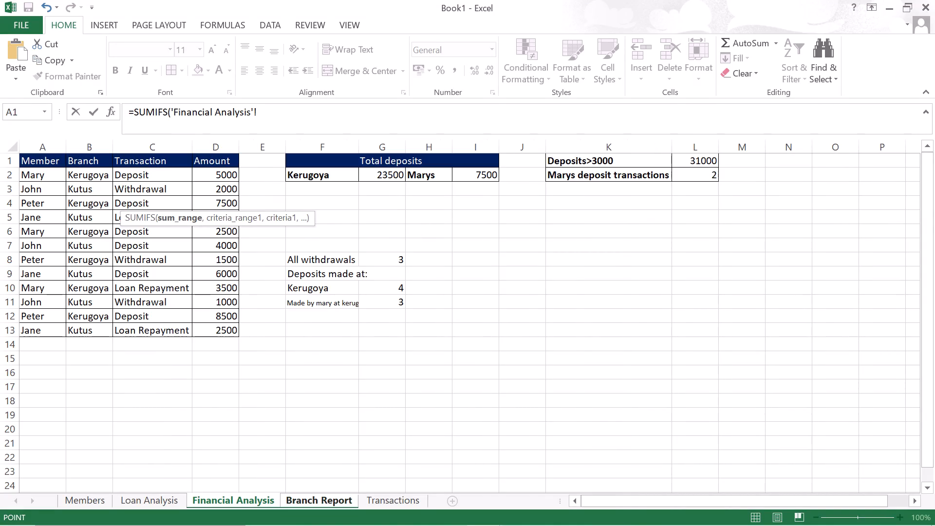
pyautogui.click(228, 149)
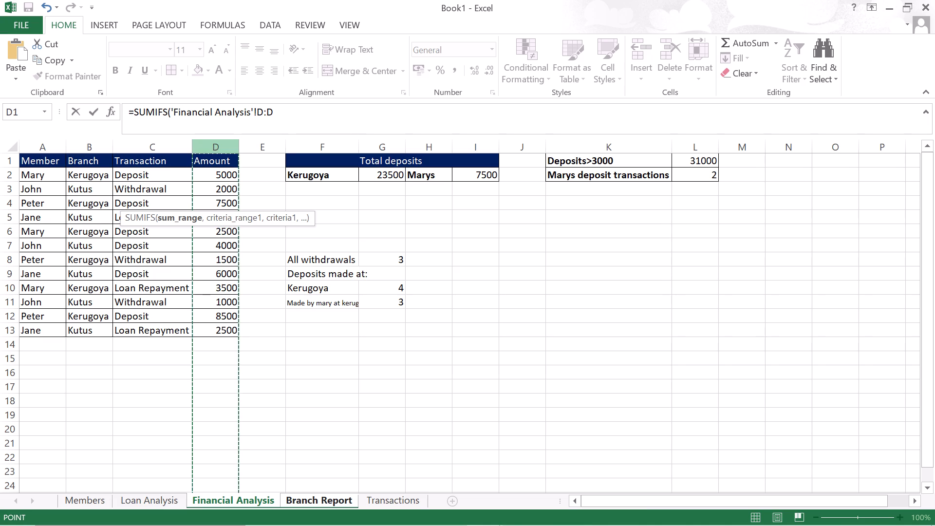
pyautogui.press(',')
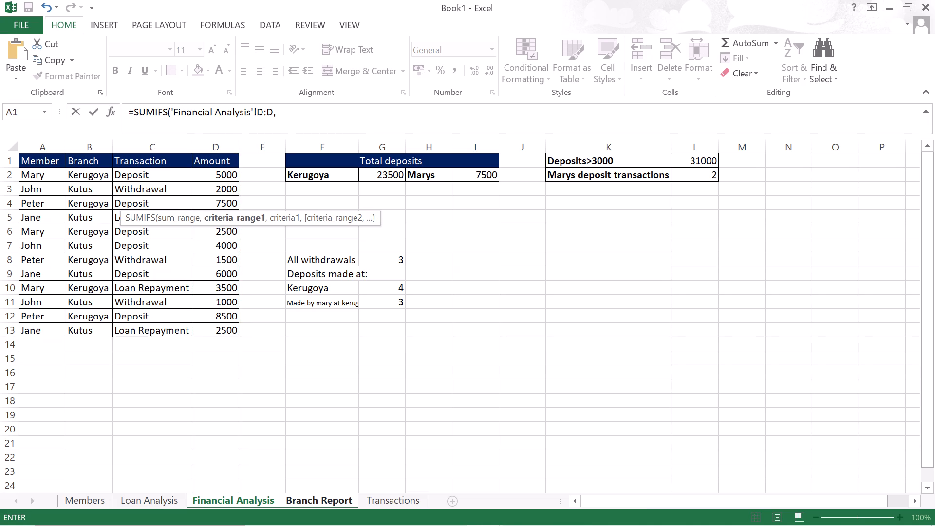
pyautogui.click(248, 502)
pyautogui.click(101, 147)
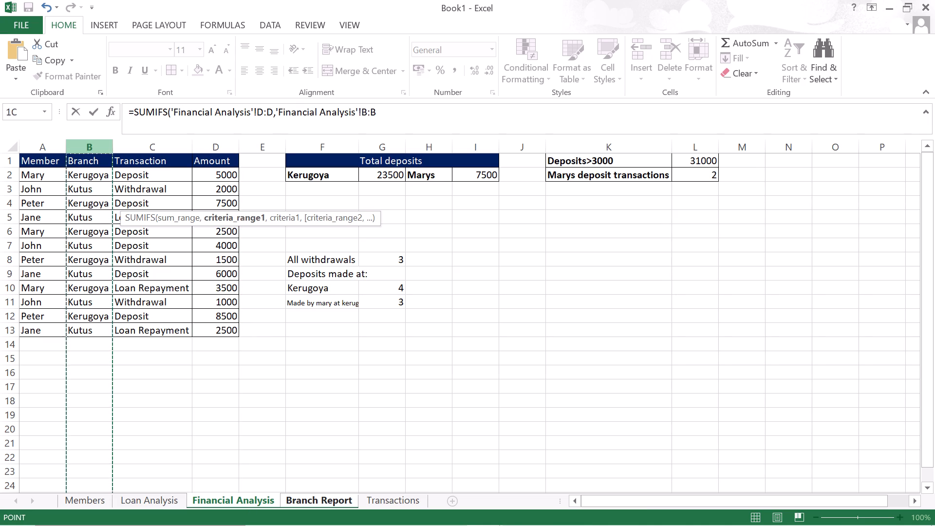
pyautogui.press(',')
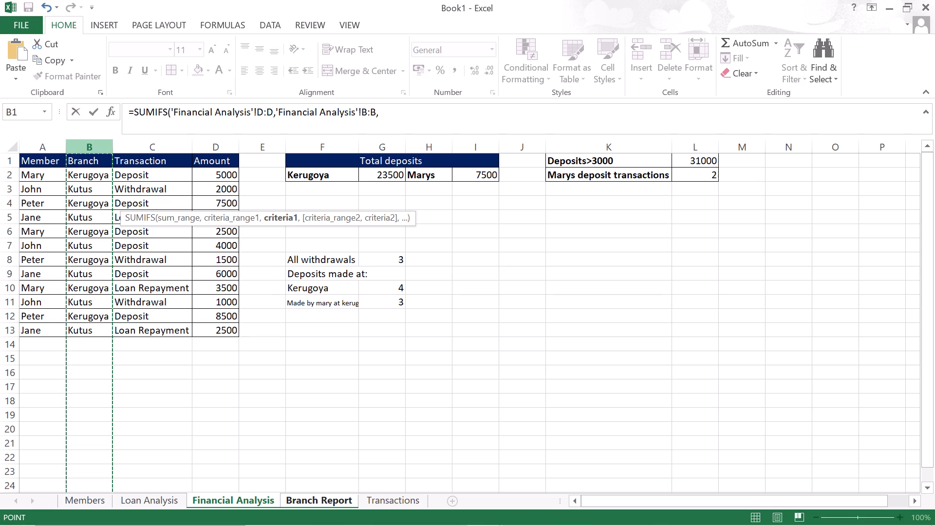
pyautogui.press('b')
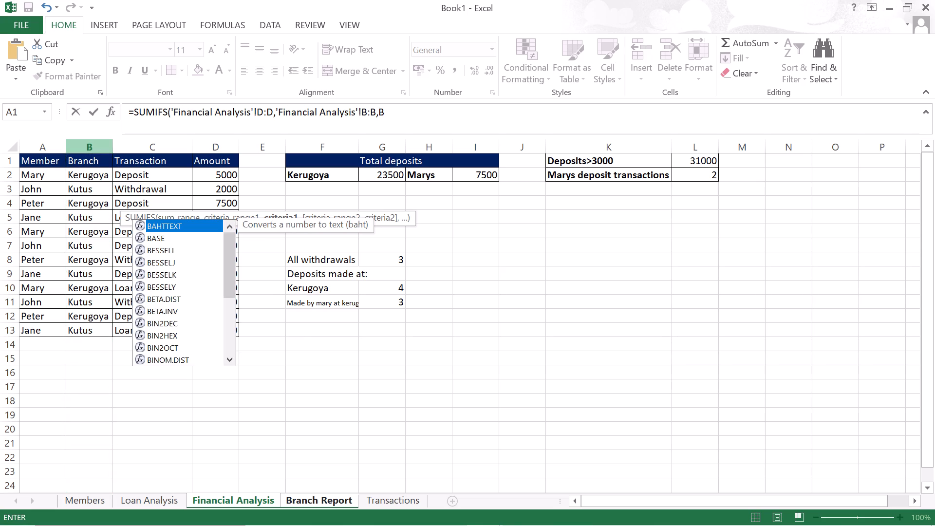
pyautogui.write('$1')
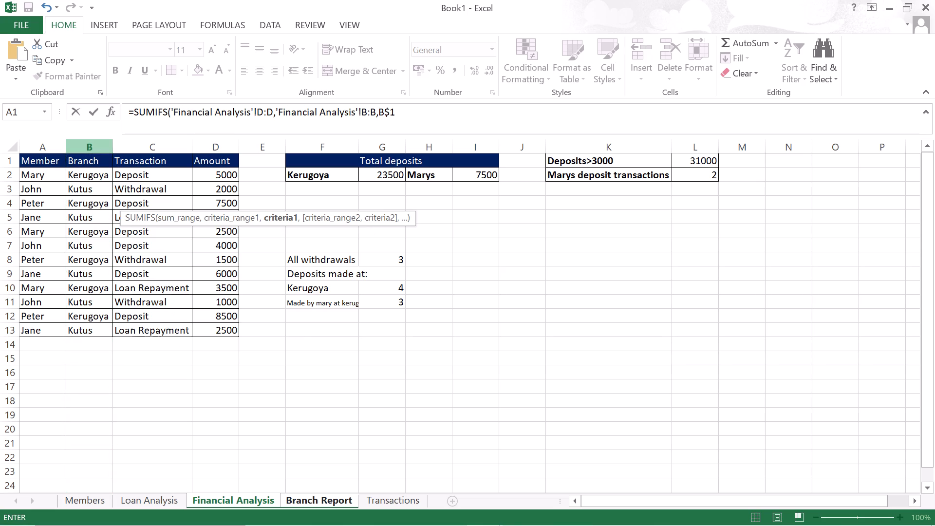
# Add Financial Analysis!C:C with criterion "Loan Repayment" as the second condition and enter B4's SUMIFS formula.
pyautogui.press(',')
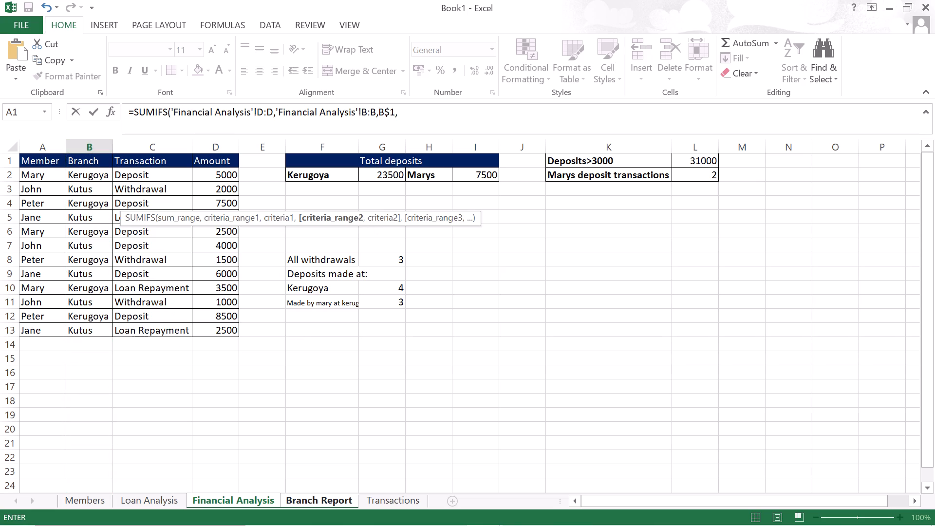
pyautogui.click(215, 504)
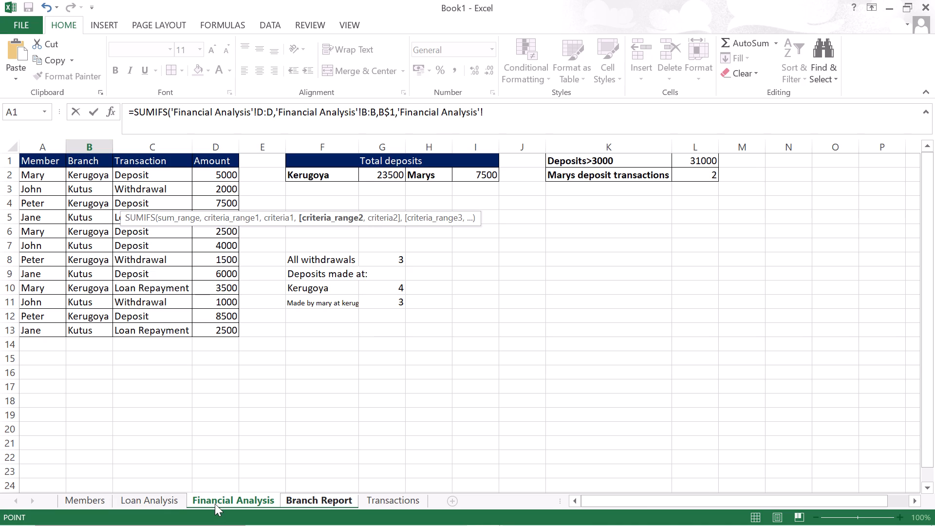
pyautogui.click(155, 150)
pyautogui.press(',')
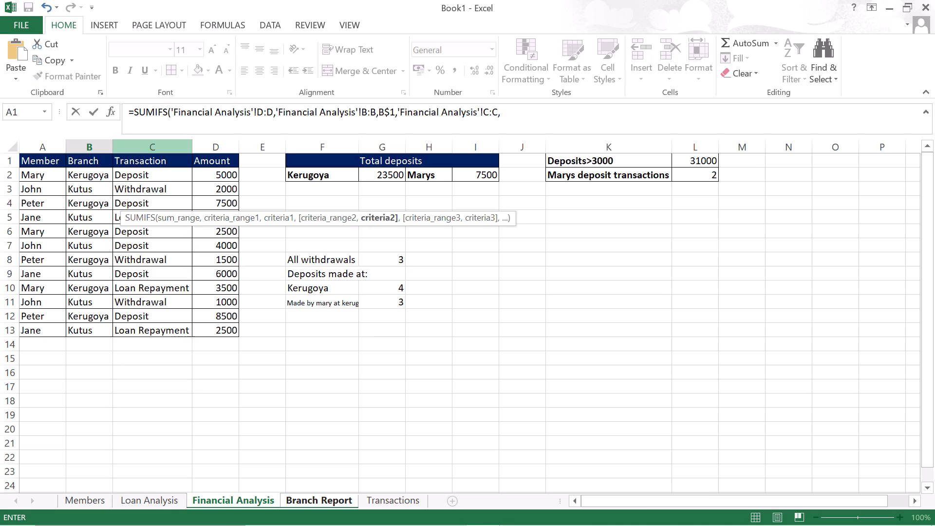
pyautogui.hotkey('shift', '"')
pyautogui.press('l')
pyautogui.write('oan')
pyautogui.press('space')
pyautogui.press('r')
pyautogui.write('epayment')
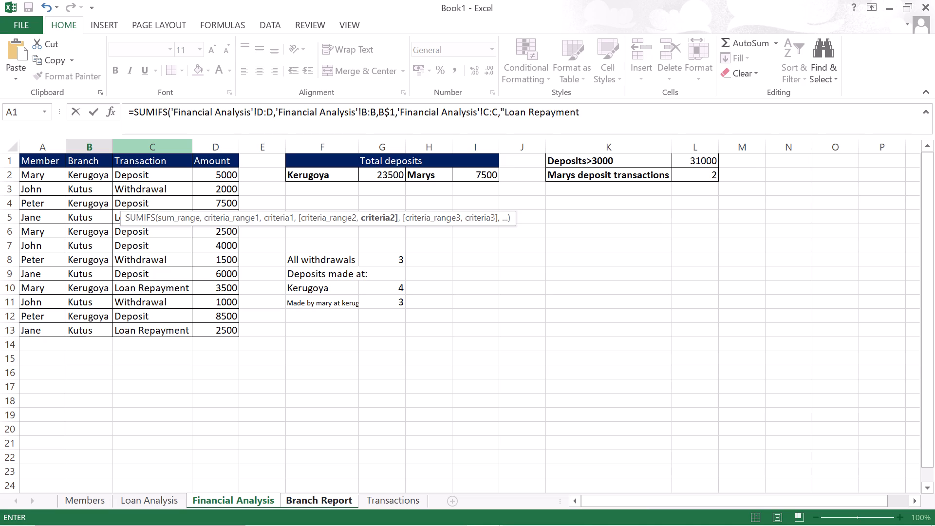
pyautogui.hotkey('shift', '"')
pyautogui.hotkey('shift', ')')
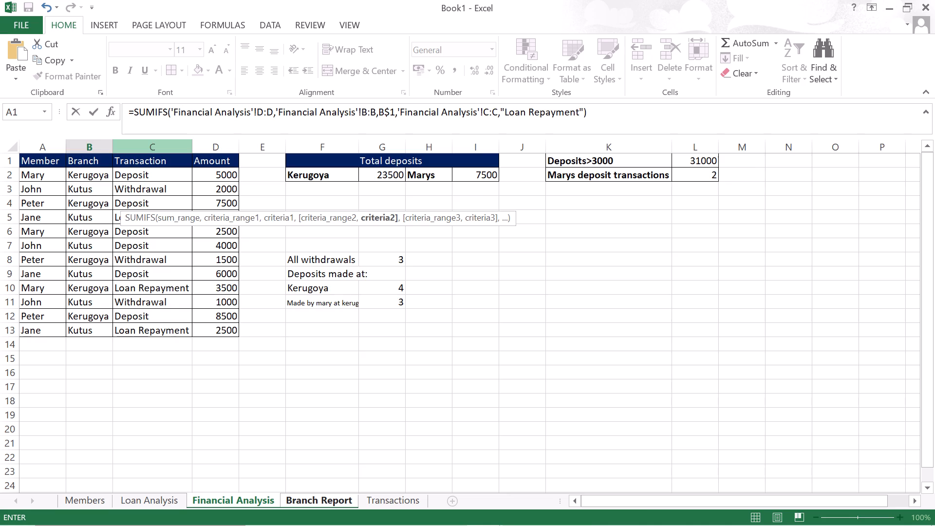
pyautogui.press('Return')
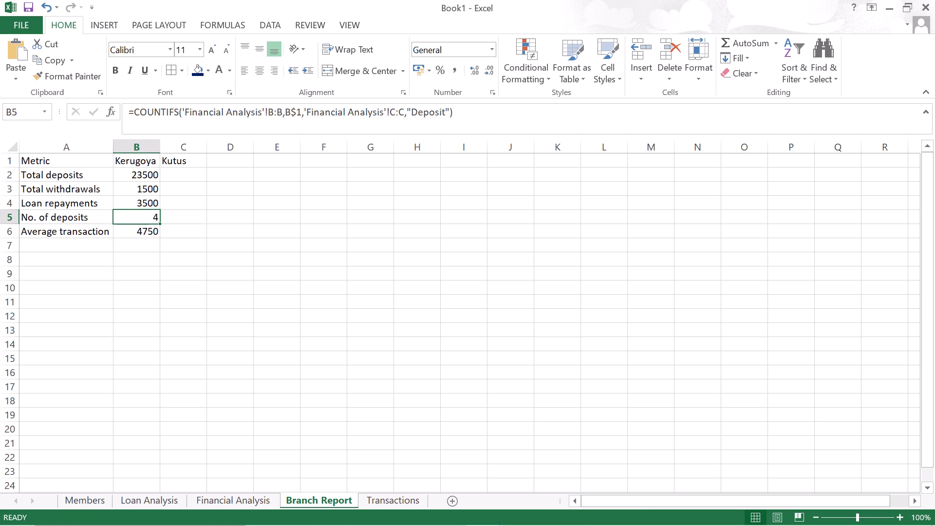
# Examine Kerugoya's total deposits formula in B2 beside the empty Kutus cell C2, and review the source transactions on the Financial Analysis sheet.
pyautogui.click(168, 176)
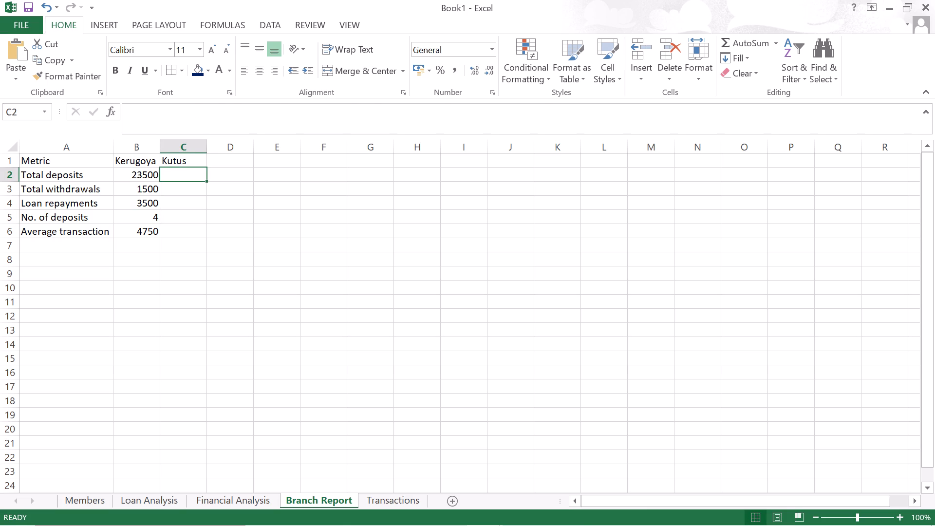
pyautogui.click(154, 177)
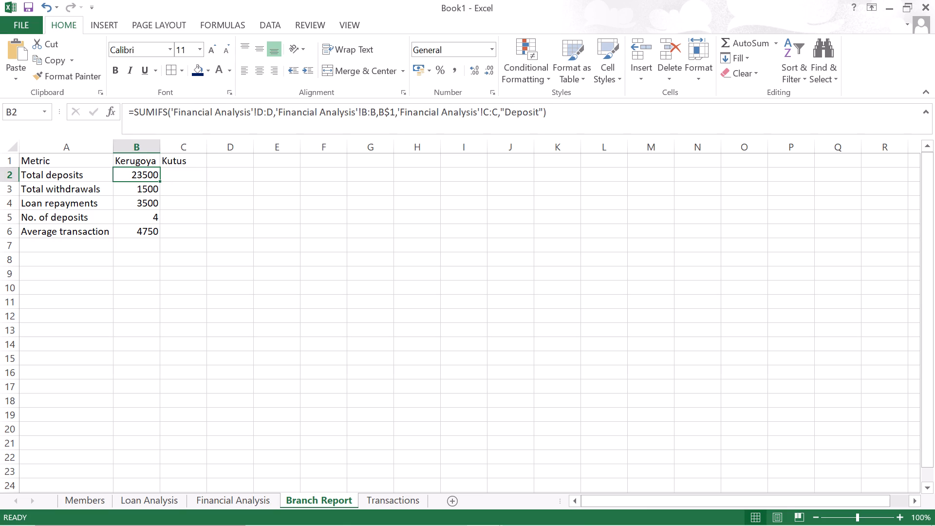
pyautogui.click(184, 172)
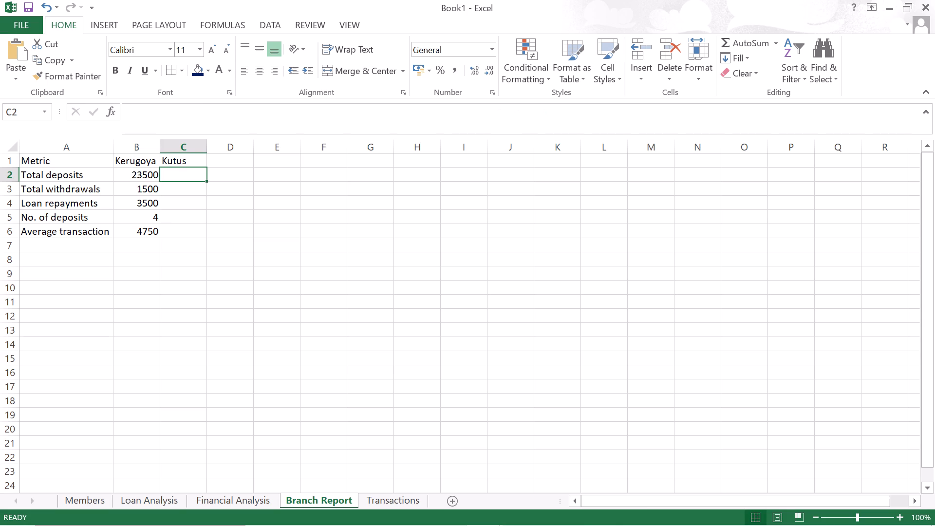
pyautogui.click(133, 177)
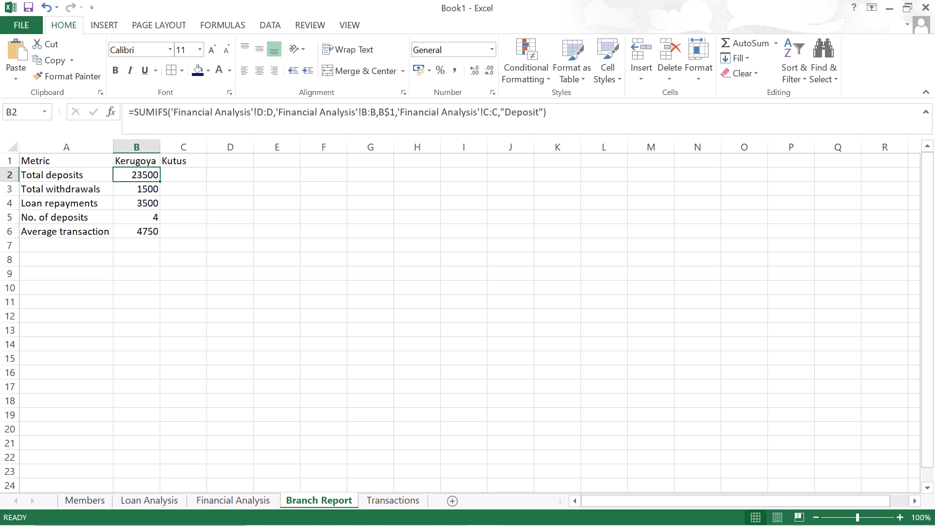
pyautogui.click(179, 175)
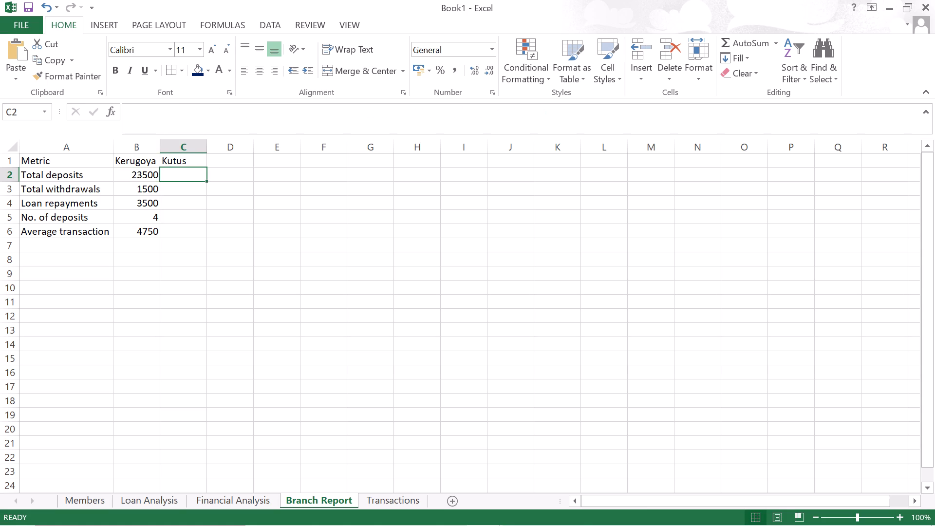
pyautogui.click(240, 502)
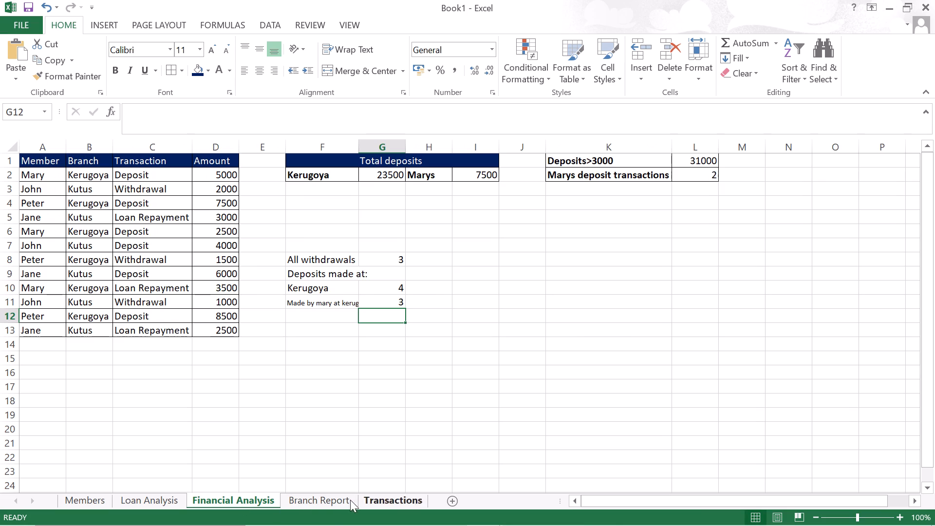
pyautogui.click(332, 505)
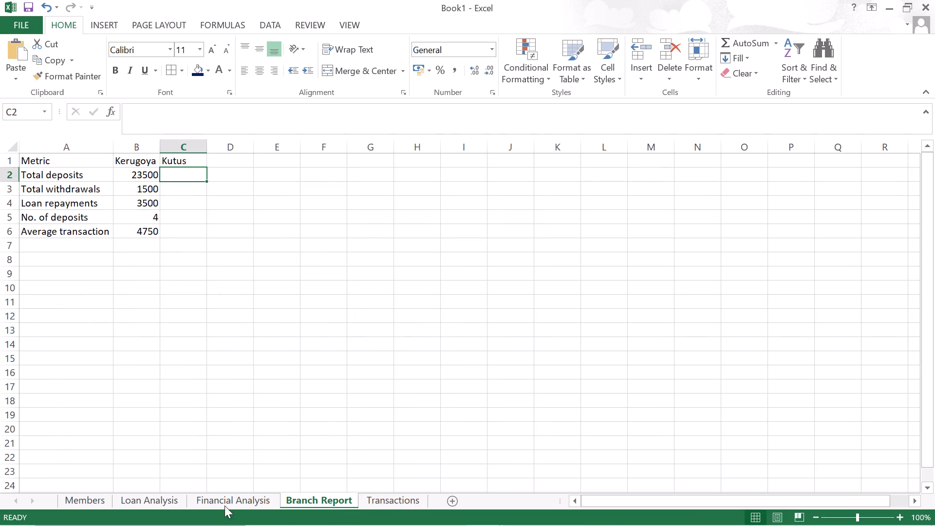
pyautogui.click(236, 494)
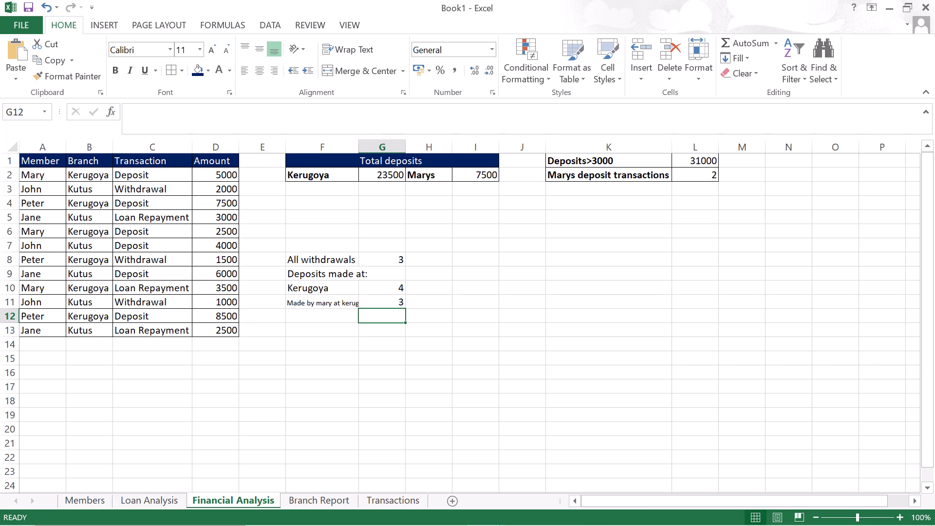
pyautogui.click(313, 508)
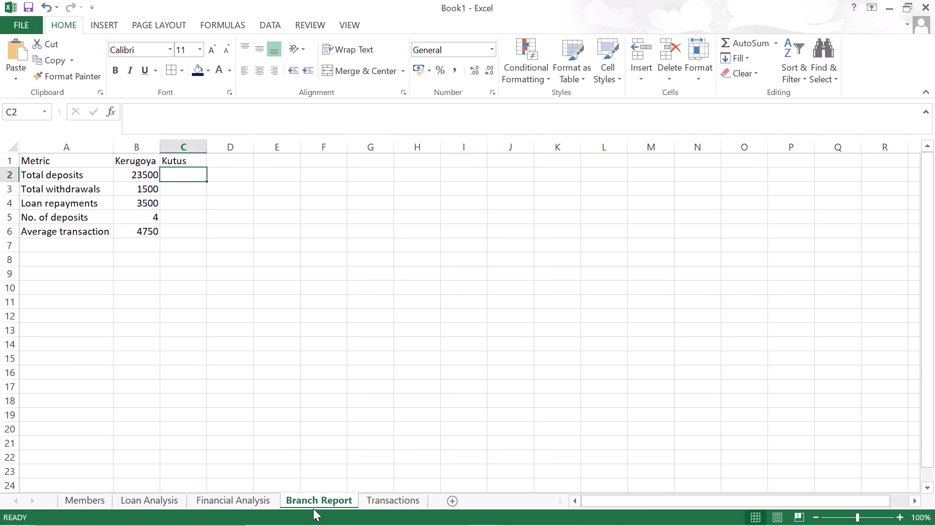
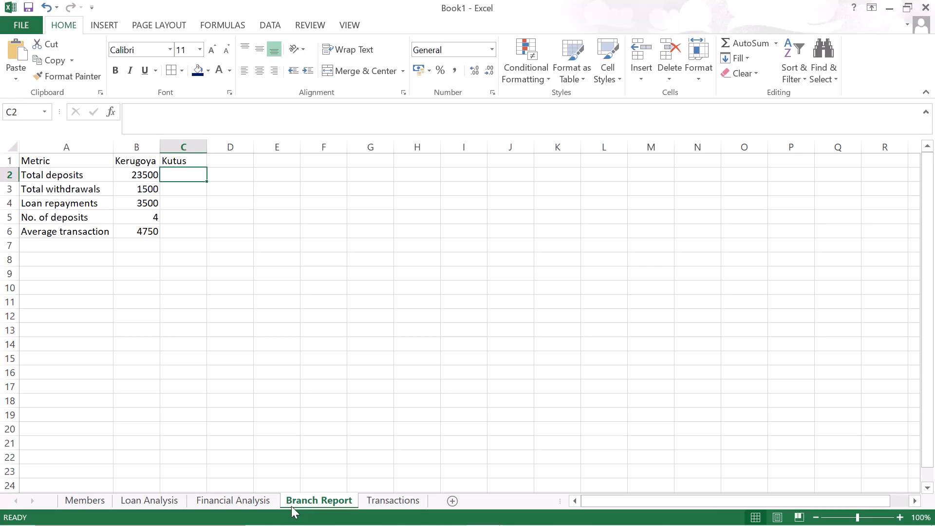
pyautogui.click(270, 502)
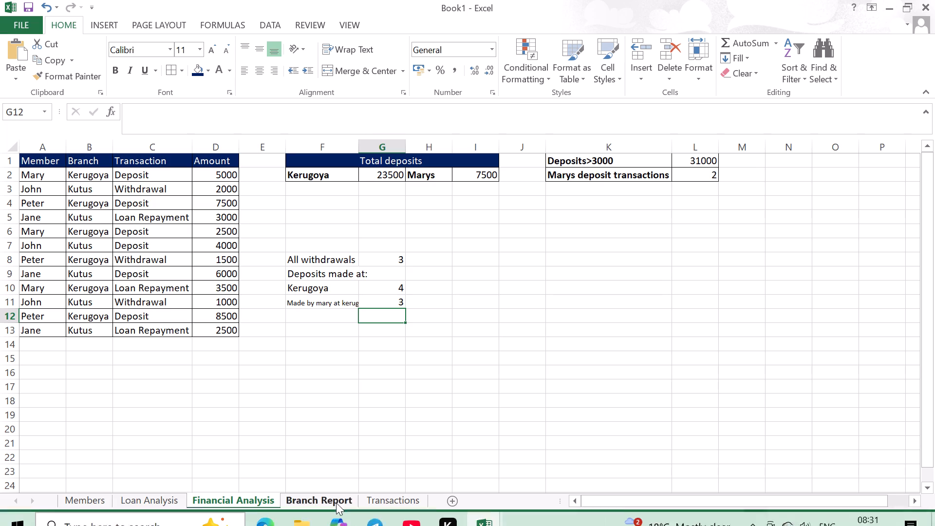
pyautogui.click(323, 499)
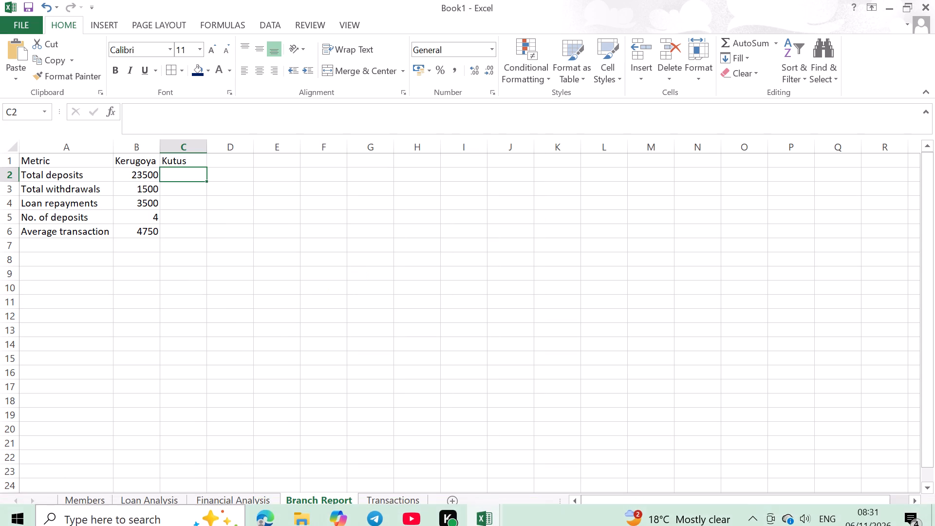
# Add a new worksheet after Branch Report and name it Data Cleaning.
pyautogui.click(452, 500)
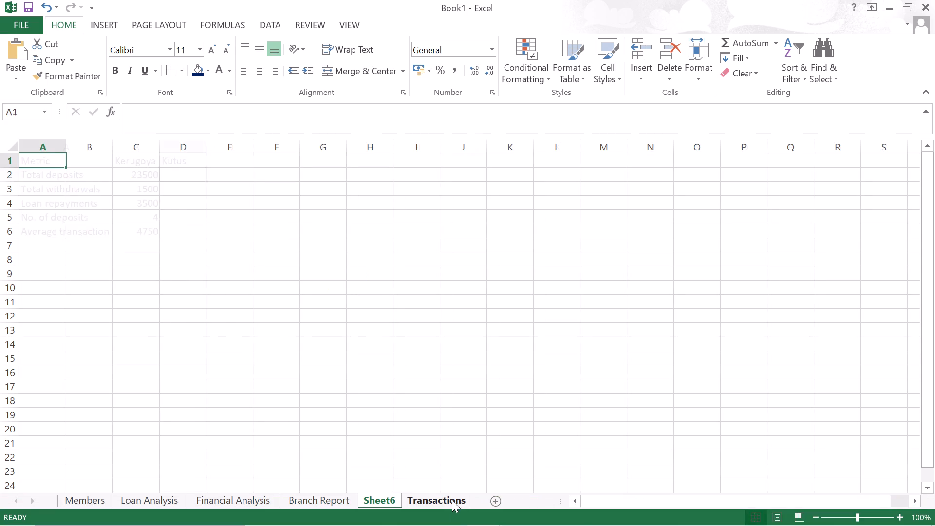
pyautogui.doubleClick(390, 496)
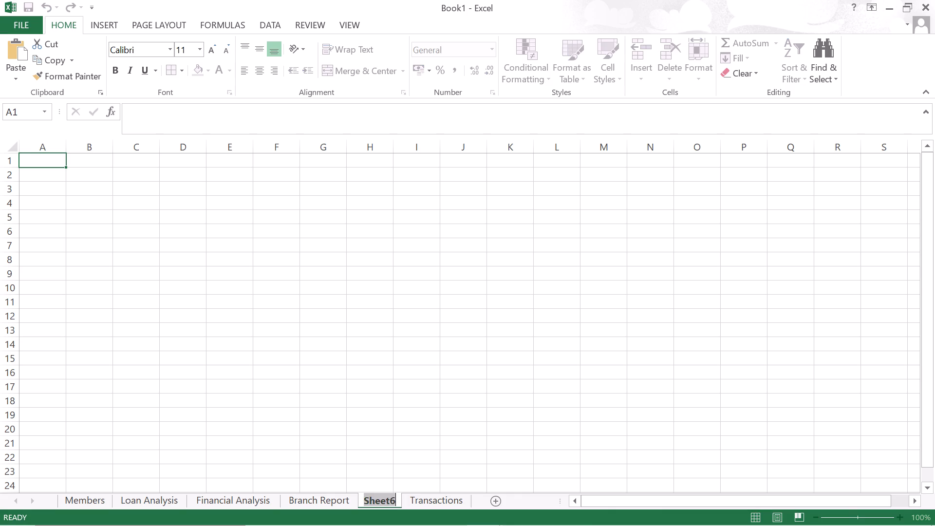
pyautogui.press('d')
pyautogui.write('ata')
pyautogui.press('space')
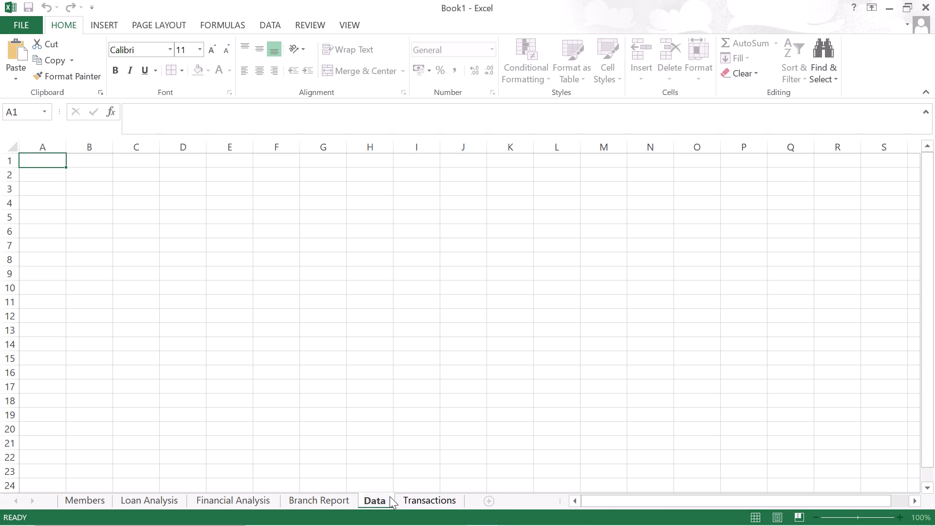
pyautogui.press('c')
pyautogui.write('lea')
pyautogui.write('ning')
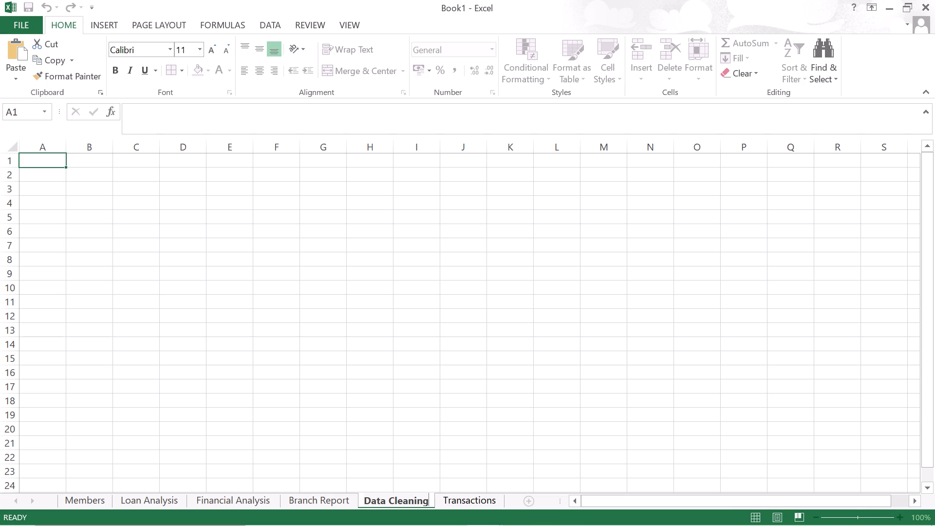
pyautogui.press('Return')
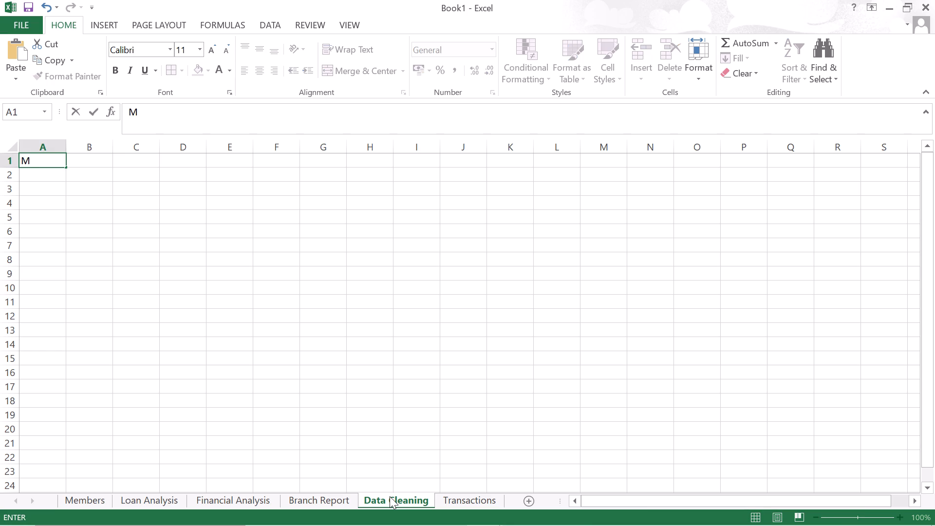
# Enter the column headers Member ID, Member Name and Branch in A1:C1 of the Data Cleaning sheet.
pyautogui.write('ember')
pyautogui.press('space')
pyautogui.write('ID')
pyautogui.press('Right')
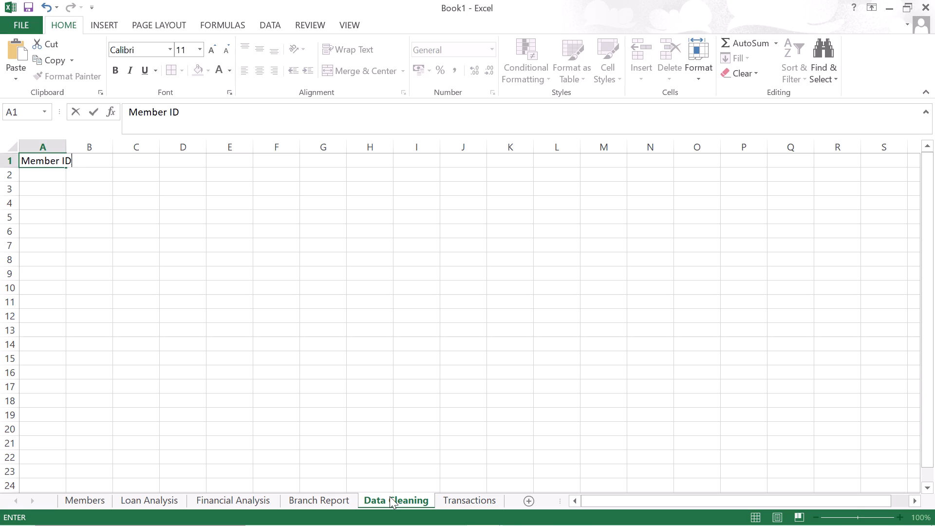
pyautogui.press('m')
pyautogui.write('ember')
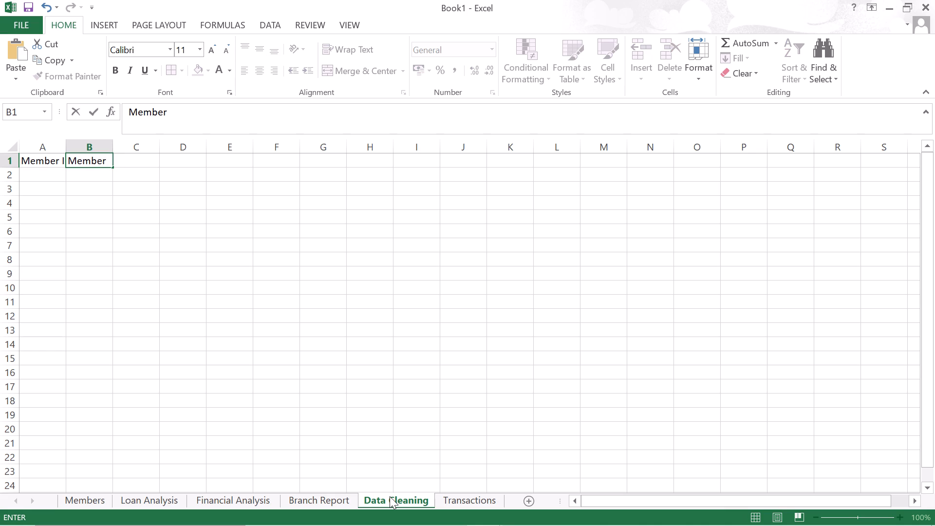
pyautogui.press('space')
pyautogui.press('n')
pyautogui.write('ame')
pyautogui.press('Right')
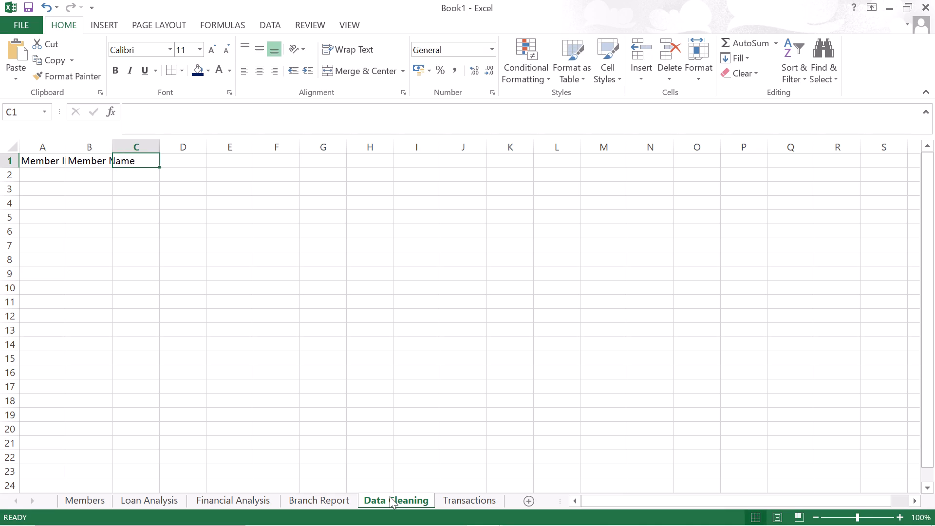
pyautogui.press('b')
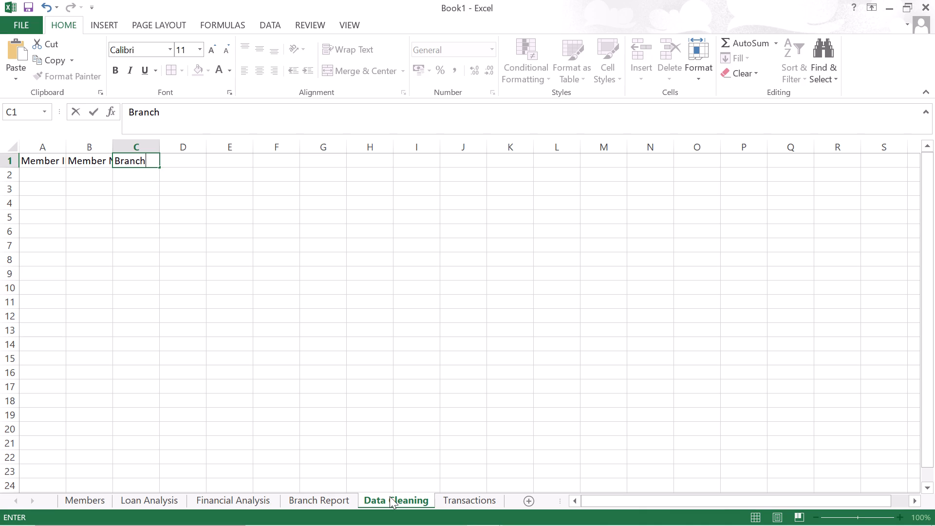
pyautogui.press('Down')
# Enter M001 in A2 and fill the ID series down through A4.
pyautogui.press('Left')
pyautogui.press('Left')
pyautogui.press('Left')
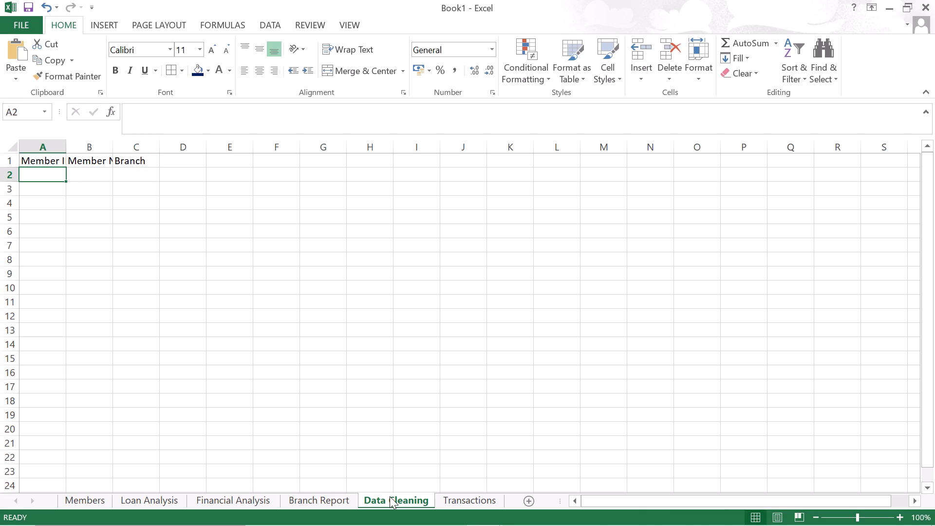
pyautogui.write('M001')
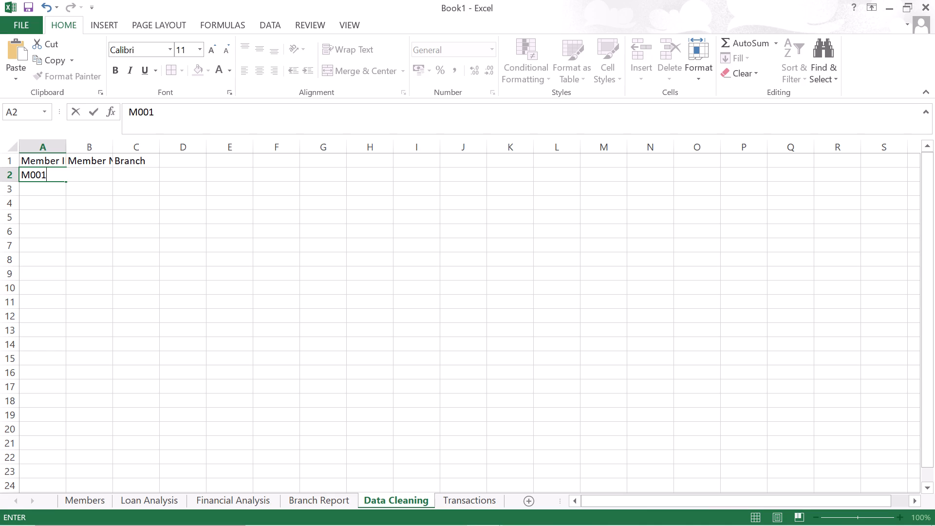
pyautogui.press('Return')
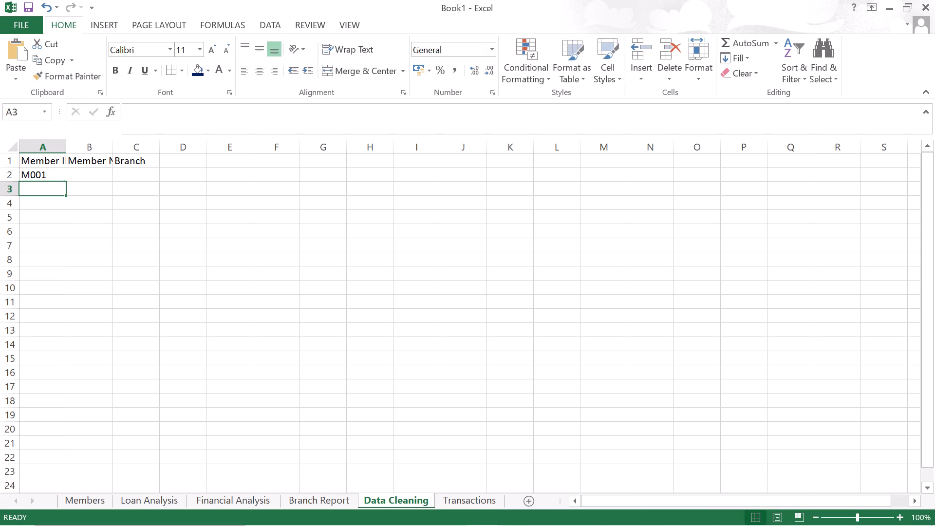
pyautogui.click(59, 176)
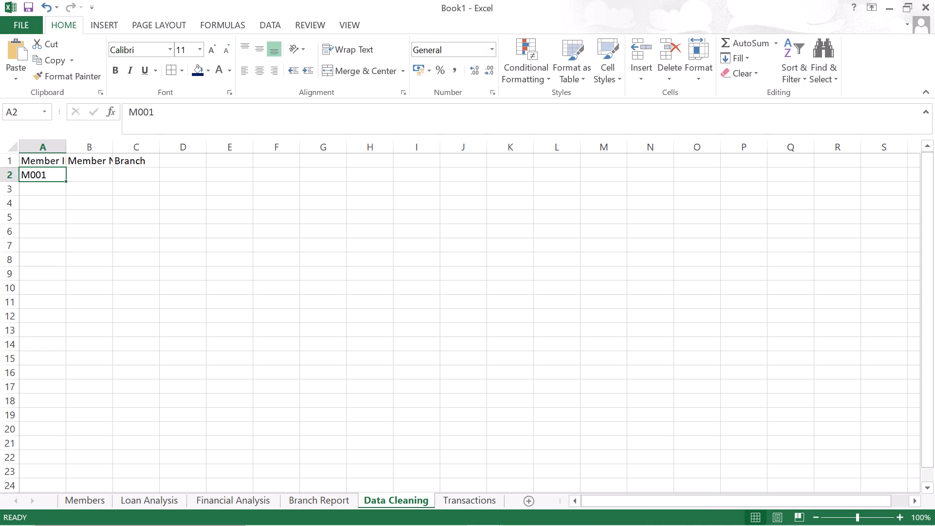
pyautogui.moveTo(66, 180); pyautogui.dragTo(57, 205)
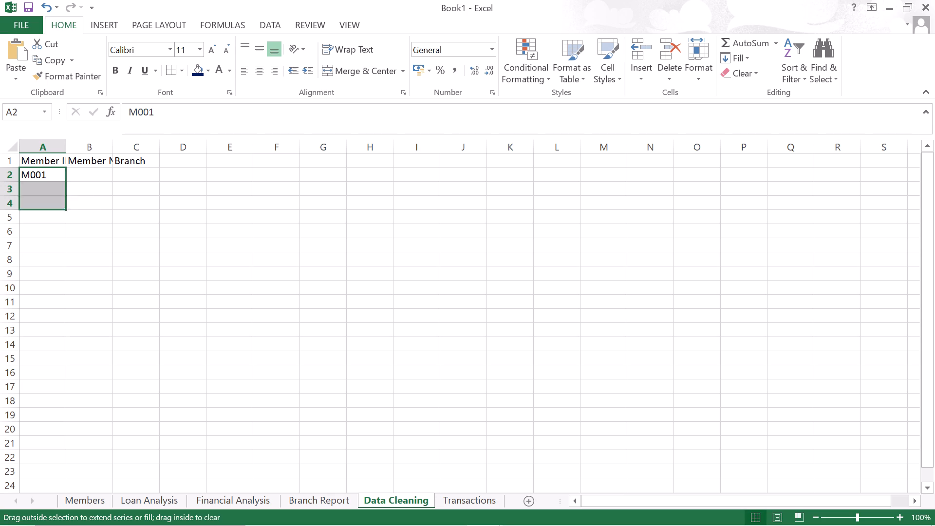
# Enter the member IDs M001, M004, M005, M002, M006, M007 and M003 in A5:A11.
pyautogui.click(40, 219)
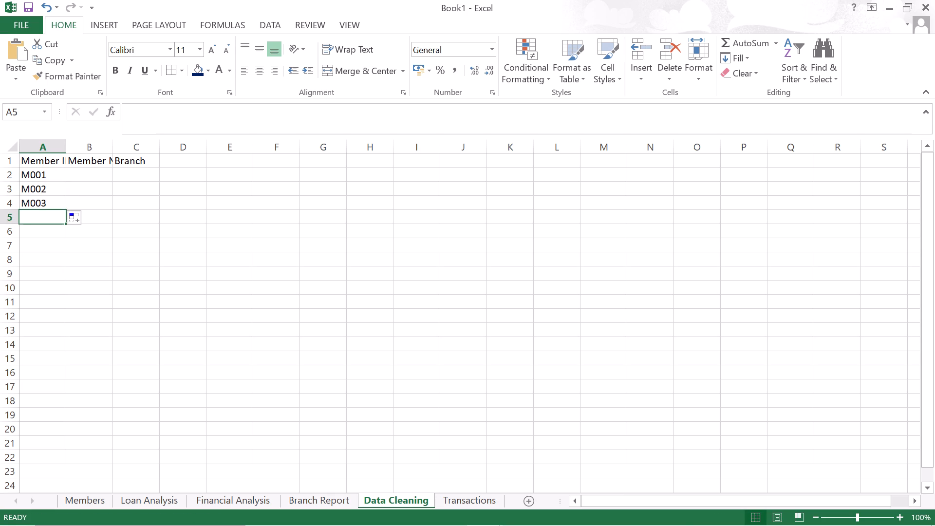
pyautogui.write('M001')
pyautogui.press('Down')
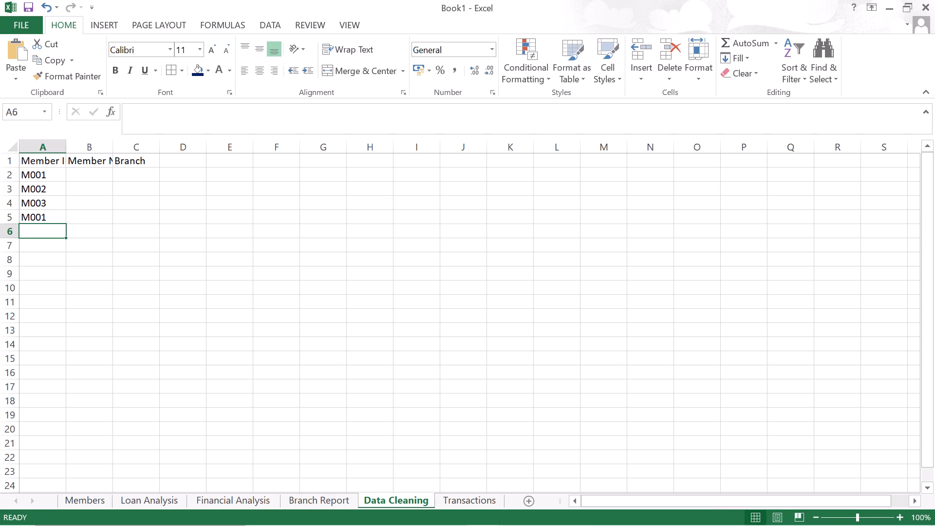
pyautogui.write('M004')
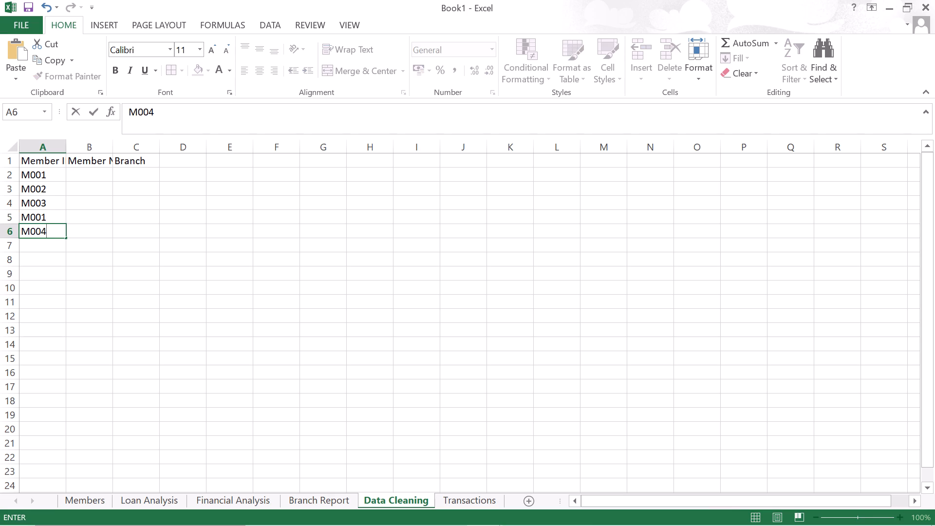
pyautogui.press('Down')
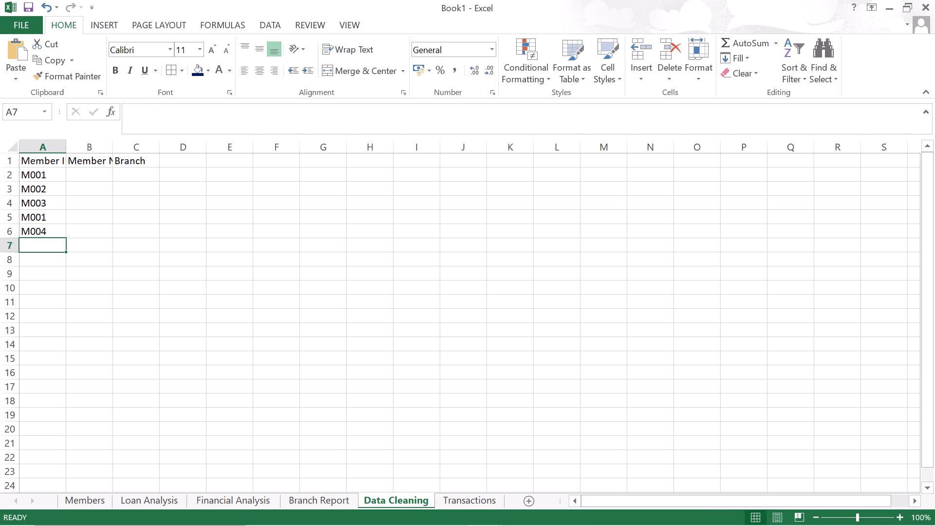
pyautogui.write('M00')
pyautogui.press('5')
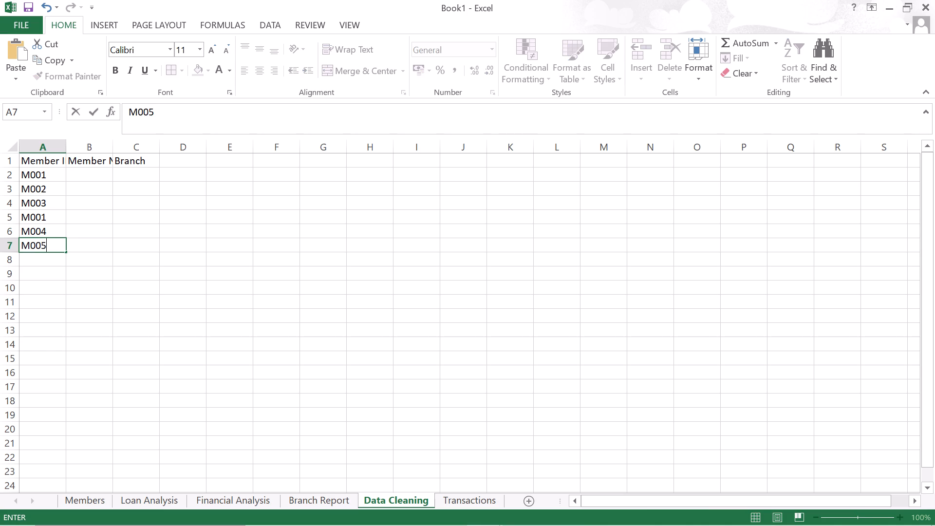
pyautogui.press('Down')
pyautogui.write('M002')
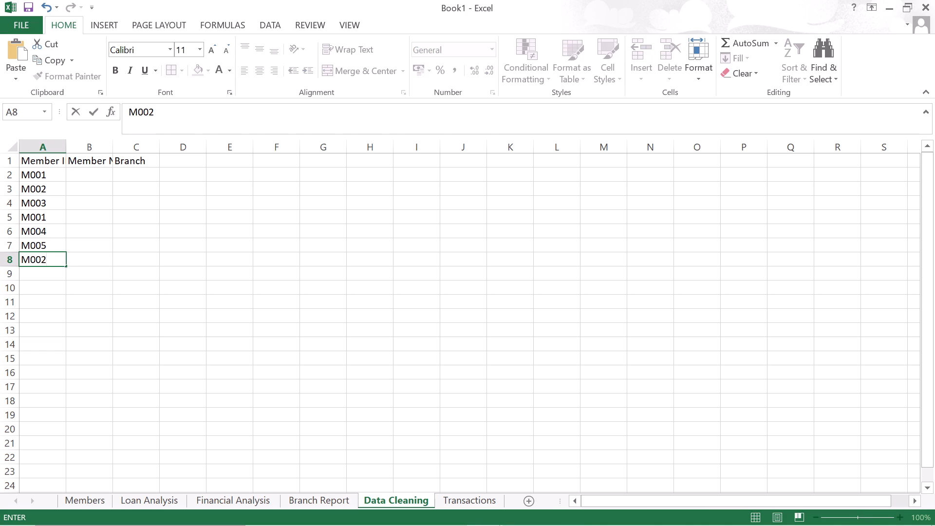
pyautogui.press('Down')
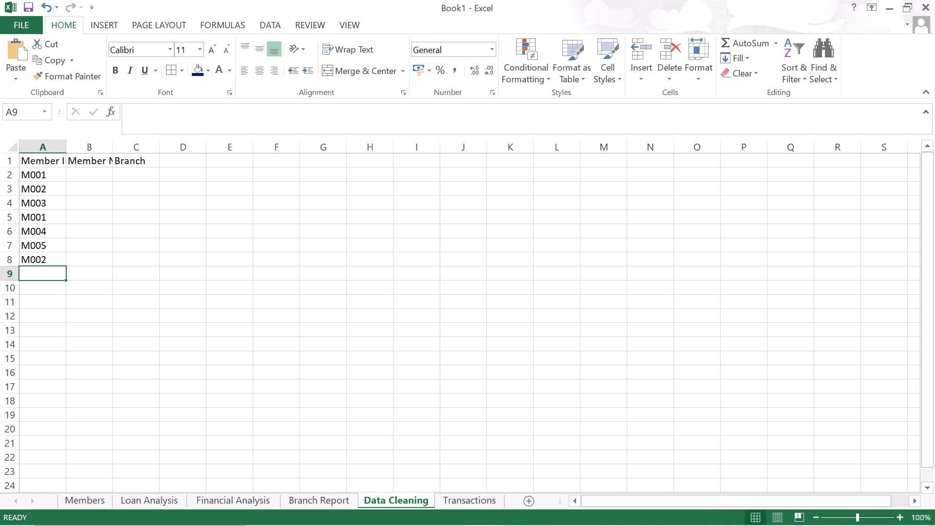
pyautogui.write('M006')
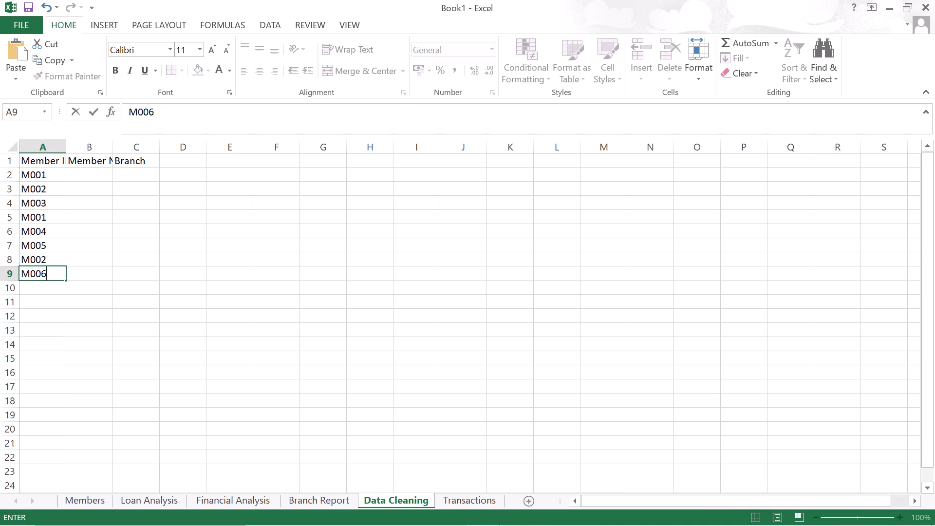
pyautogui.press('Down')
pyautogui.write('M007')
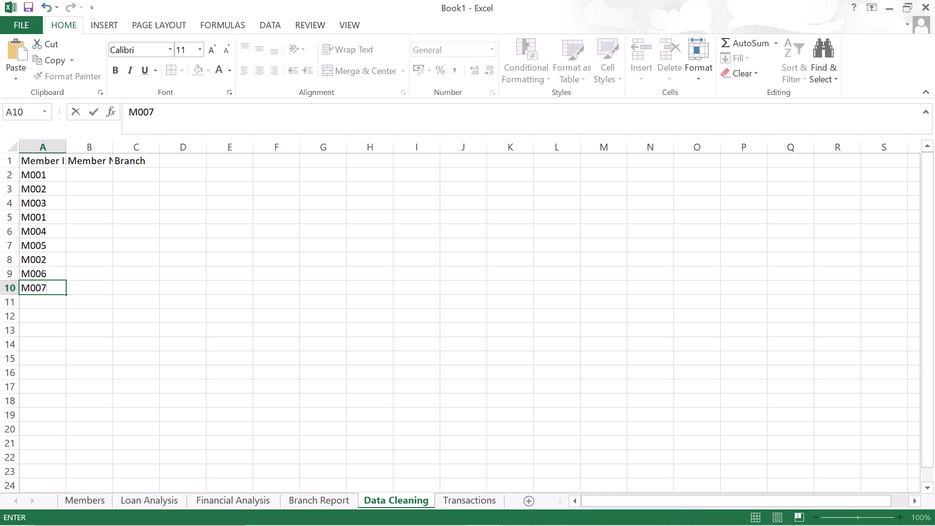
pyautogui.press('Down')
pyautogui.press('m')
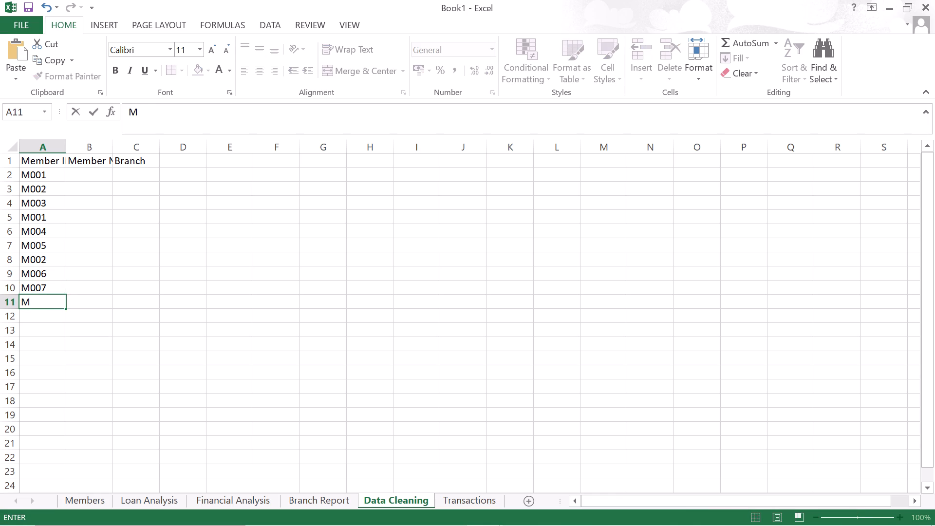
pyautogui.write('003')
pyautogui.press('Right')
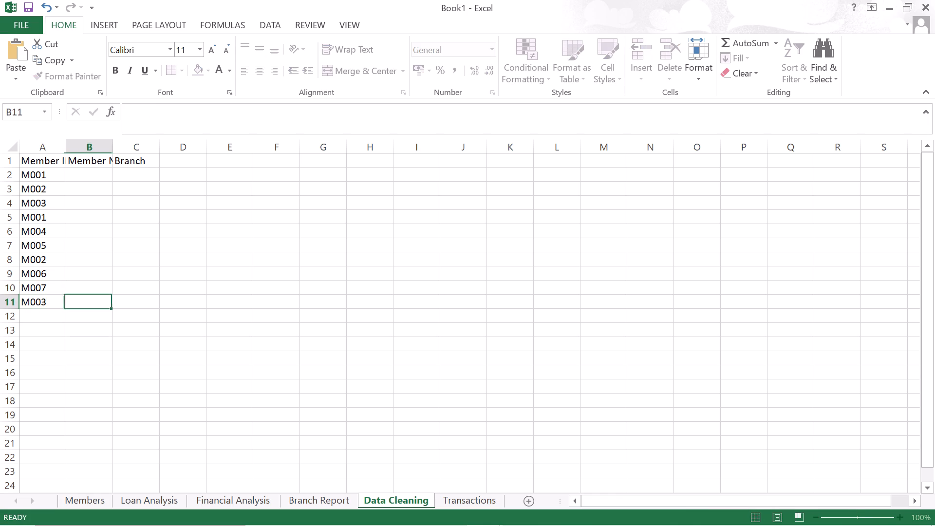
# Enter the full names of members M001 (Mary) and M002 (John) in B2 and B3 under Member Name.
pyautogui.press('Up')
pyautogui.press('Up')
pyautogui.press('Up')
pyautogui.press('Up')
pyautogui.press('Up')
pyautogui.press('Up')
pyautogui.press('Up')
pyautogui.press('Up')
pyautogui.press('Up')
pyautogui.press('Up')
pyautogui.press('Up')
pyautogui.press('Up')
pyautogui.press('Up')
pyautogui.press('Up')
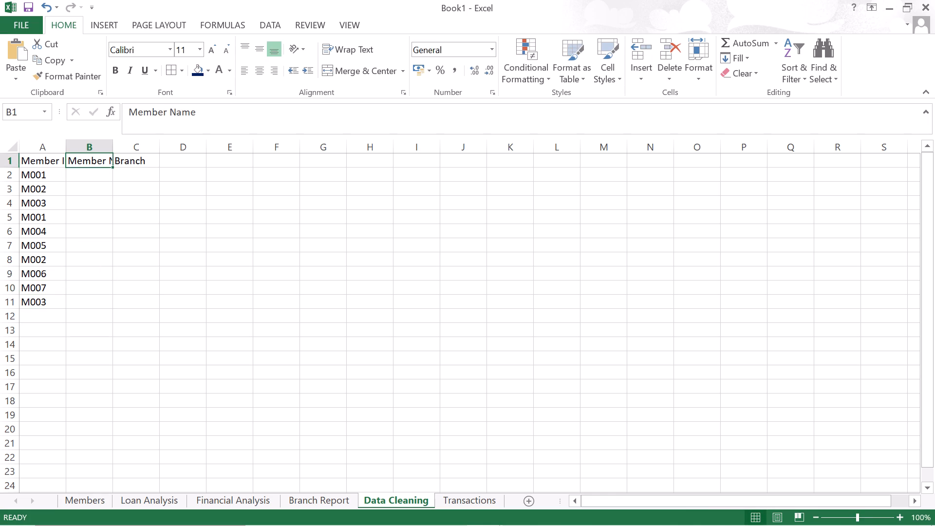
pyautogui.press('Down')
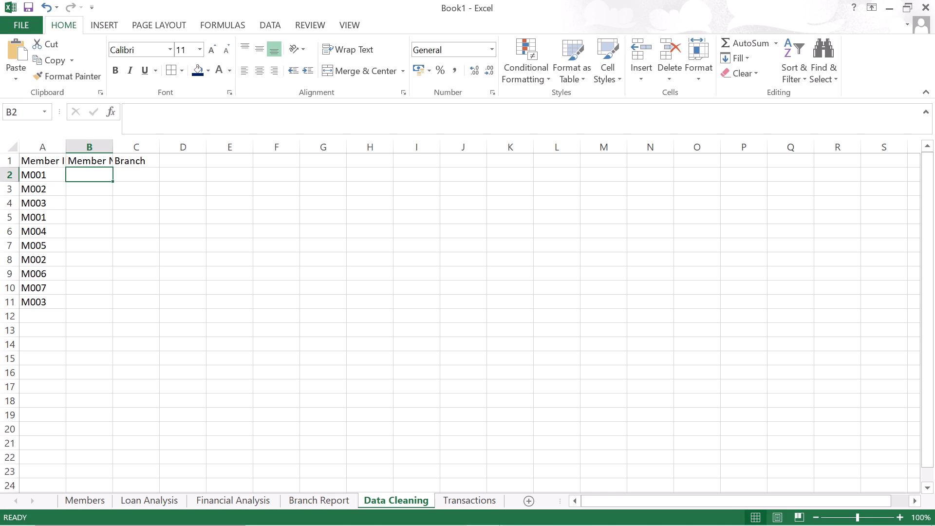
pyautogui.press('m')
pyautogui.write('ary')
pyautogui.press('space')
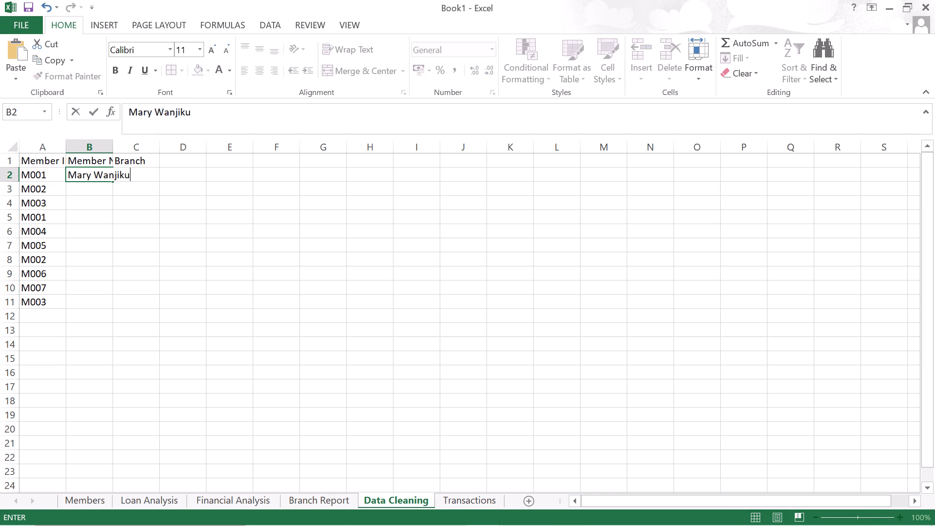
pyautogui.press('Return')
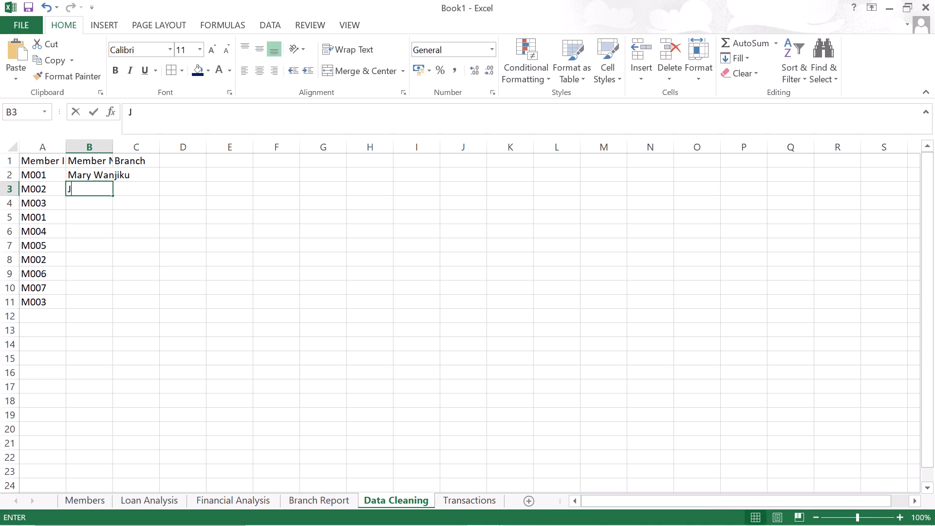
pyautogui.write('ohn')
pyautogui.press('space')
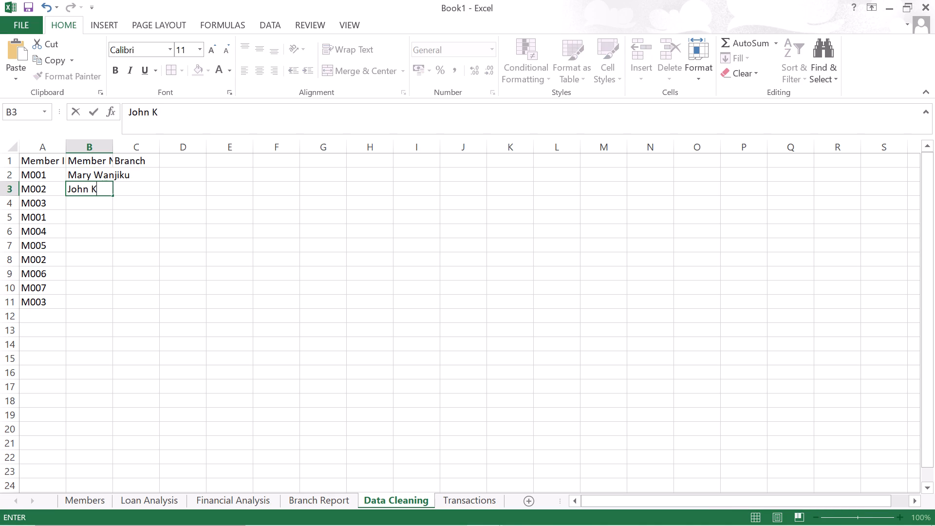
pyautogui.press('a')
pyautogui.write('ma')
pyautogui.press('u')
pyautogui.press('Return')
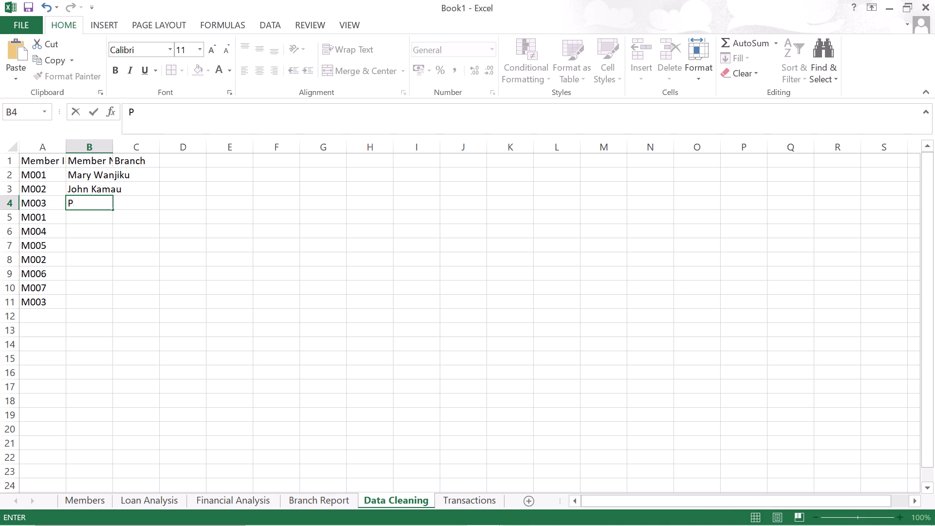
# Enter the full names of members M003 (Peter) in B4 and M001 (Mary) again in B5.
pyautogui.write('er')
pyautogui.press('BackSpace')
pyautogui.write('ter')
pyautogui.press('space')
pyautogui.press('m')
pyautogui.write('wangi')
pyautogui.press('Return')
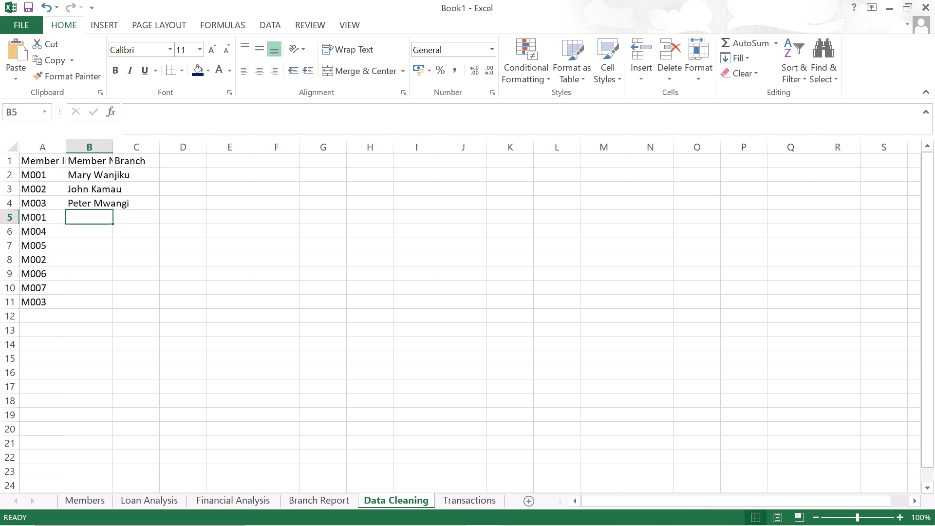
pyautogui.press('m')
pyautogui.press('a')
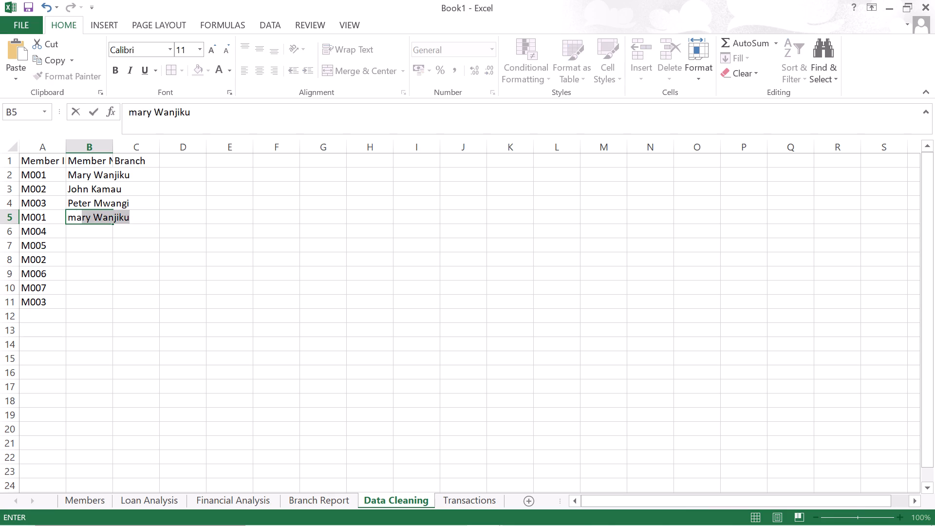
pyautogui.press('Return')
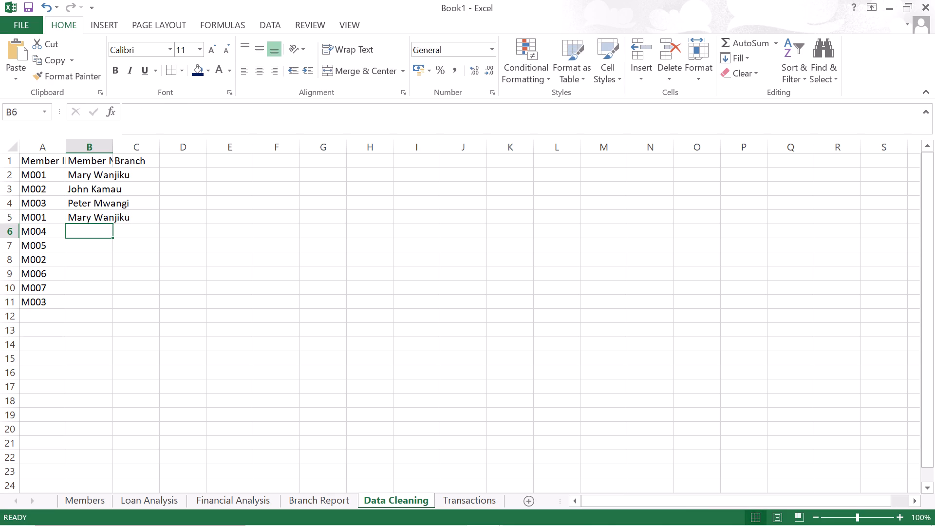
# Enter the full names of members M004 (Jane) and M005 (David) in B6 and B7.
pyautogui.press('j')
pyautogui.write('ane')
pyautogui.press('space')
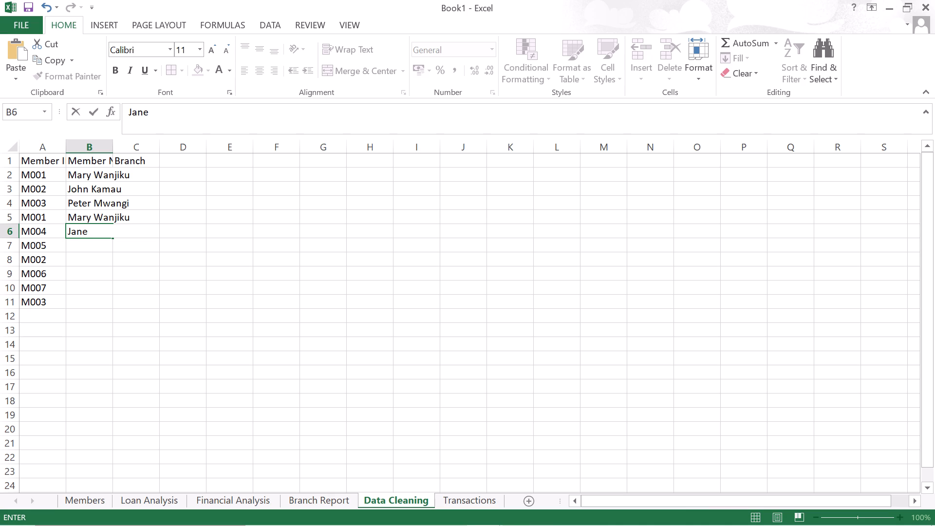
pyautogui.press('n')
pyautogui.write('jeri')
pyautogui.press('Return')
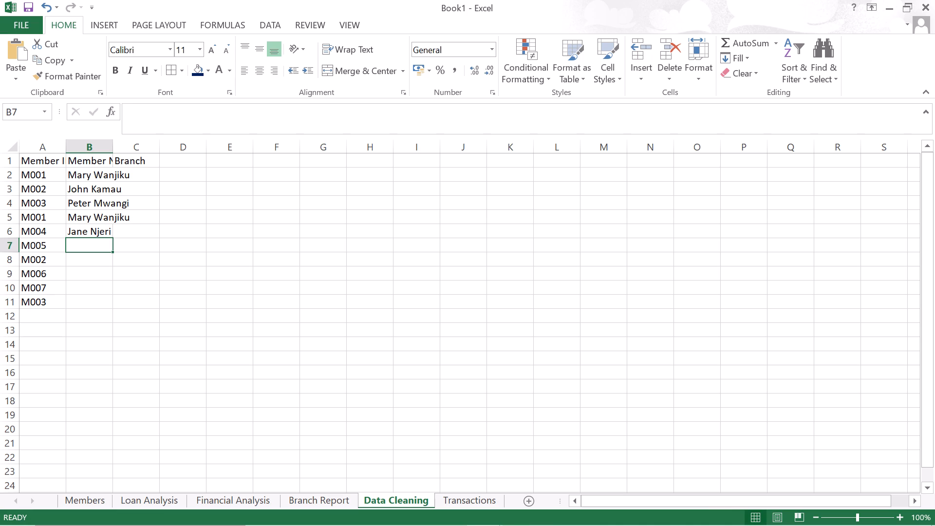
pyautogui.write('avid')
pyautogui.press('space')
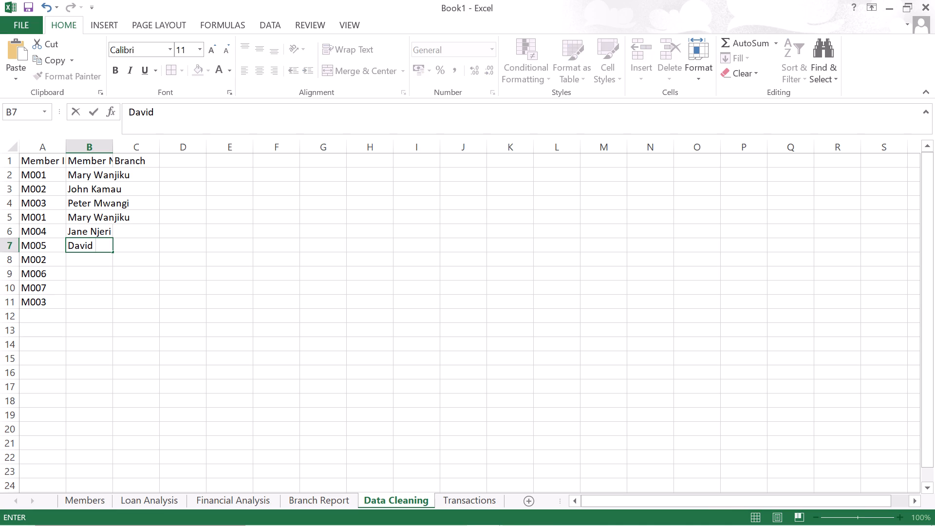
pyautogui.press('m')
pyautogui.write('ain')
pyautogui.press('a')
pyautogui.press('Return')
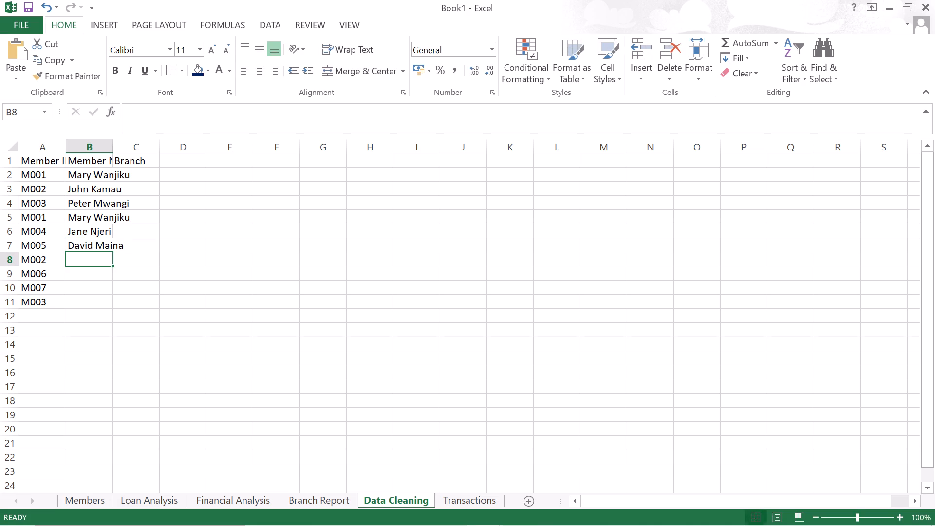
# Enter the full names of members M002 (John) again in B8 and M006 (Sarah) in B9.
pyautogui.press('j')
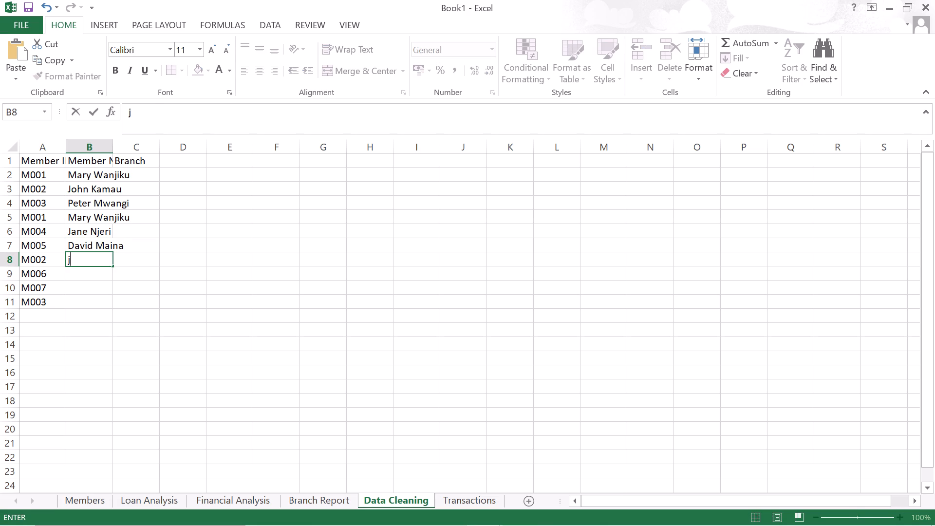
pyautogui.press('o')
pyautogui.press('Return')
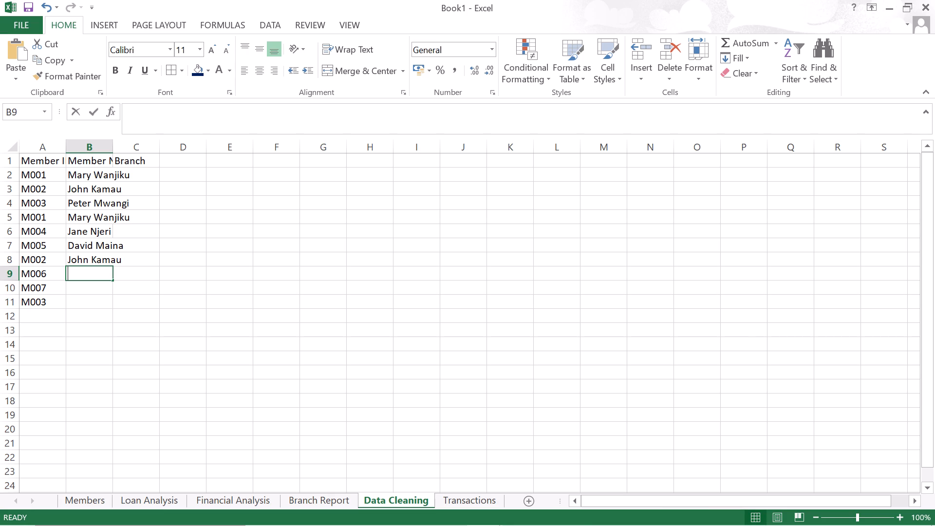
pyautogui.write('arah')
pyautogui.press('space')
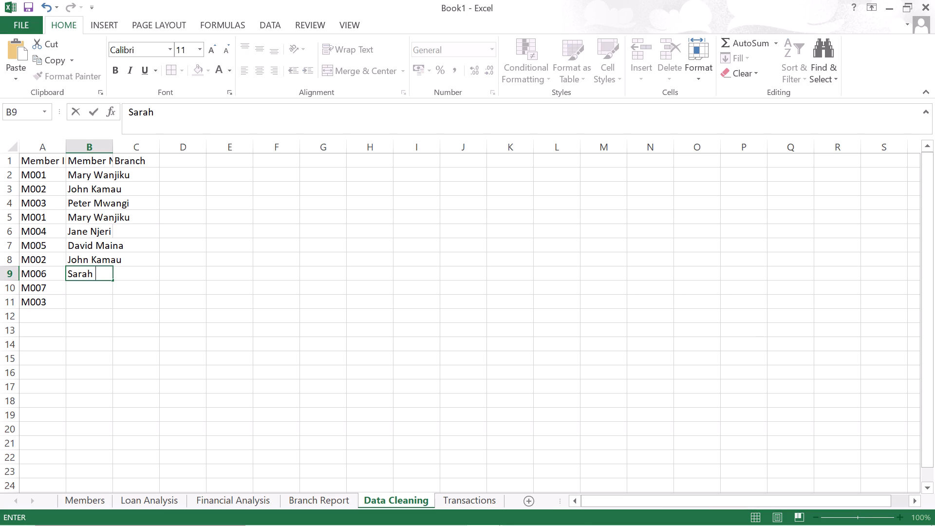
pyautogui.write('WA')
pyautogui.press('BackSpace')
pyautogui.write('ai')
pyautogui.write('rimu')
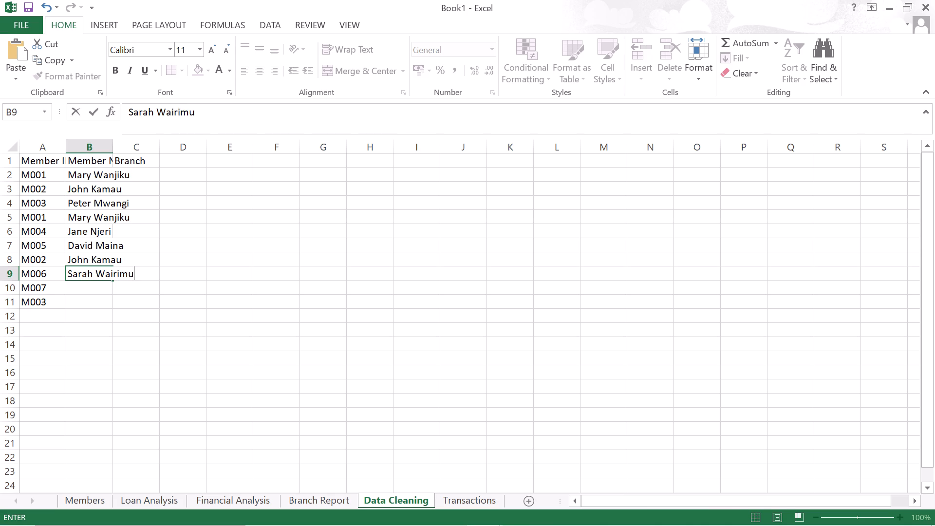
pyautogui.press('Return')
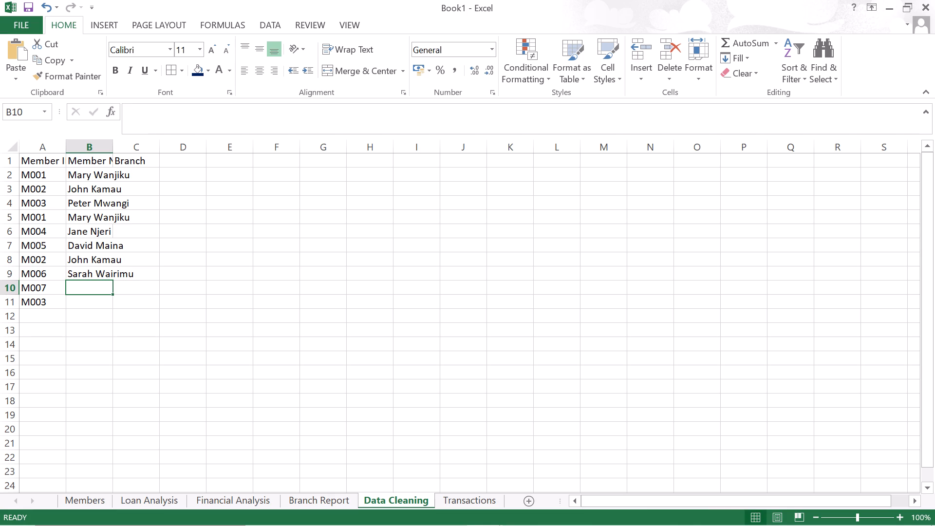
# Enter the full names of members M007 (James) in B10 and M003 (Peter) again in B11.
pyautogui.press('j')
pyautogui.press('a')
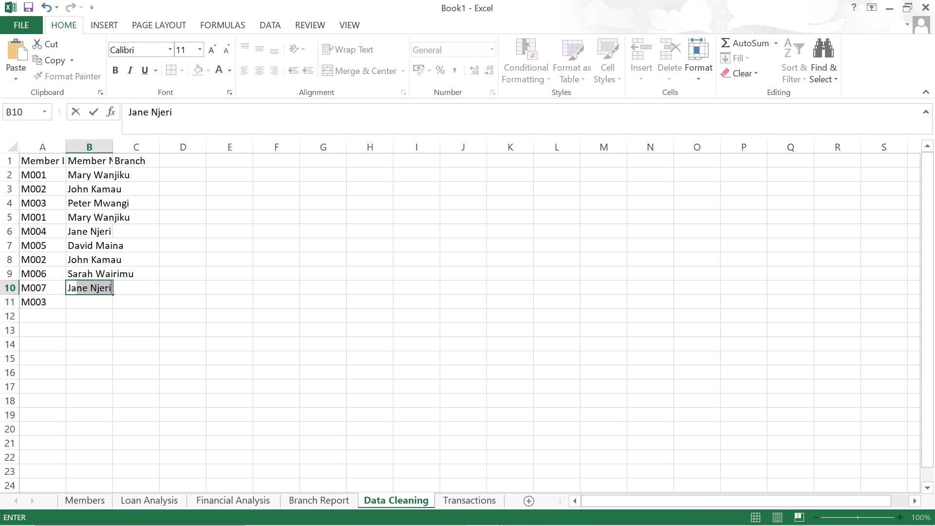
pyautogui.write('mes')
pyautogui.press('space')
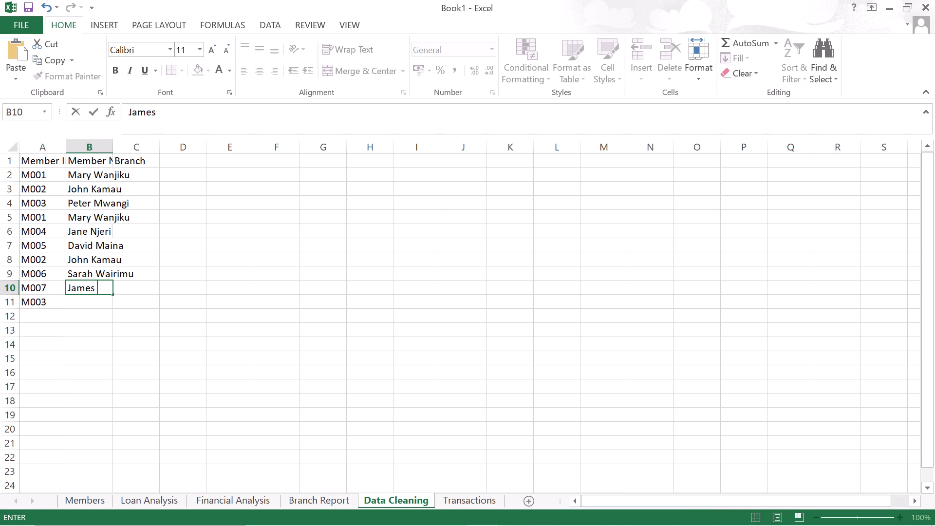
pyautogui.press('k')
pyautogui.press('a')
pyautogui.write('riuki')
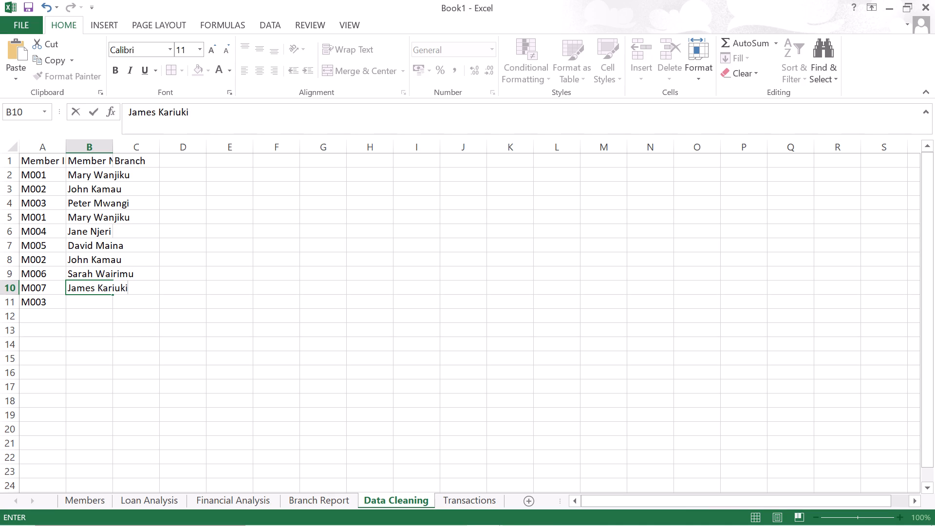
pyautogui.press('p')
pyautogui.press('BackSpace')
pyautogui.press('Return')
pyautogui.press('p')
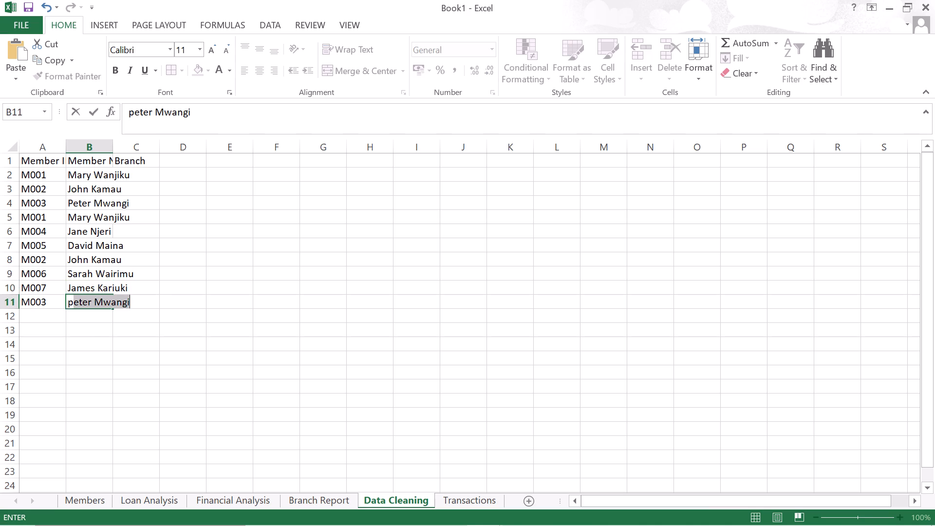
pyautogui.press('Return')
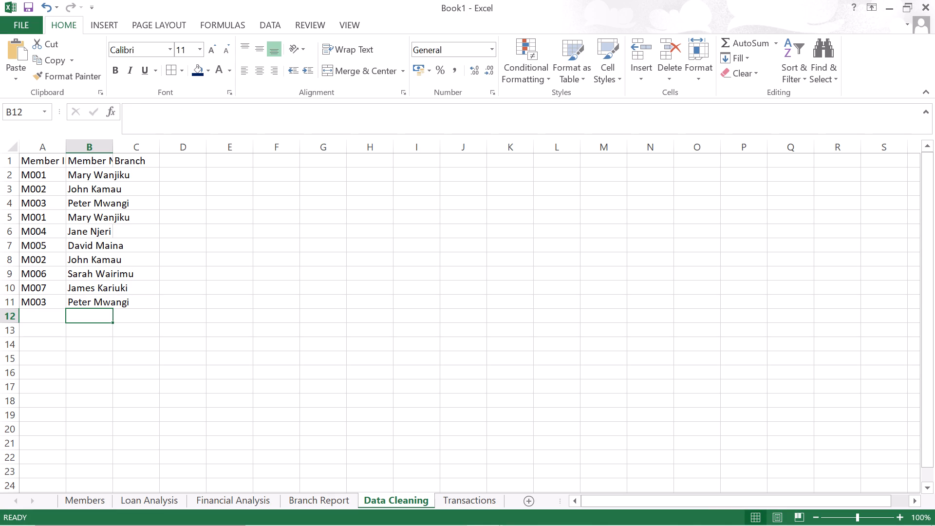
# Start the Branch column entries at C2, beside the first member M001.
pyautogui.click(142, 177)
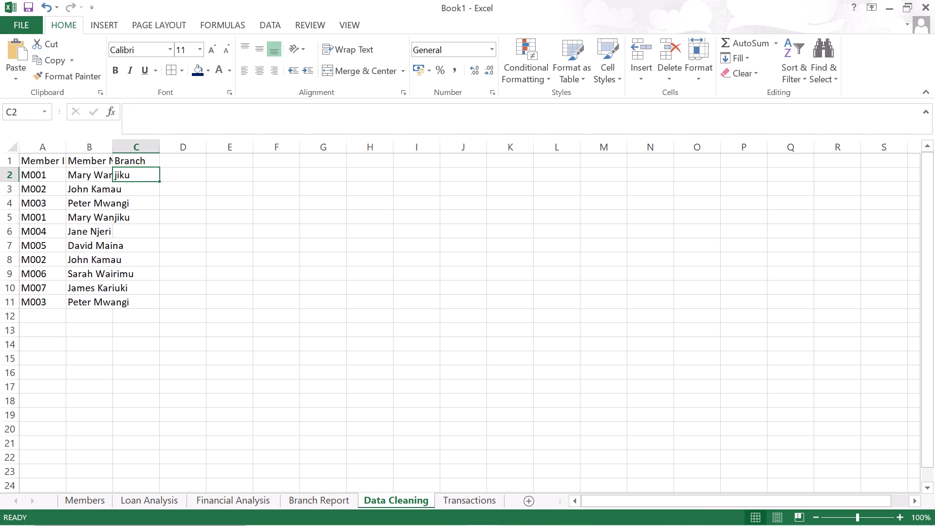
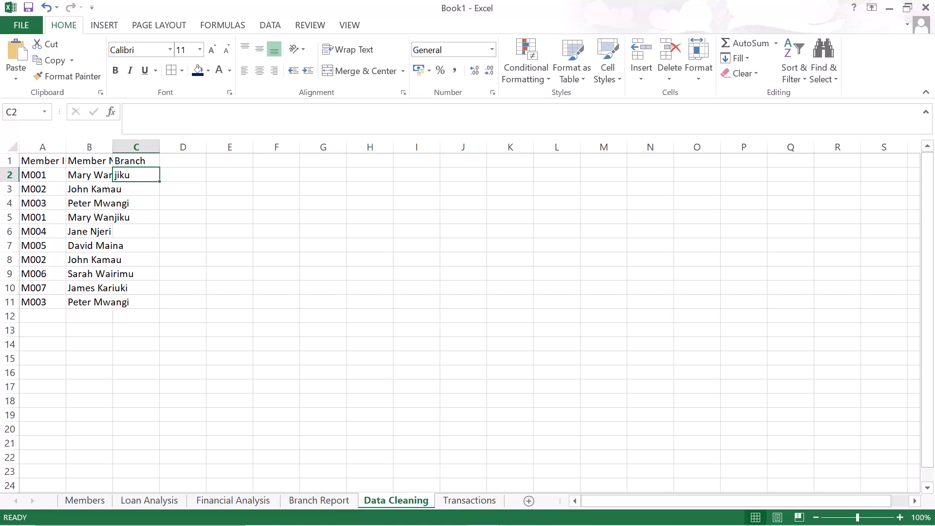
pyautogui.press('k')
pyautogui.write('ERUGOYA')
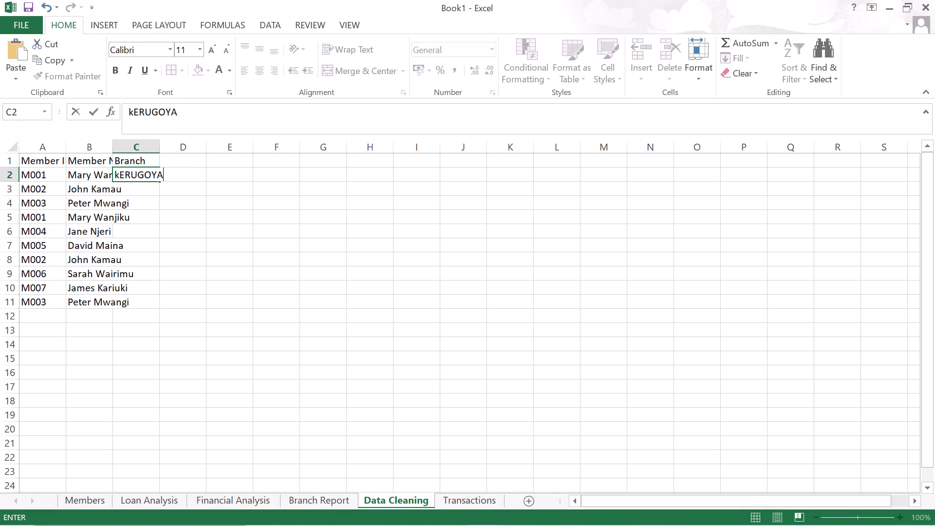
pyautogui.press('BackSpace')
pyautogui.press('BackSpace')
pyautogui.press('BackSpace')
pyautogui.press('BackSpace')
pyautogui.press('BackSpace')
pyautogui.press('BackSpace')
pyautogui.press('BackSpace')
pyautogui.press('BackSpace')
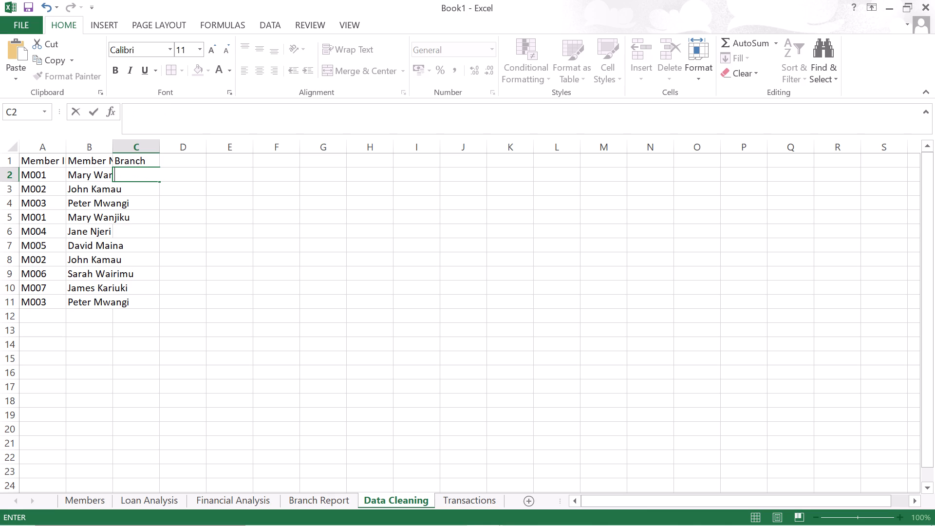
# Enter the branches of the first two members: Kerogoya in C2 and Kutus in C3.
pyautogui.press('k')
pyautogui.write('erogp')
pyautogui.press('BackSpace')
pyautogui.write('oya')
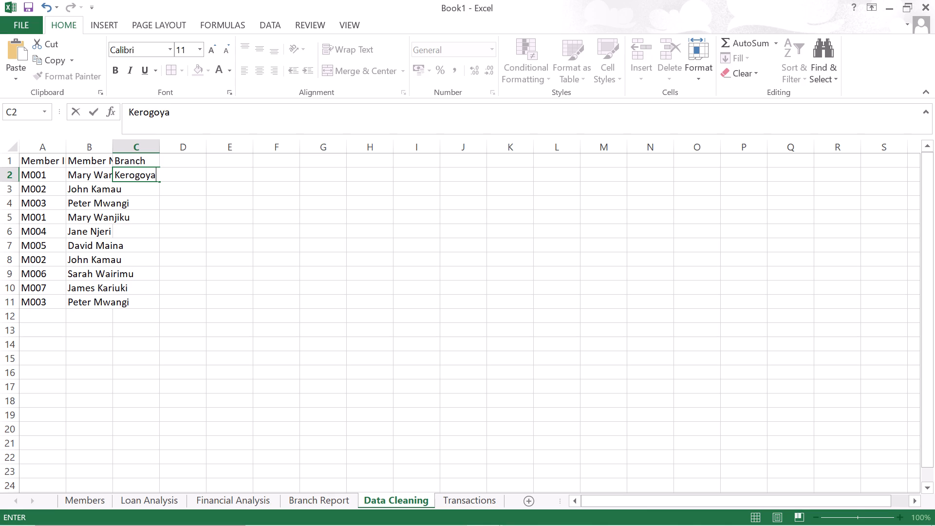
pyautogui.press('Return')
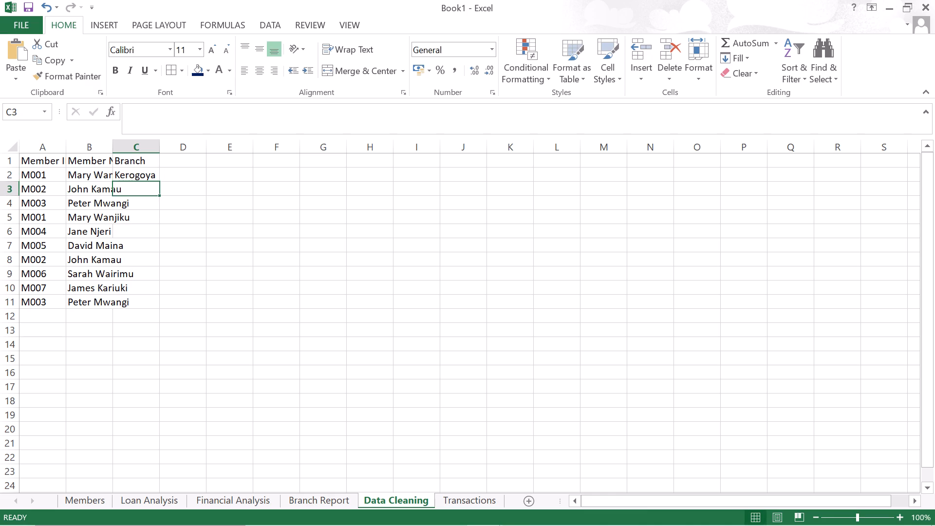
pyautogui.press('k')
pyautogui.write('utus')
pyautogui.press('Return')
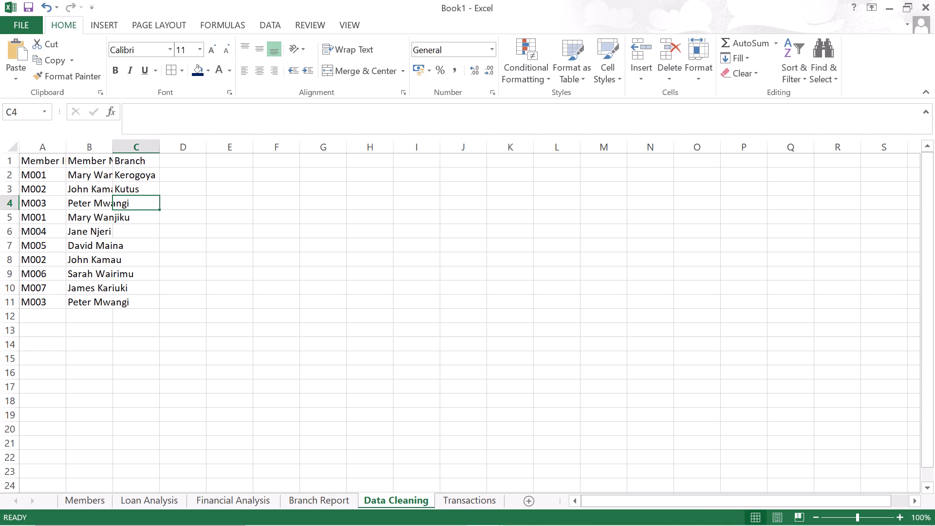
# Correct the spelling of the branch in C2 to Kerugoya.
pyautogui.click(136, 173)
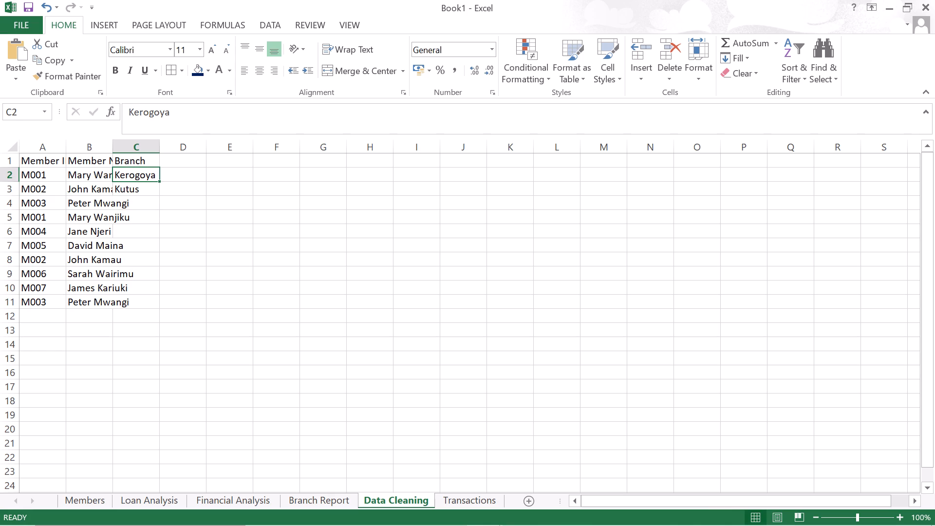
pyautogui.doubleClick(134, 178)
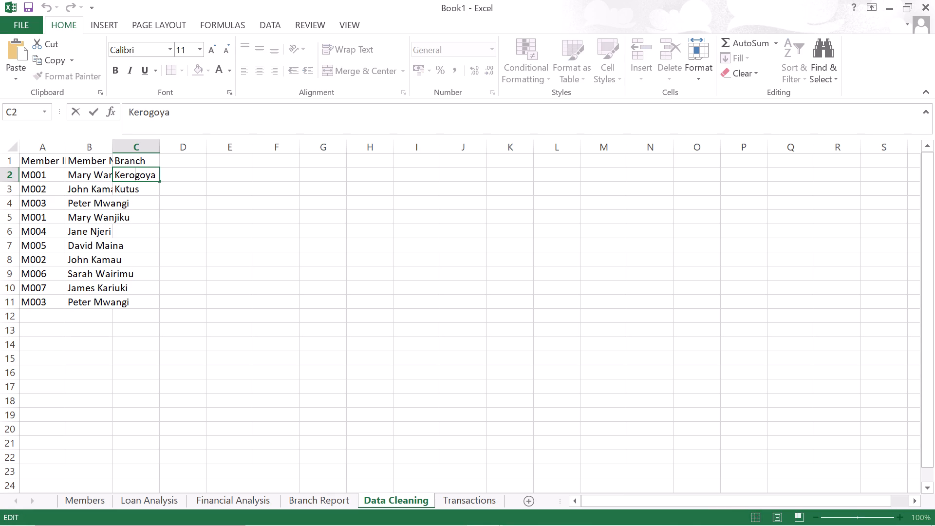
pyautogui.press('BackSpace')
pyautogui.press('u')
# Enter the branches for rows 4 to 7: Kerugoya in C4 and C5, Kutus in C6, and Kerugoya in C7.
pyautogui.click(133, 205)
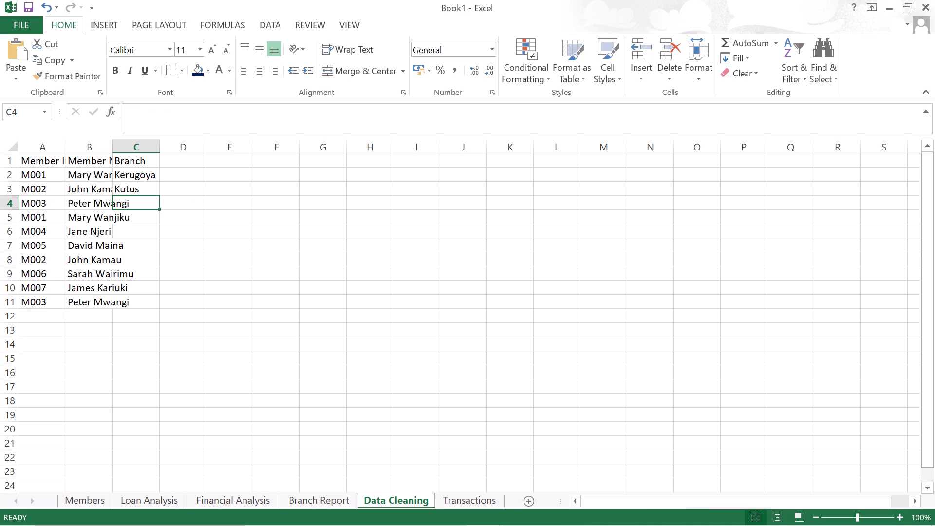
pyautogui.write('ke')
pyautogui.press('Return')
pyautogui.write('ke')
pyautogui.press('Return')
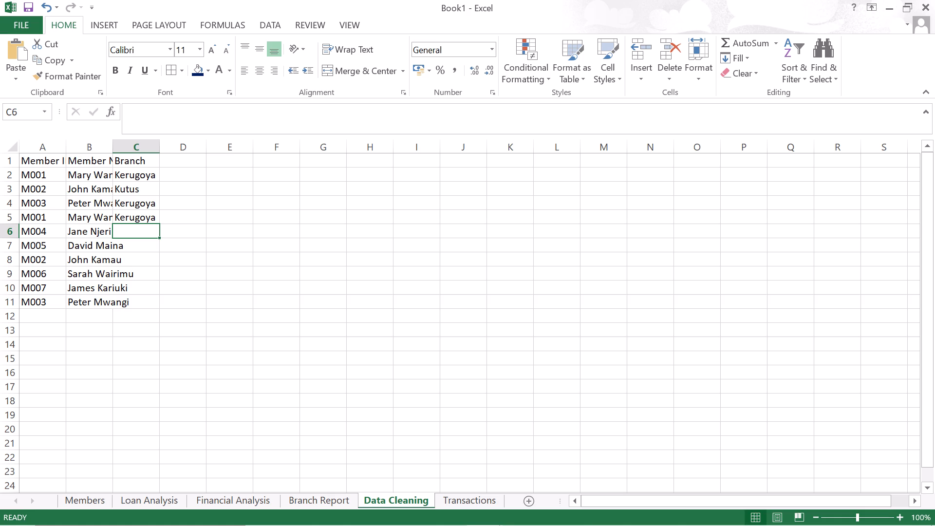
pyautogui.write('ku')
pyautogui.press('Return')
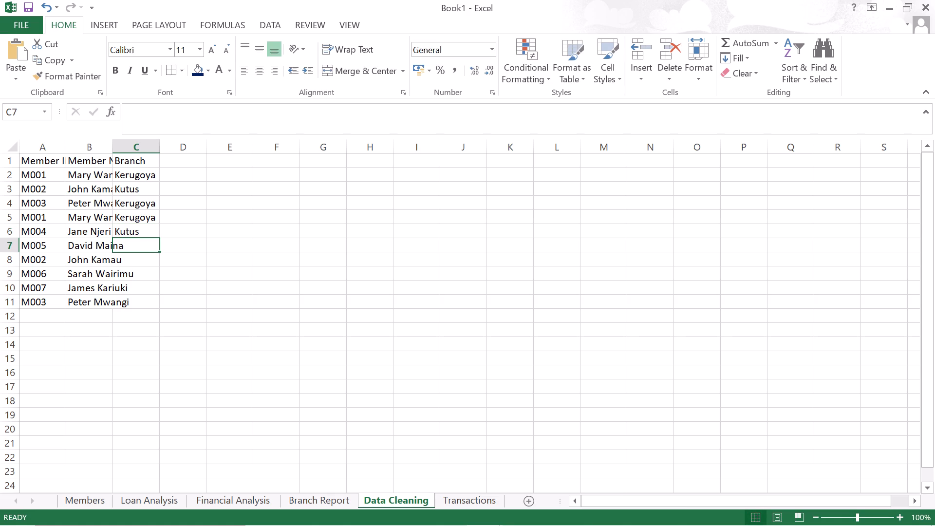
pyautogui.write('ke')
pyautogui.press('Return')
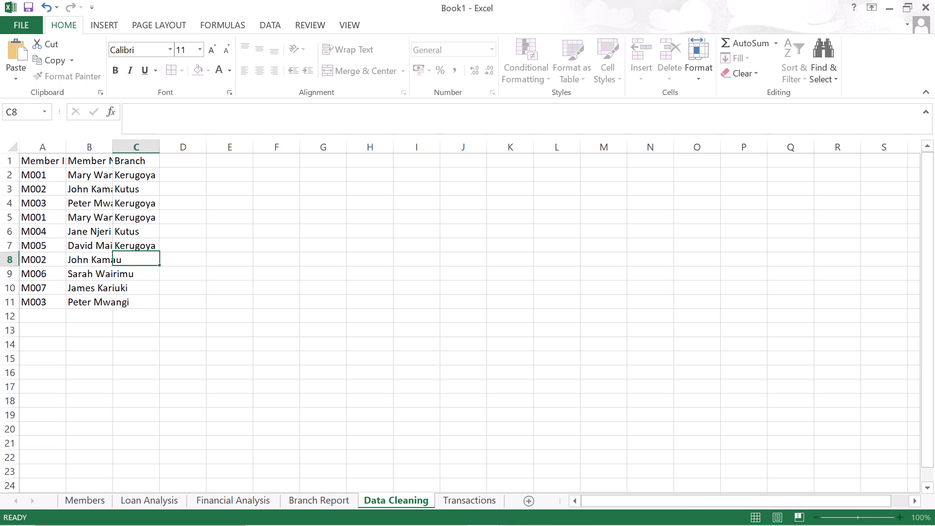
# Enter the branches for rows 8 to 11: Kutus in C8 and C9, and Kerugoya in C10 and C11.
pyautogui.write('ku')
pyautogui.press('Return')
pyautogui.write('ku')
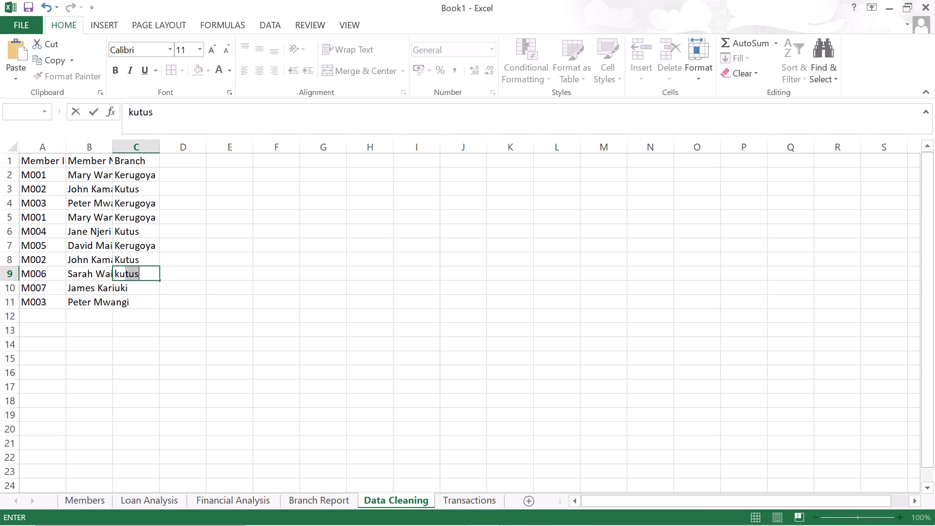
pyautogui.press('Return')
pyautogui.write('ke')
pyautogui.press('Return')
pyautogui.write('ke')
pyautogui.press('Return')
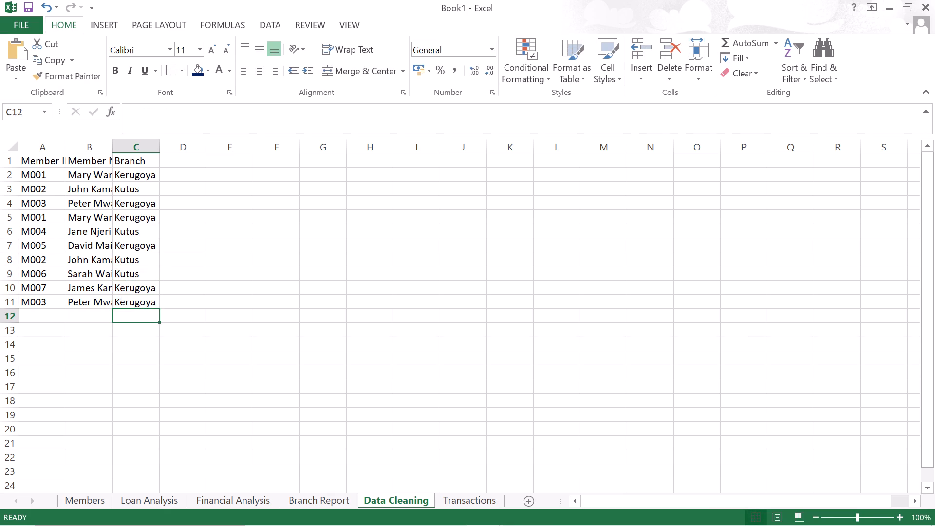
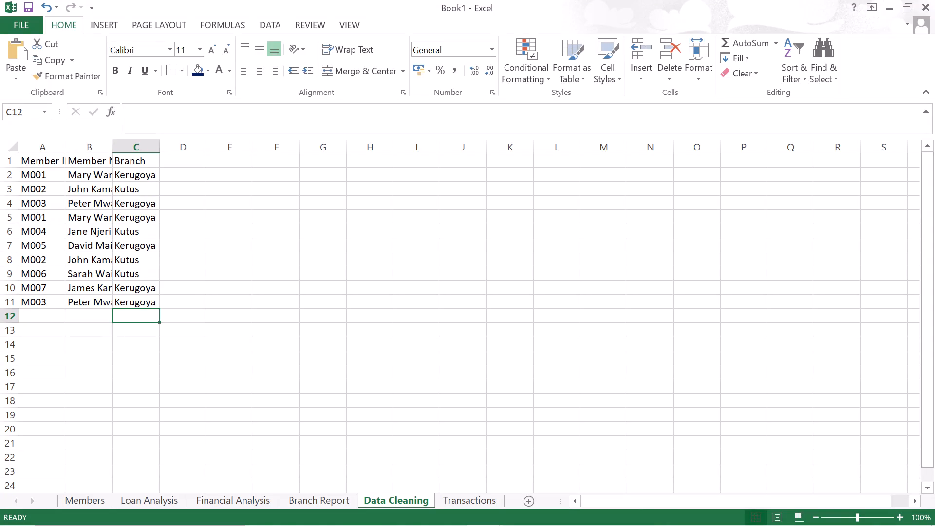
# AutoFit the widths of columns A, B and C to their contents.
pyautogui.doubleClick(64, 151)
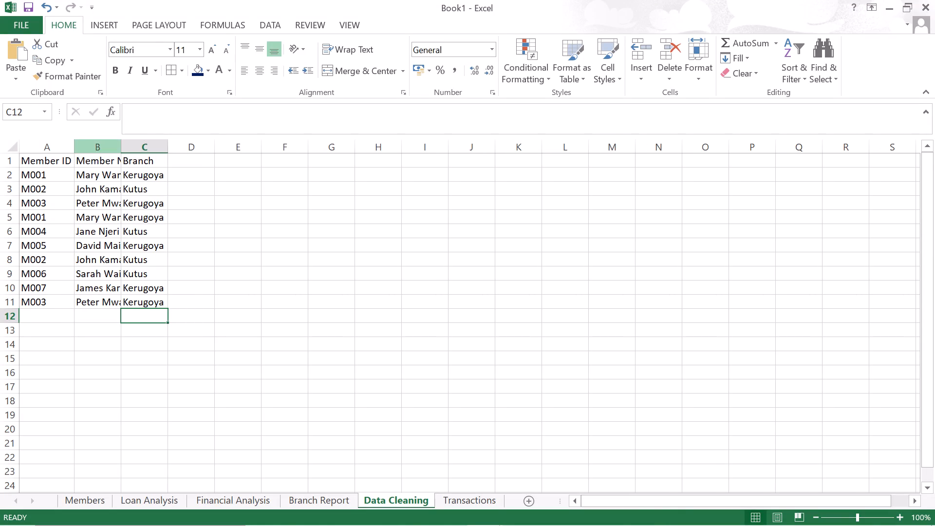
pyautogui.doubleClick(118, 145)
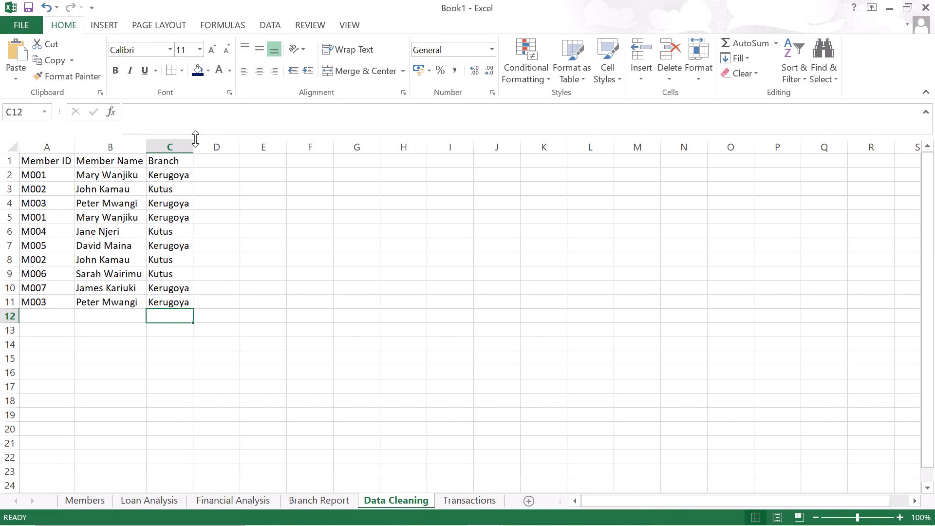
pyautogui.doubleClick(187, 145)
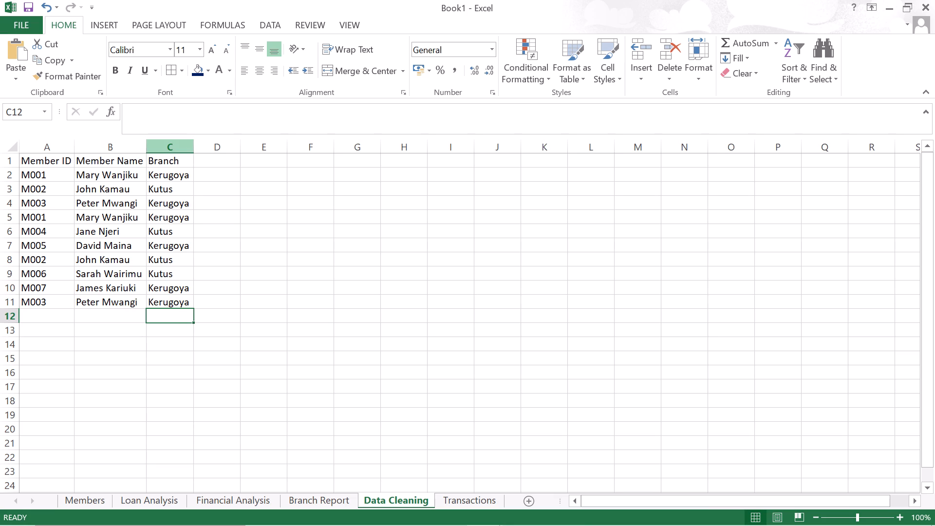
# Highlight duplicate member IDs in A2:A11 with a conditional formatting rule using Light Red Fill with Dark Red Text.
pyautogui.moveTo(61, 176); pyautogui.dragTo(61, 178)
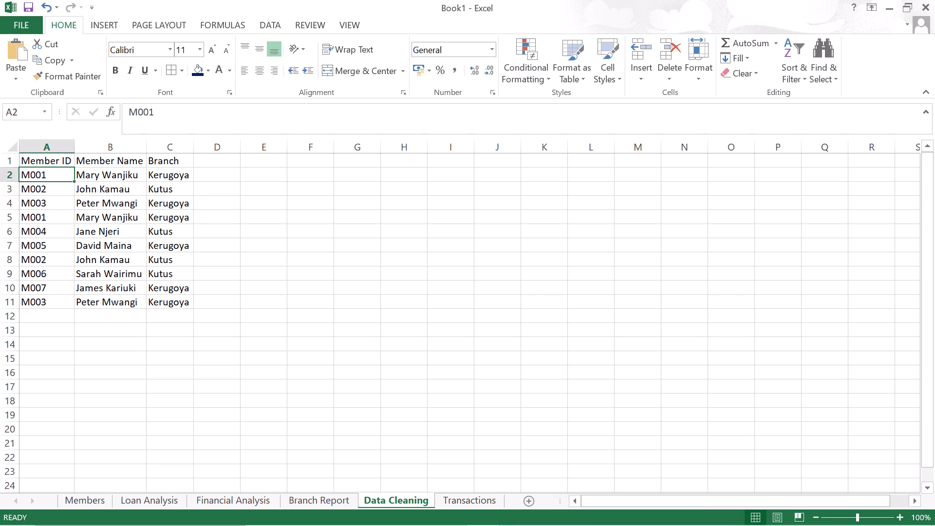
pyautogui.moveTo(61, 178); pyautogui.dragTo(55, 296)
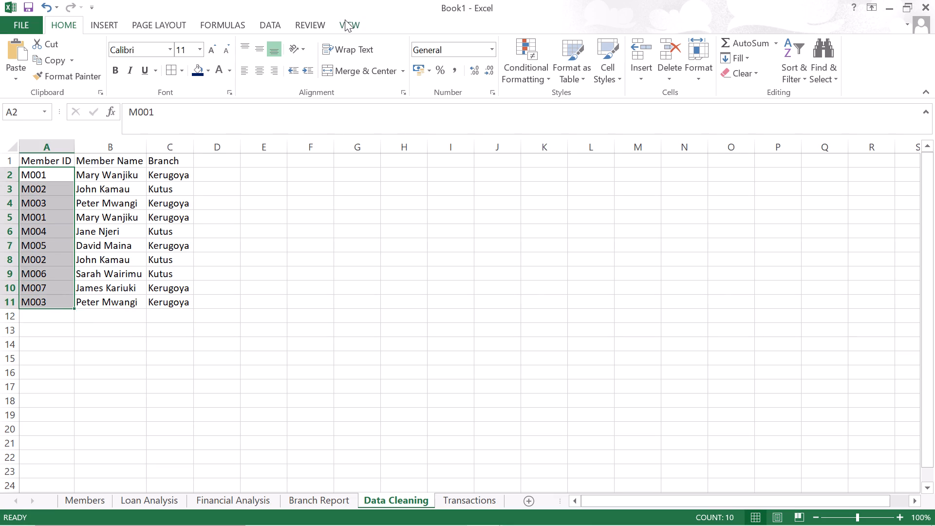
pyautogui.click(523, 80)
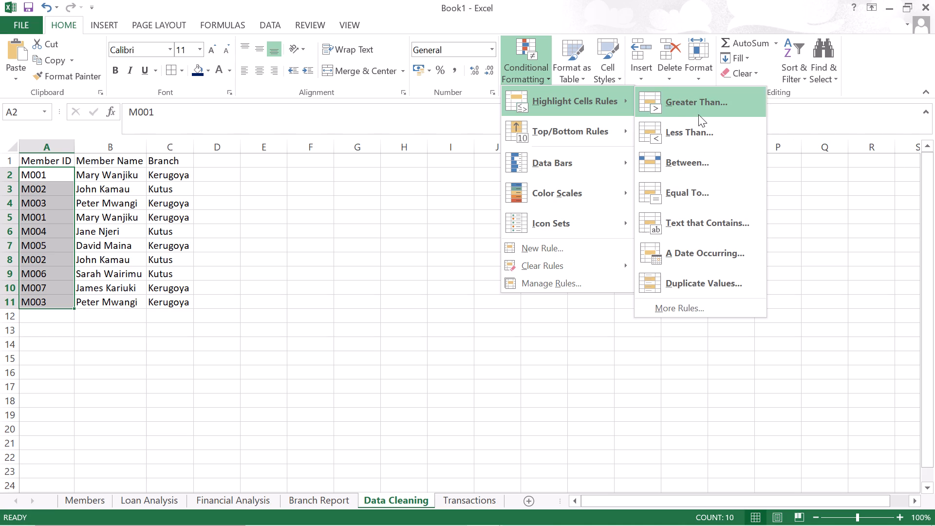
pyautogui.click(683, 278)
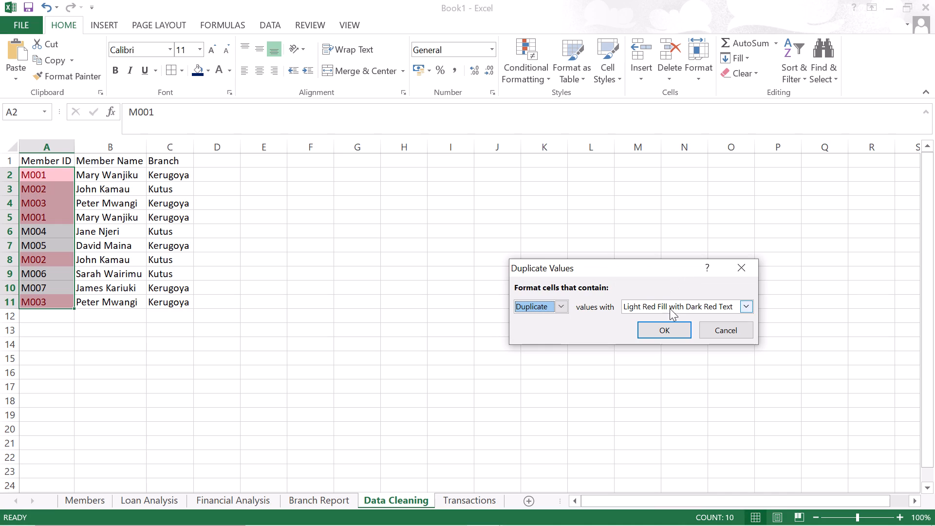
pyautogui.click(667, 329)
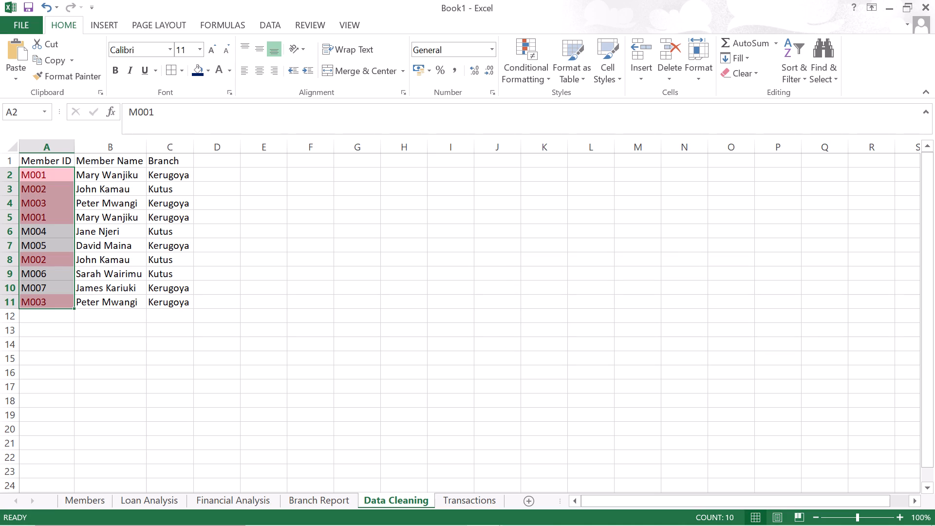
# Remove duplicate rows from A1:C11, comparing only Column A and leaving the data-has-headers option off.
pyautogui.moveTo(49, 159); pyautogui.dragTo(49, 159)
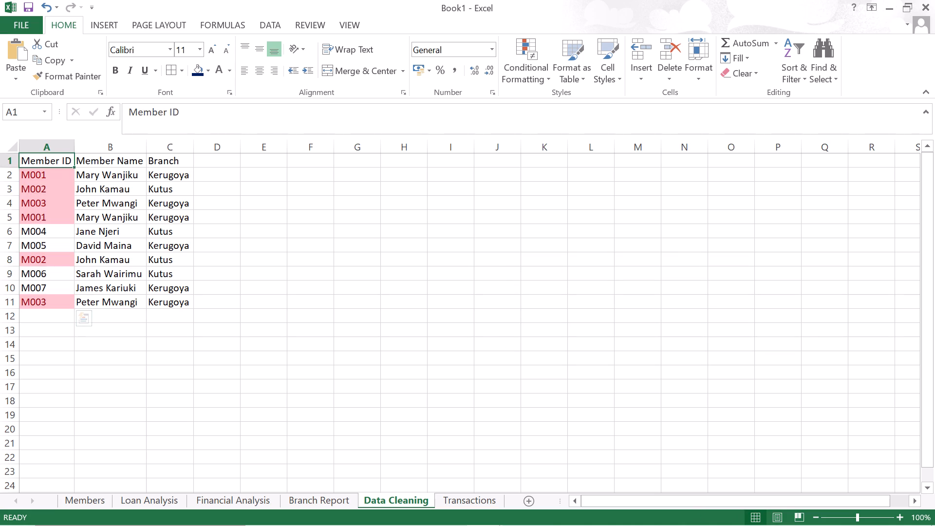
pyautogui.moveTo(49, 159); pyautogui.dragTo(188, 315)
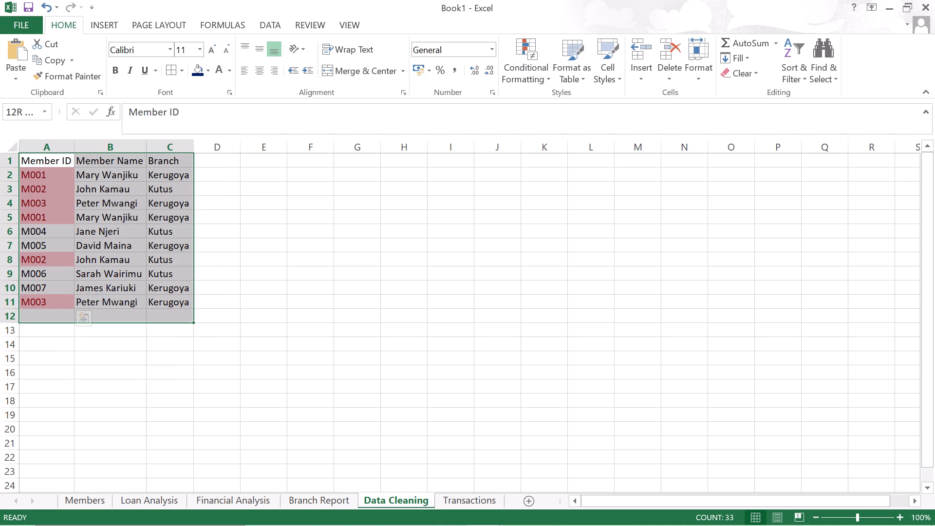
pyautogui.moveTo(188, 315); pyautogui.dragTo(190, 301)
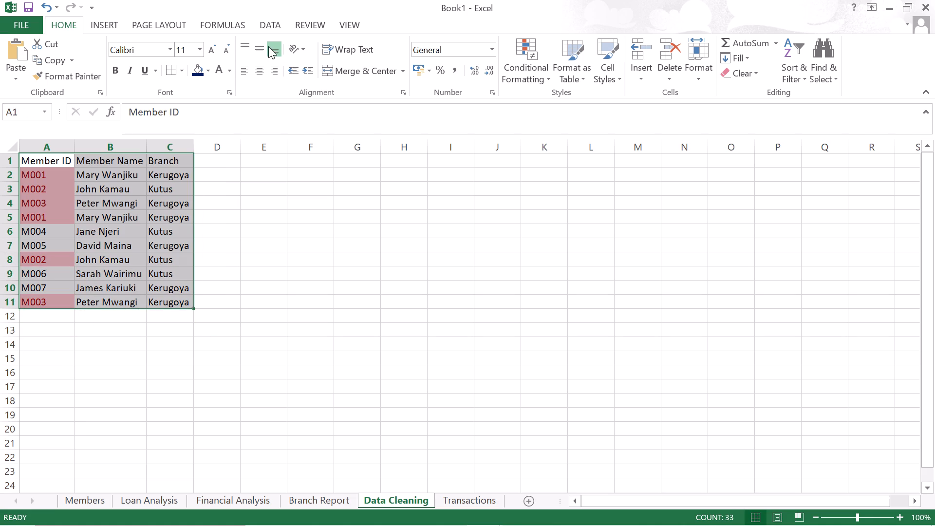
pyautogui.click(265, 21)
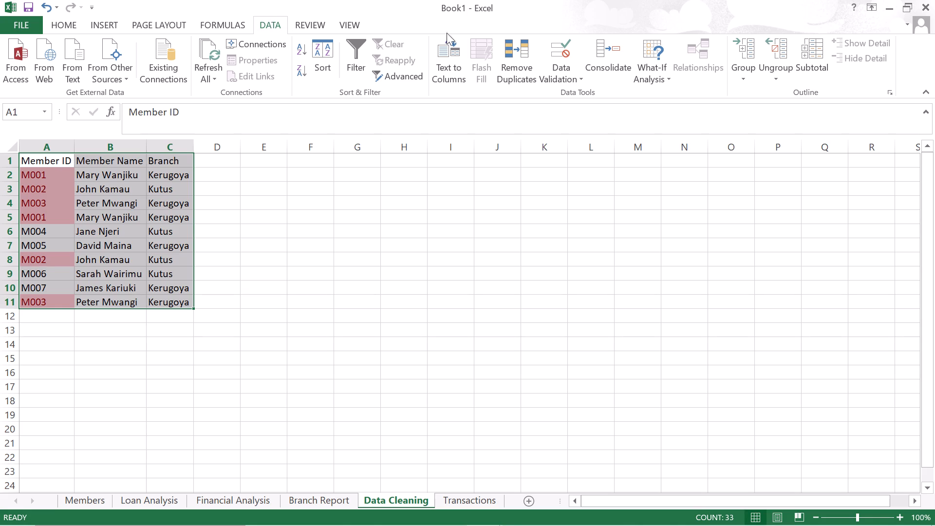
pyautogui.click(508, 64)
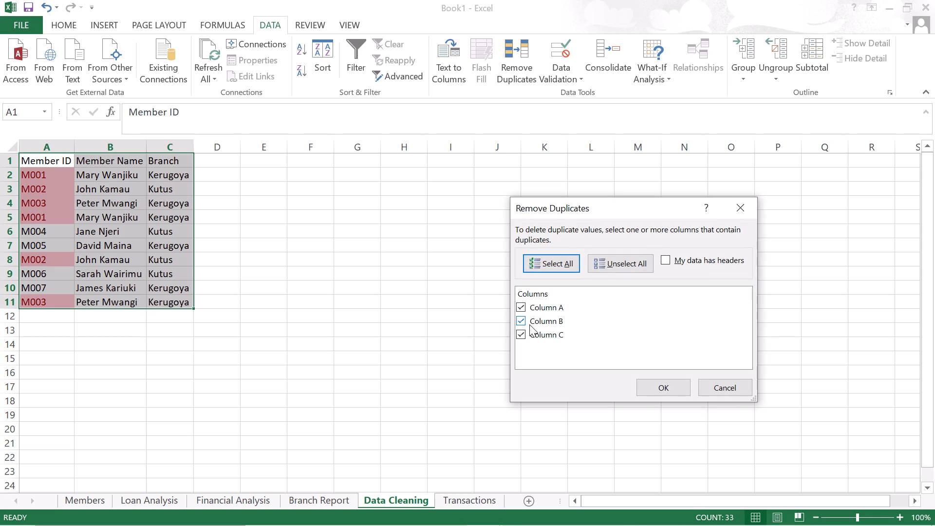
pyautogui.click(551, 267)
pyautogui.click(539, 262)
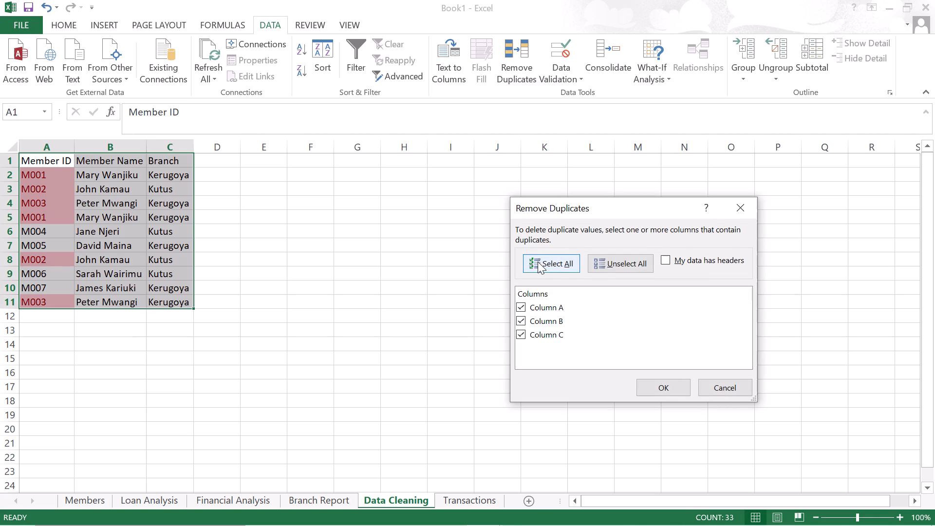
pyautogui.click(522, 318)
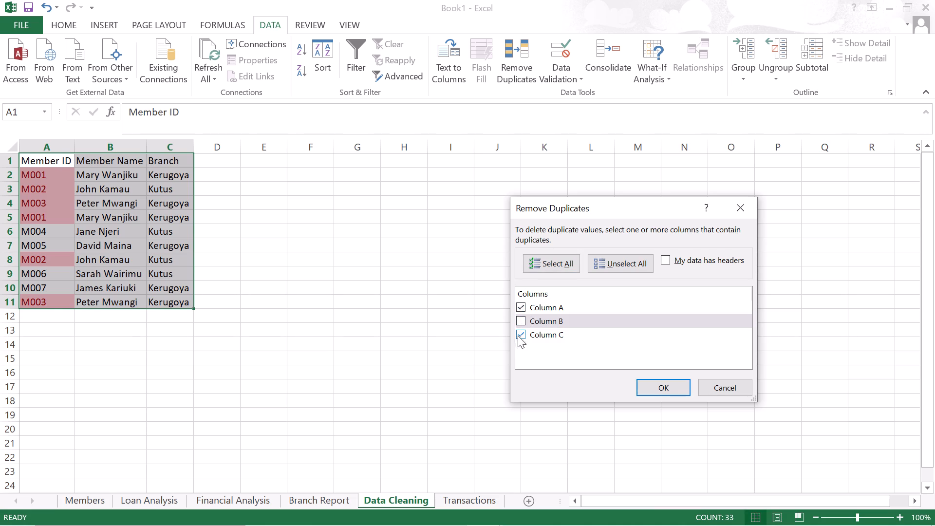
pyautogui.click(520, 336)
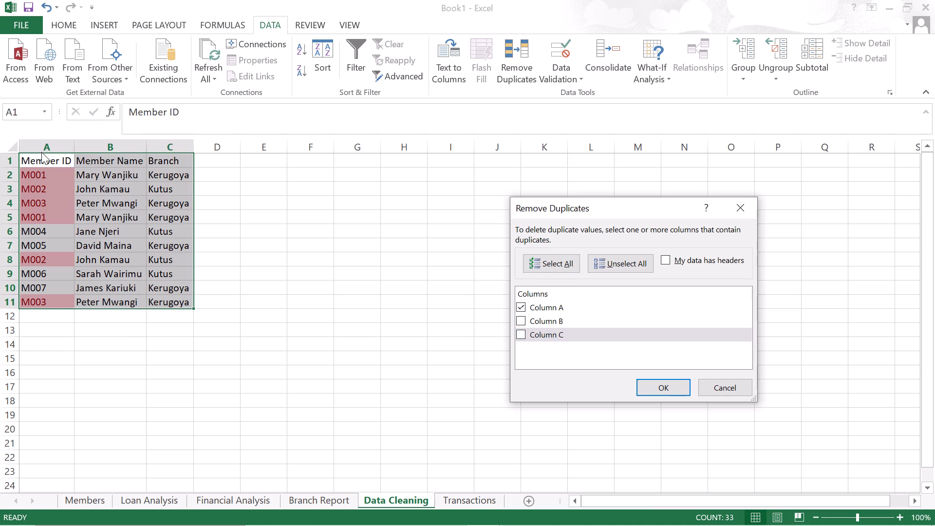
pyautogui.click(673, 387)
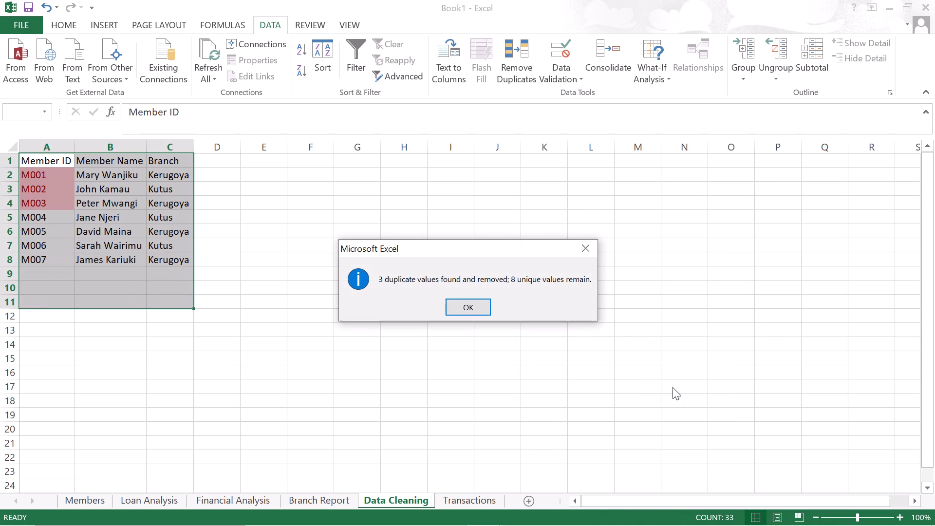
pyautogui.click(473, 304)
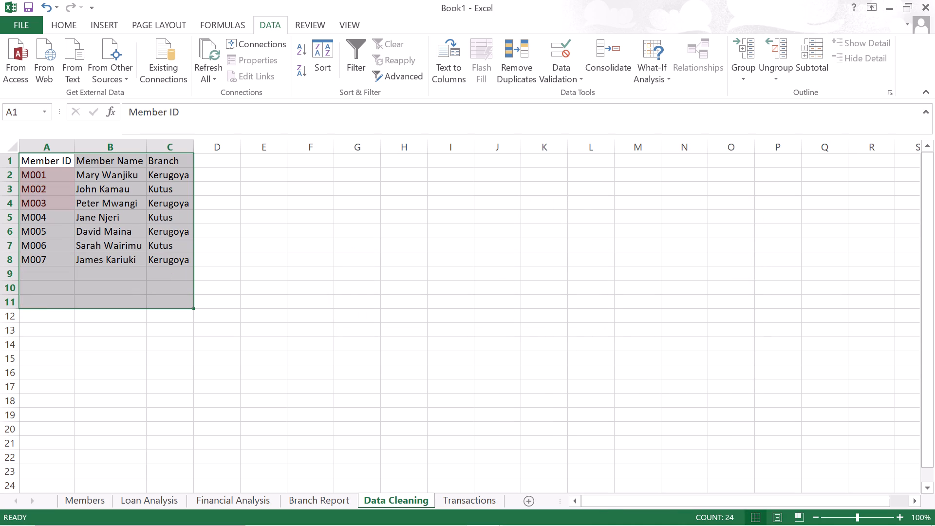
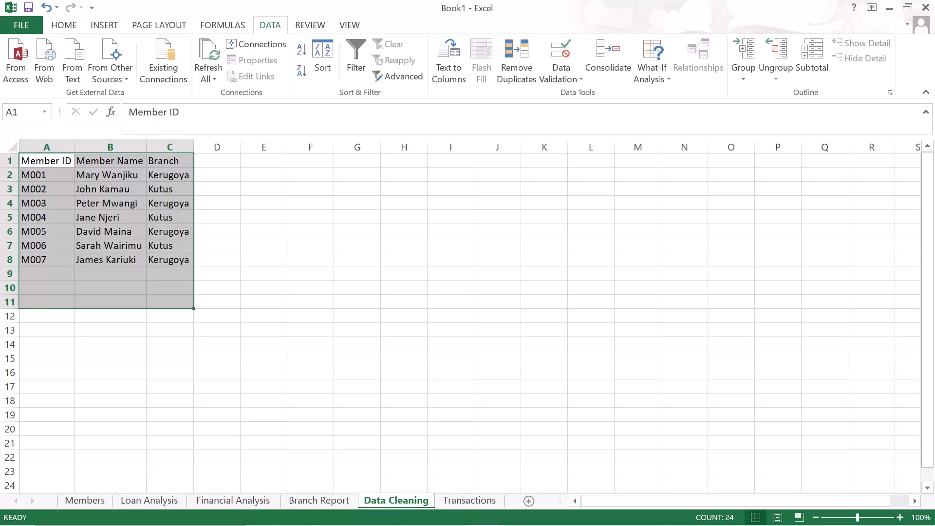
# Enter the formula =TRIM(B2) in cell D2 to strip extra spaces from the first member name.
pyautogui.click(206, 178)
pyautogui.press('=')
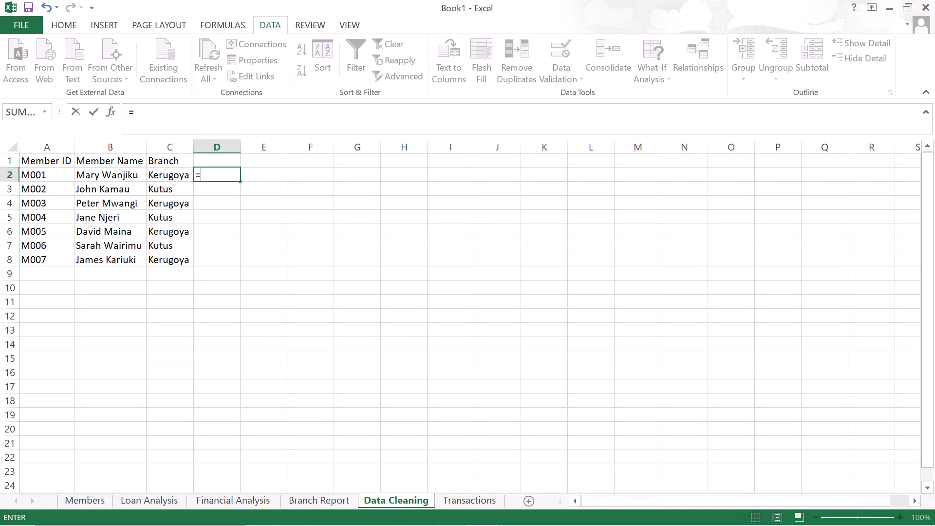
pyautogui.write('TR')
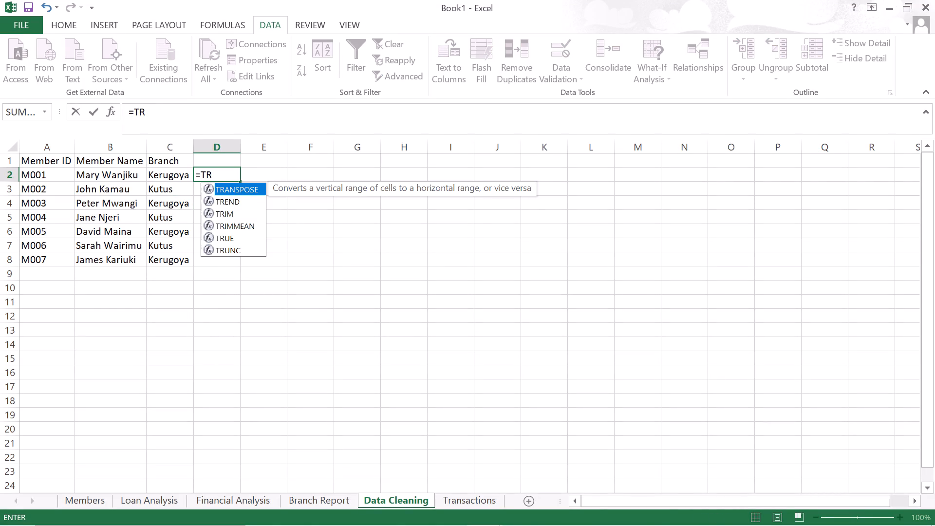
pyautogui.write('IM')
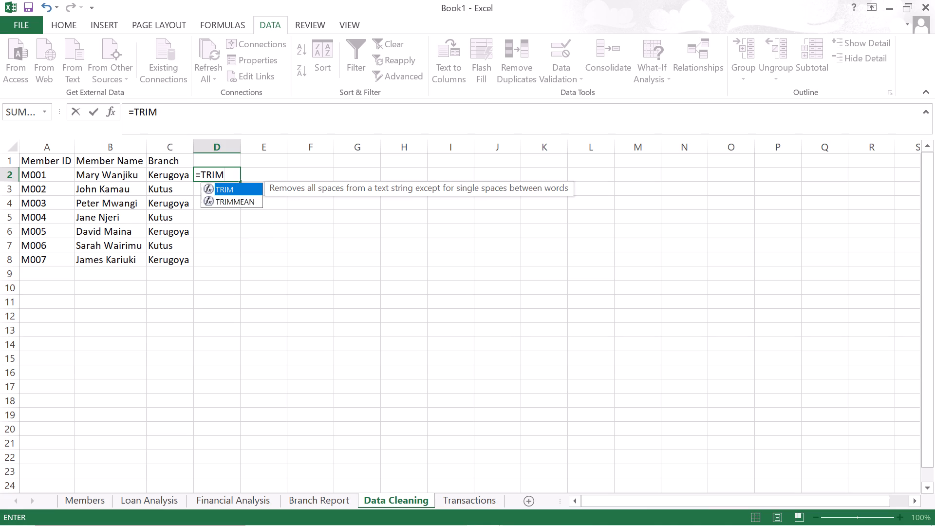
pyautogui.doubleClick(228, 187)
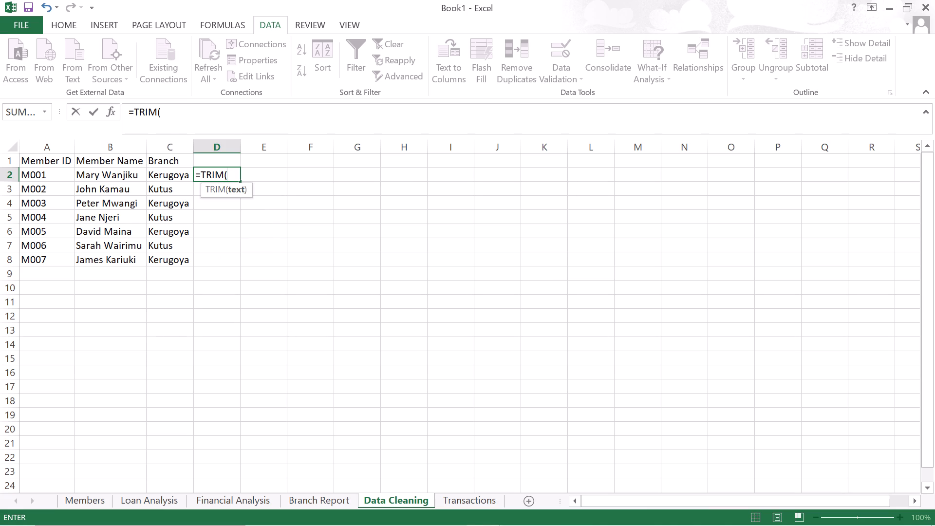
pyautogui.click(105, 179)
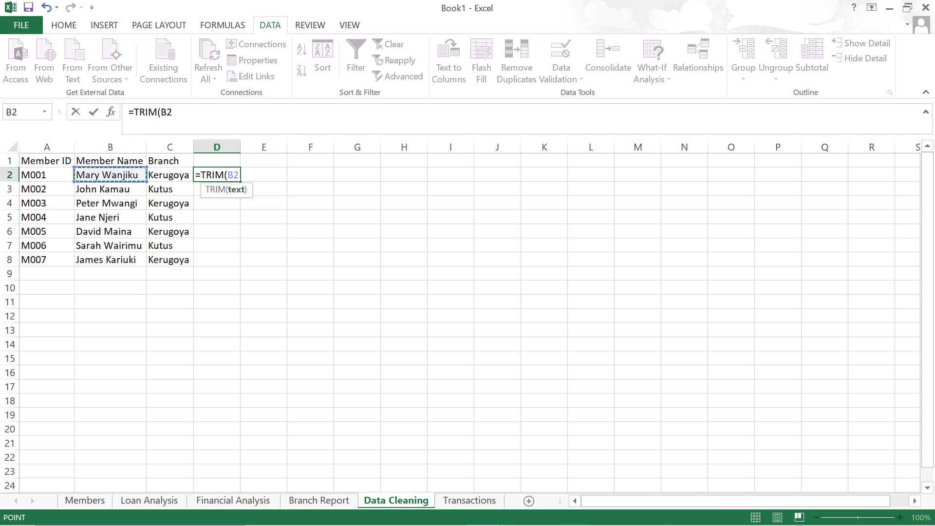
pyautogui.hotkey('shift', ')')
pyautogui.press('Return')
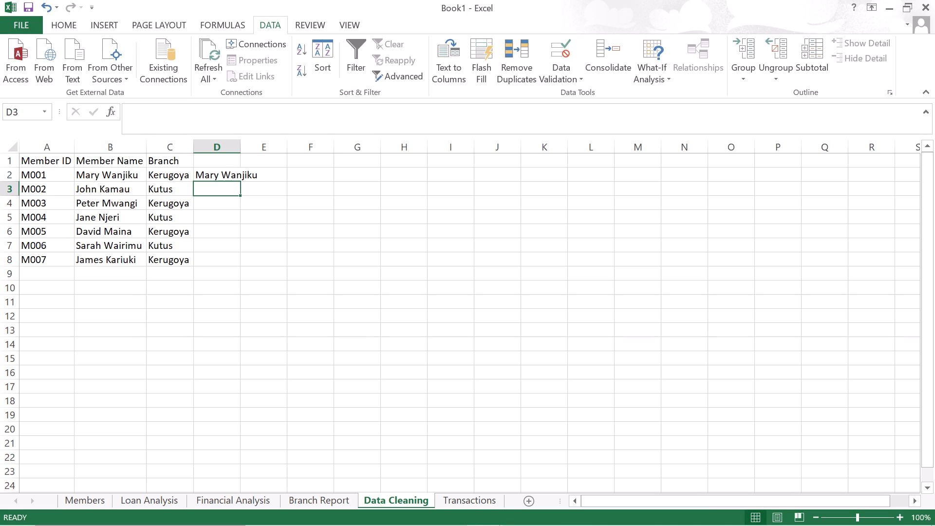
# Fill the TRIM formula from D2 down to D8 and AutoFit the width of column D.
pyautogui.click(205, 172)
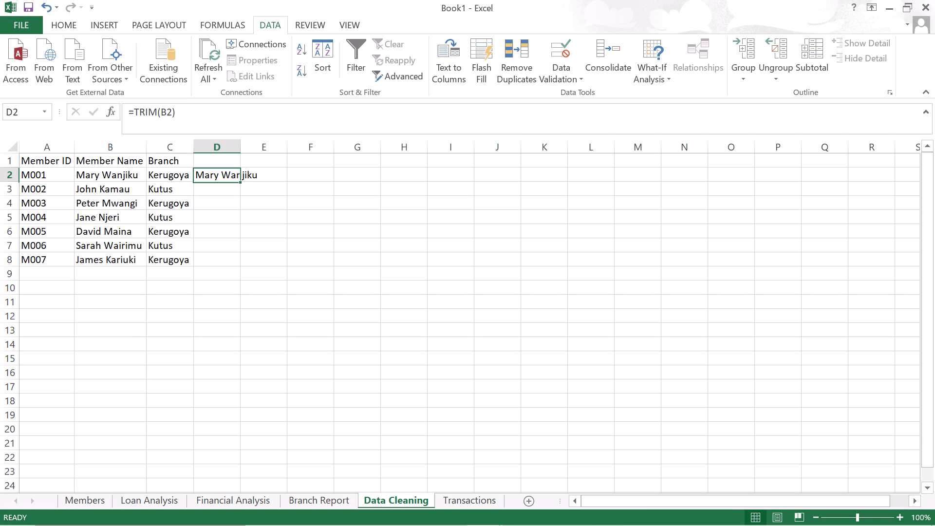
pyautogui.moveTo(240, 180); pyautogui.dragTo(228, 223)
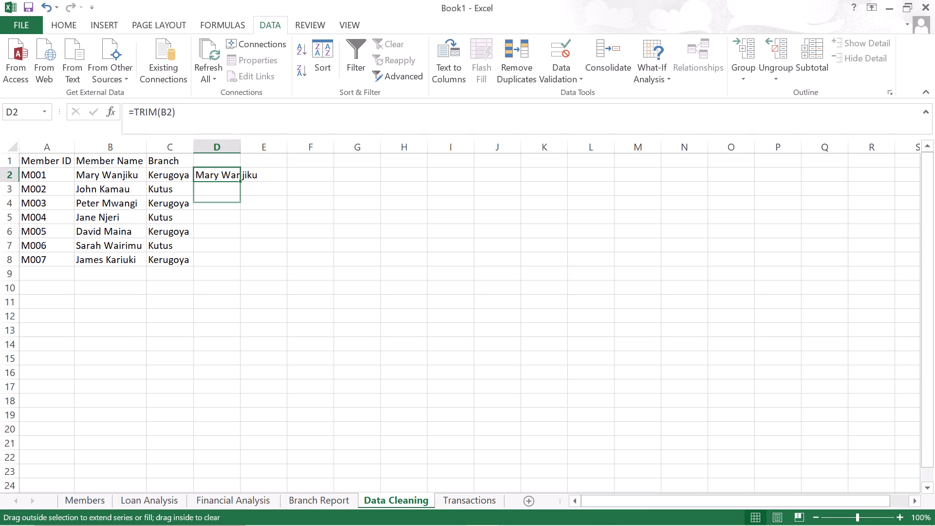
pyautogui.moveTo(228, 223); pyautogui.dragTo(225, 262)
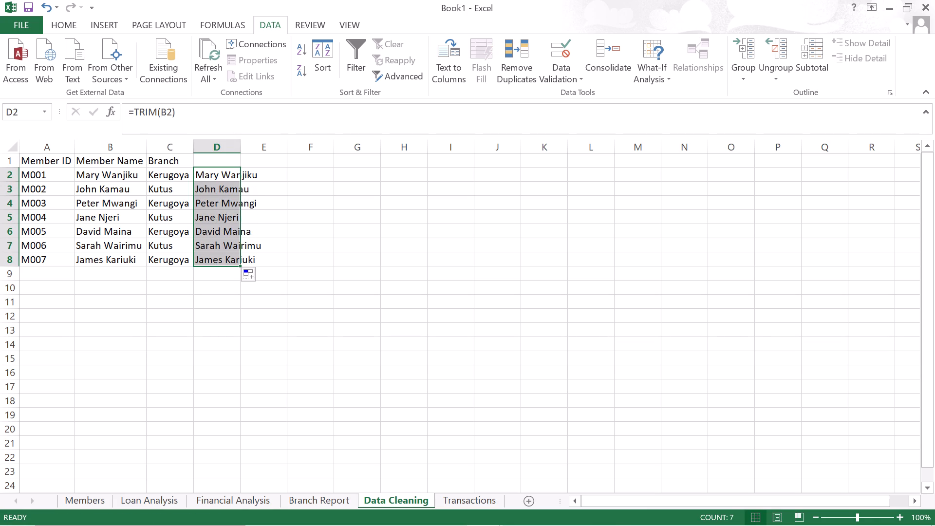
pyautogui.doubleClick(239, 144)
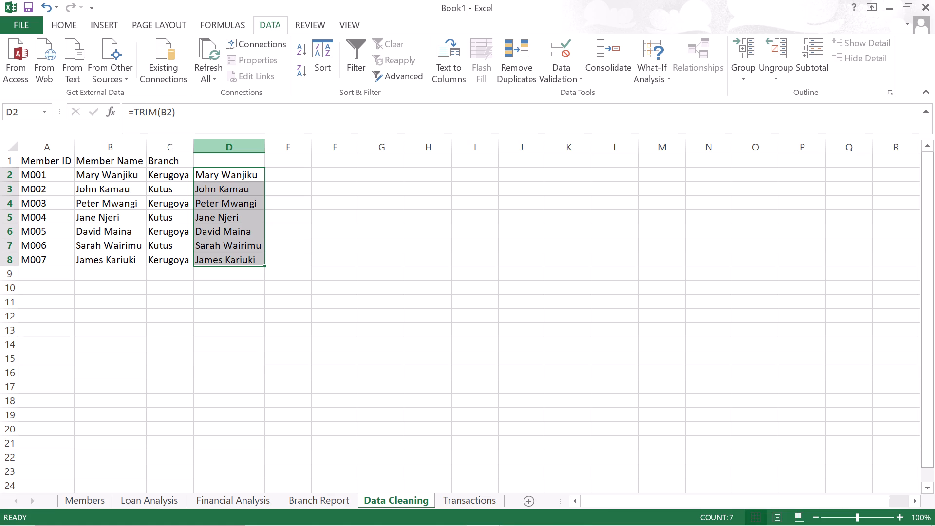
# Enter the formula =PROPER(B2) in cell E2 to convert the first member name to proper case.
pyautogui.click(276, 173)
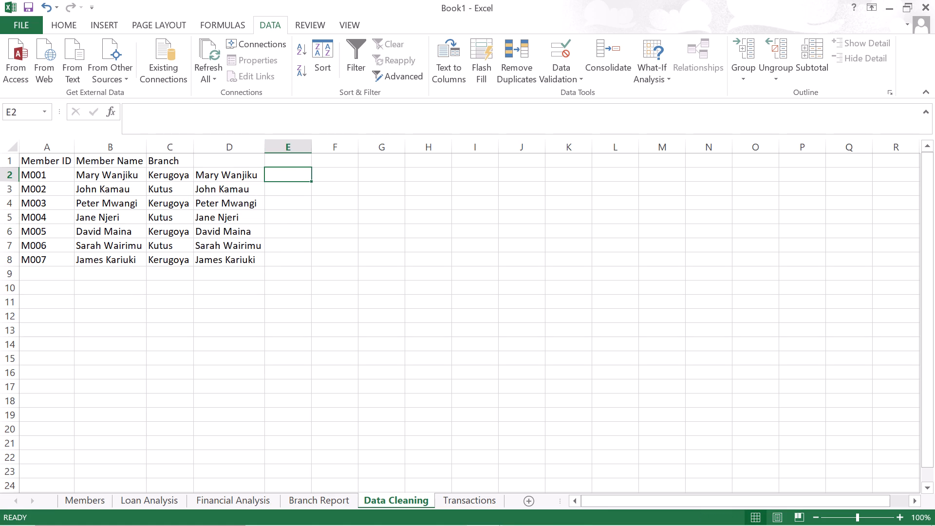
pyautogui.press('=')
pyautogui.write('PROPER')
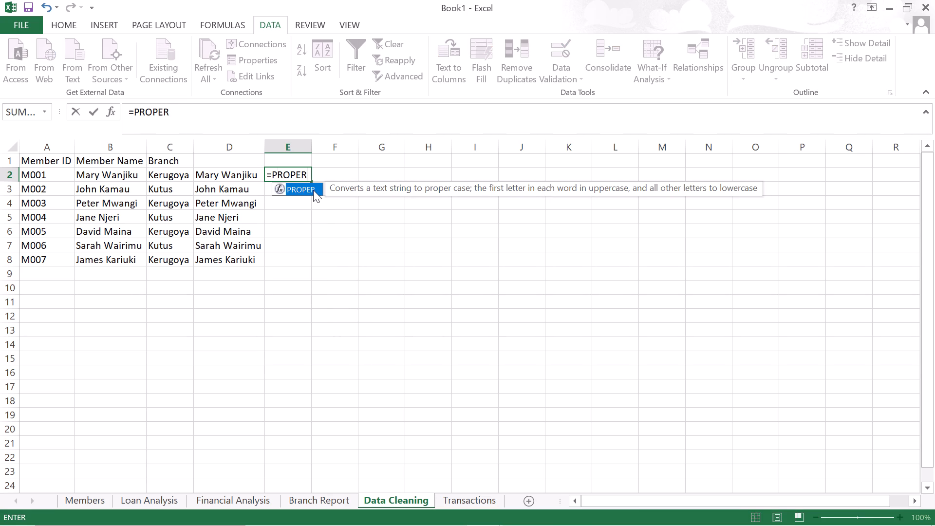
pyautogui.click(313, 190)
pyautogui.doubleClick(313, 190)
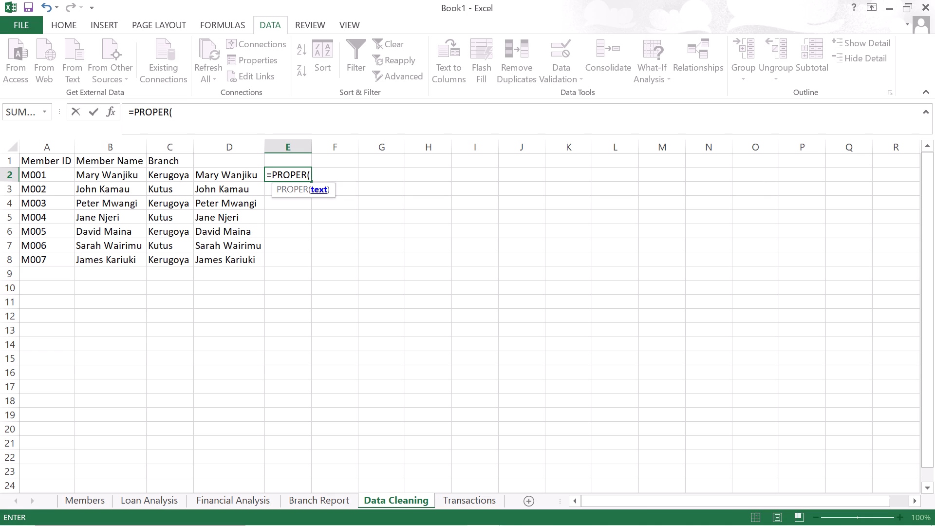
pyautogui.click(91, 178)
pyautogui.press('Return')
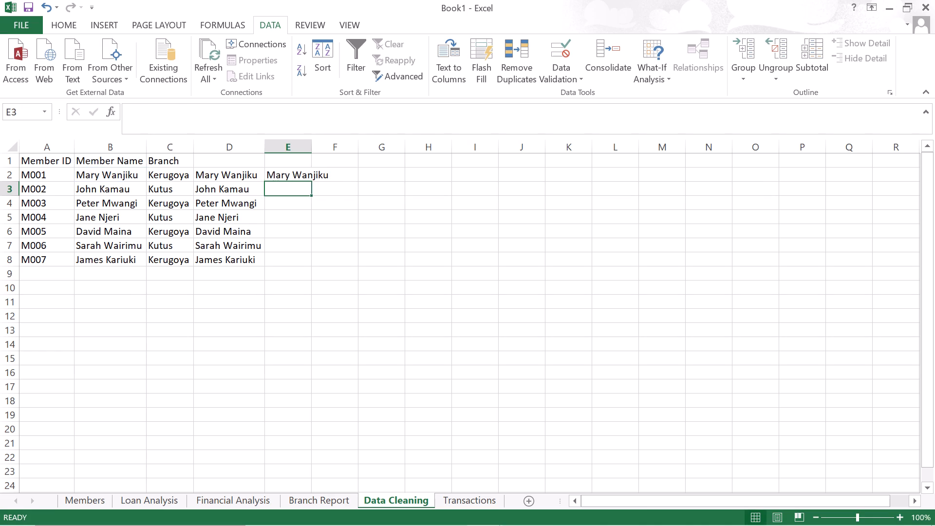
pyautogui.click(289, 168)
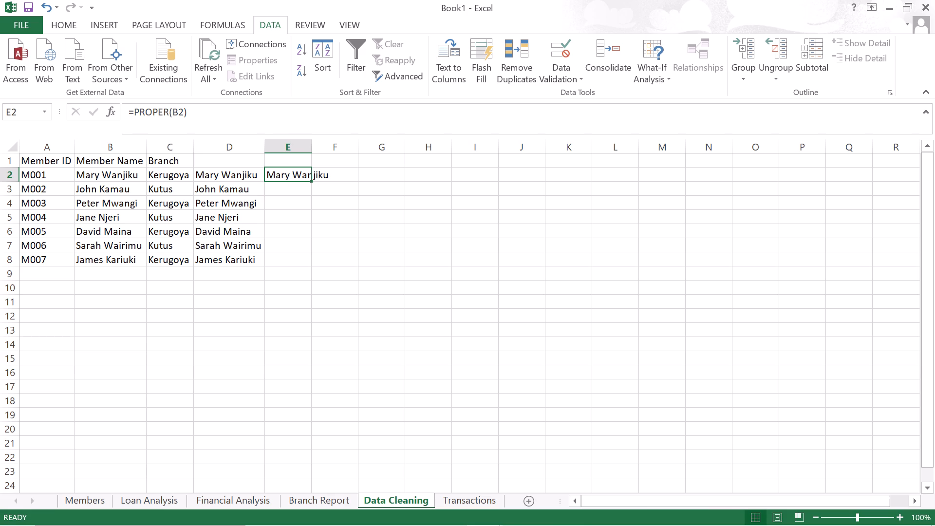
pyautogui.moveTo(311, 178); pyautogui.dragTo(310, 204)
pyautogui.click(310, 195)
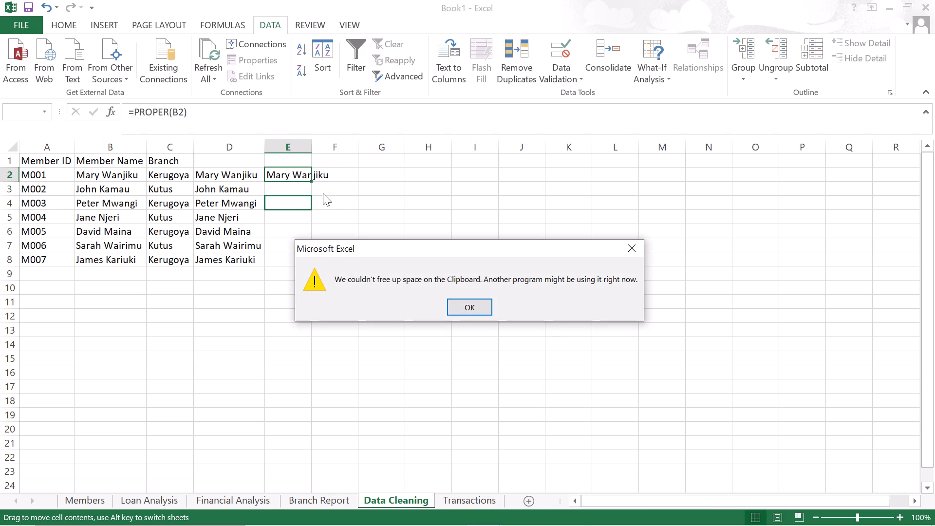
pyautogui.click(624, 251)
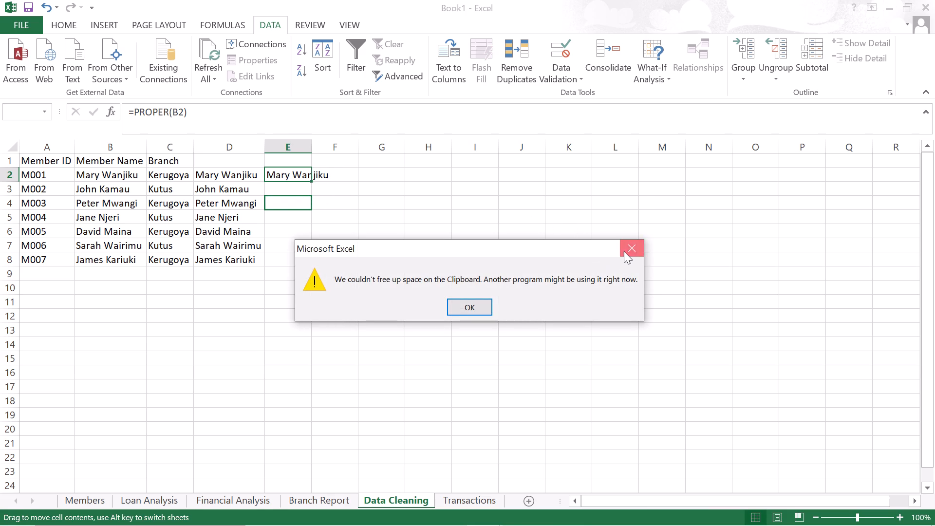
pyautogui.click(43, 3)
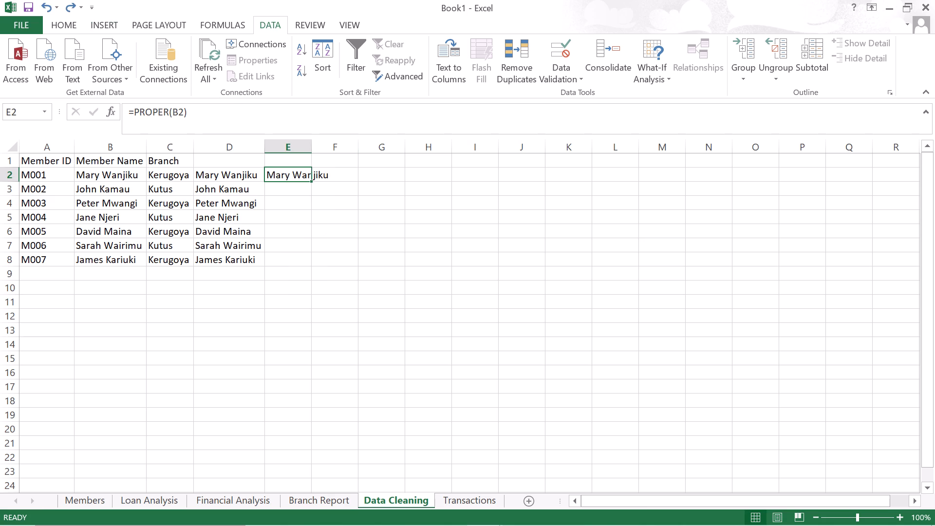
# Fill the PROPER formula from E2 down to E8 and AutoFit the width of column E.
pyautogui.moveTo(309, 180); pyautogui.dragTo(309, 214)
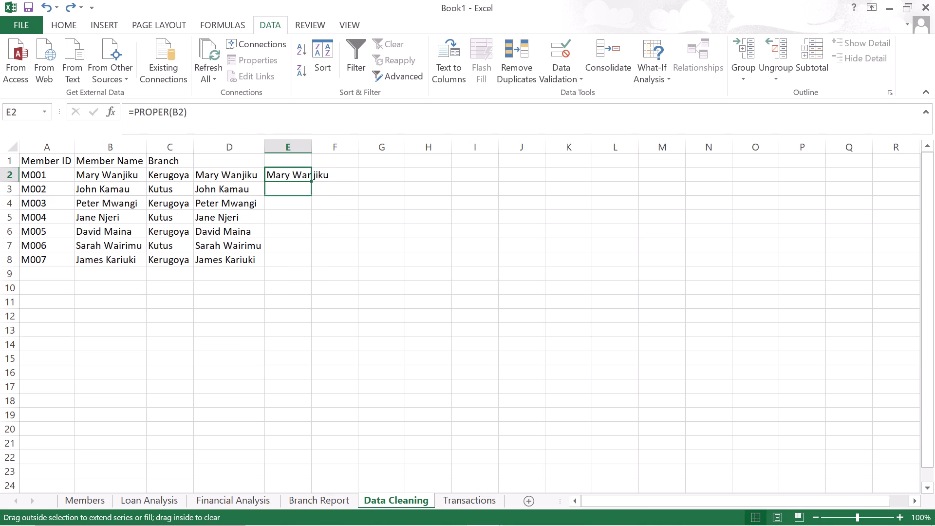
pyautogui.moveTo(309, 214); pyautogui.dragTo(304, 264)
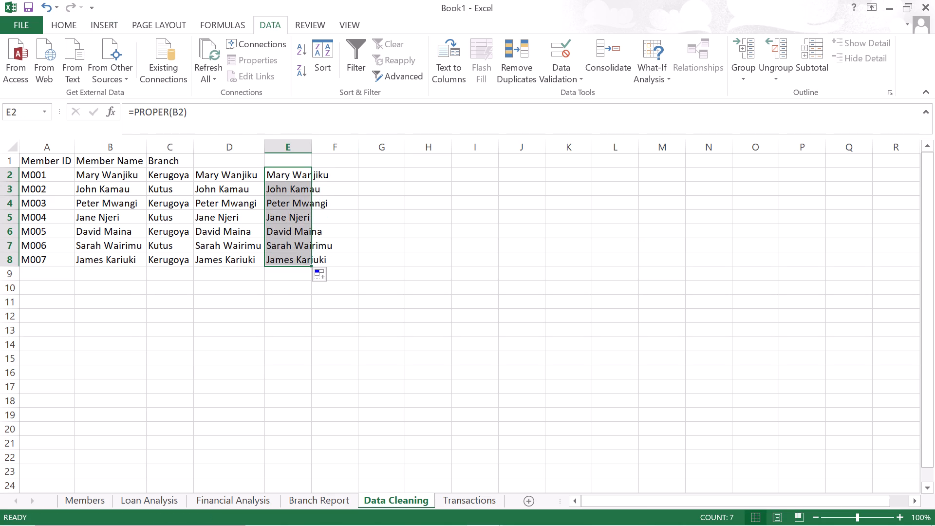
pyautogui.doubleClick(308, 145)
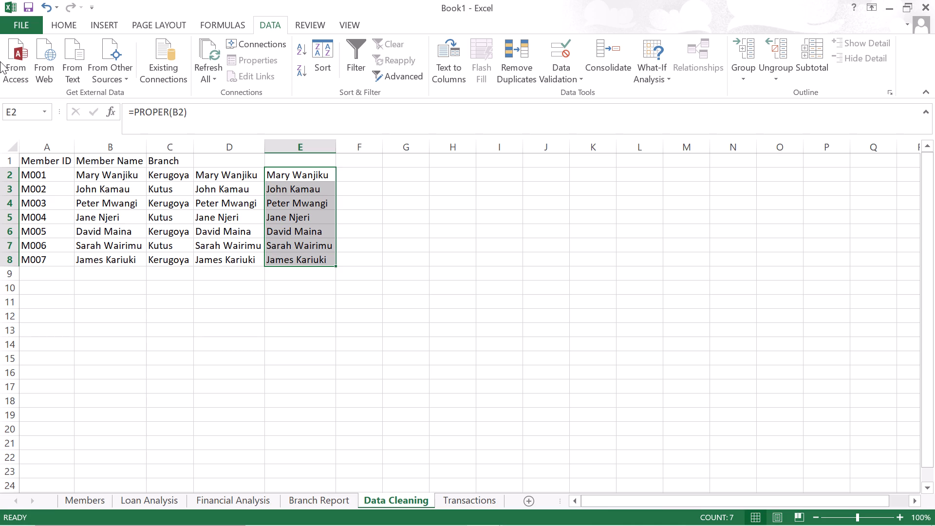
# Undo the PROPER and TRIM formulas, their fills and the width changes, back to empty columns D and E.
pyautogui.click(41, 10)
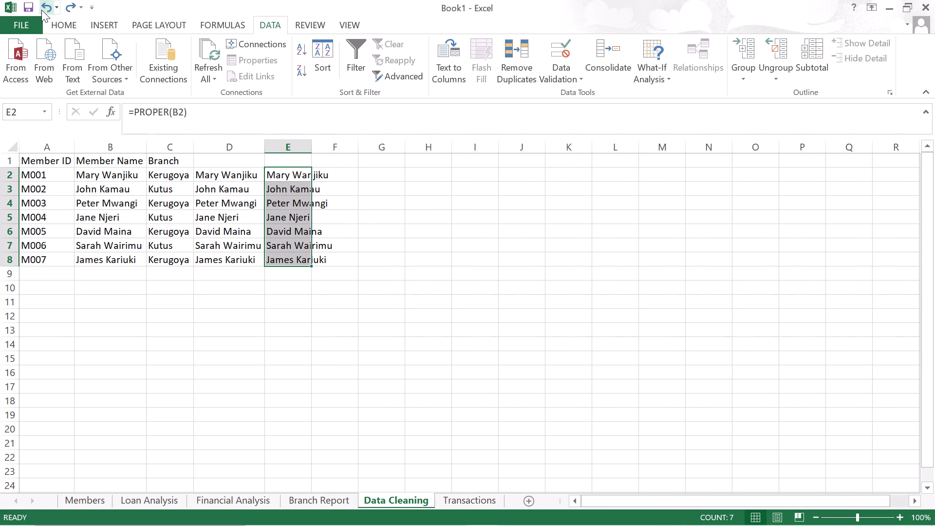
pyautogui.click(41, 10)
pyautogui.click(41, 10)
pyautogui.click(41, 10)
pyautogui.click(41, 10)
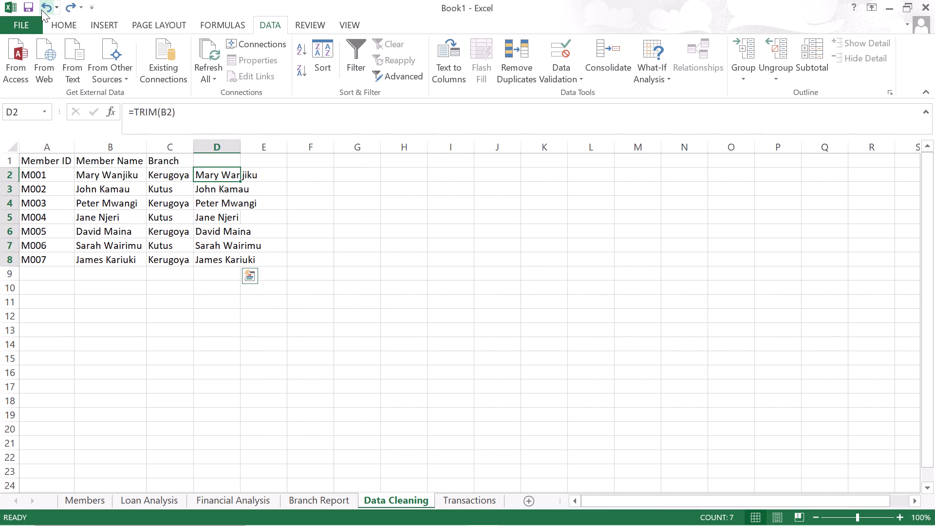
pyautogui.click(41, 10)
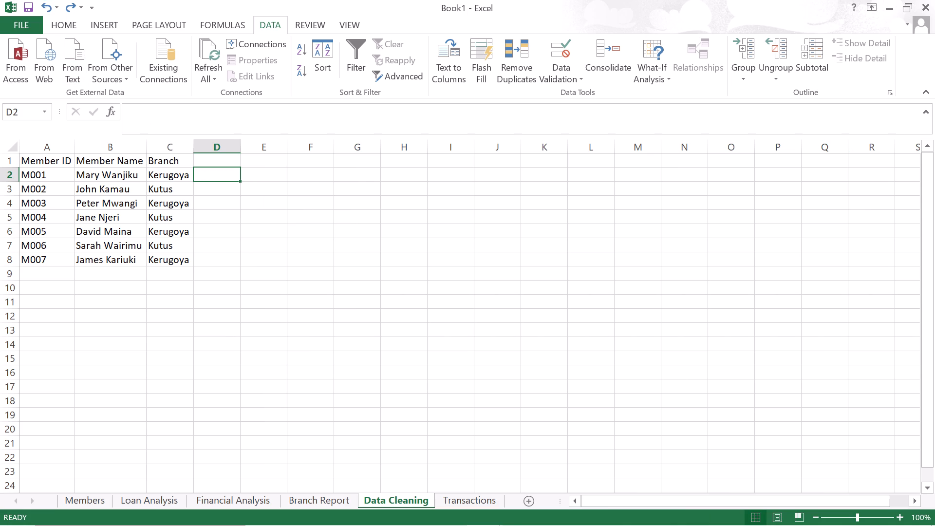
# Retype the member name in B2 entirely in capital letters.
pyautogui.click(216, 174)
pyautogui.click(86, 175)
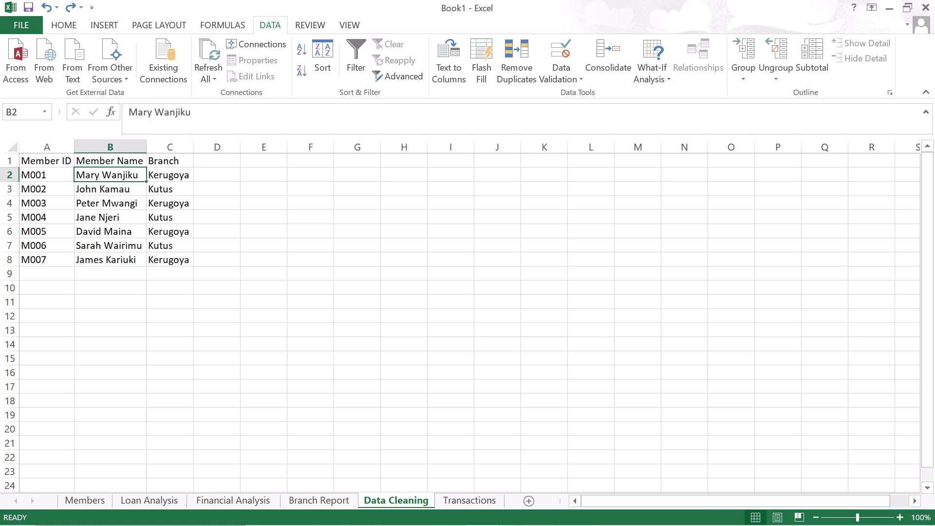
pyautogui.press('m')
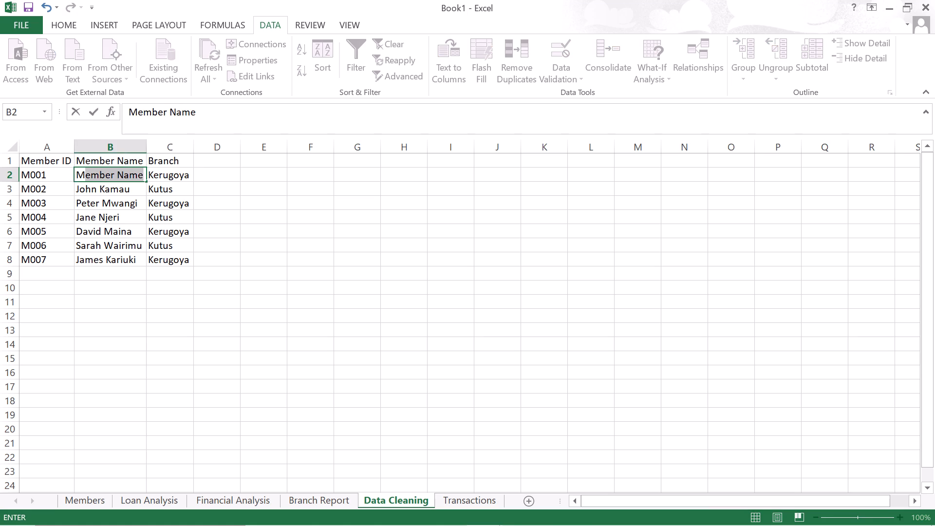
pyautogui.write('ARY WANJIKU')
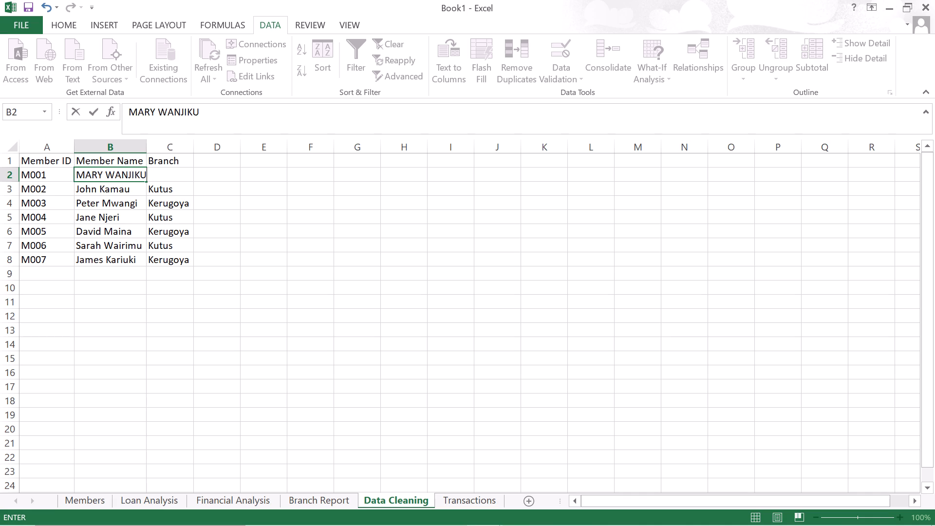
# Enter the formula =PROPER(TRIM(B2)) in cell D2 to clean the first member name.
pyautogui.click(231, 176)
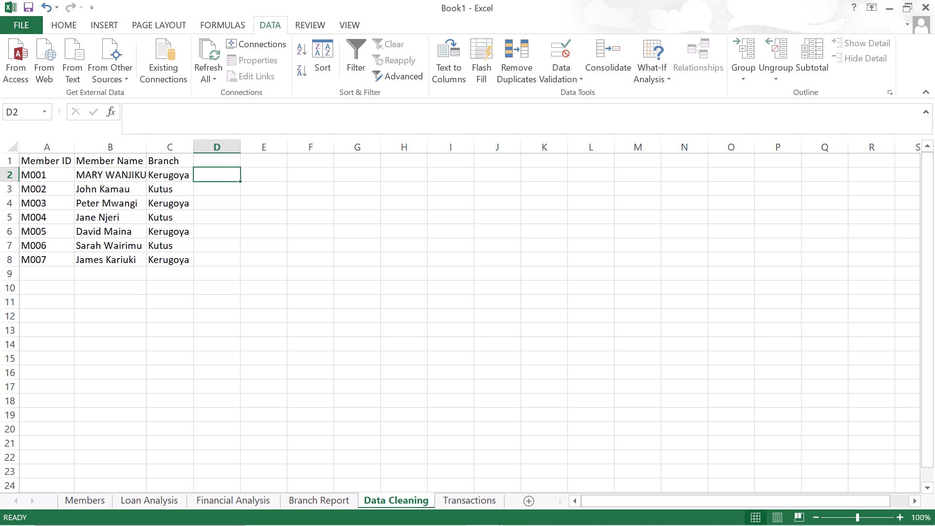
pyautogui.press('=')
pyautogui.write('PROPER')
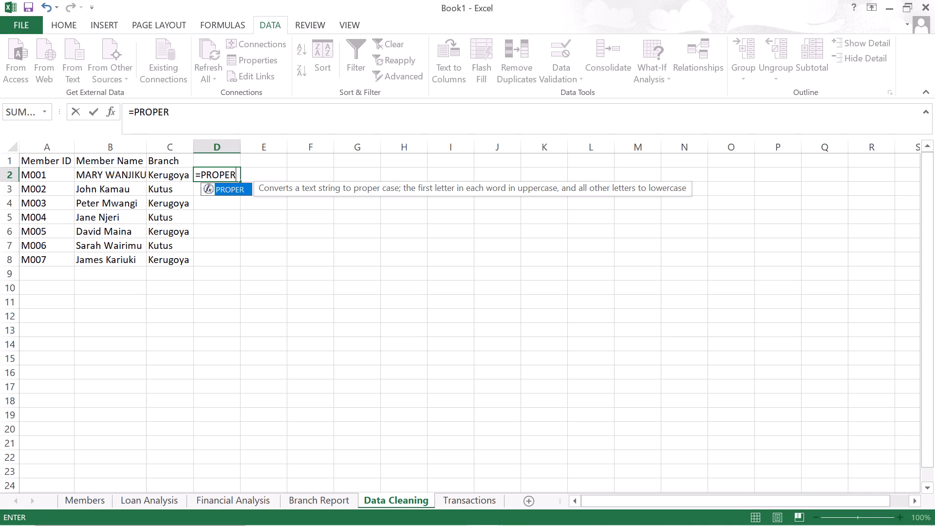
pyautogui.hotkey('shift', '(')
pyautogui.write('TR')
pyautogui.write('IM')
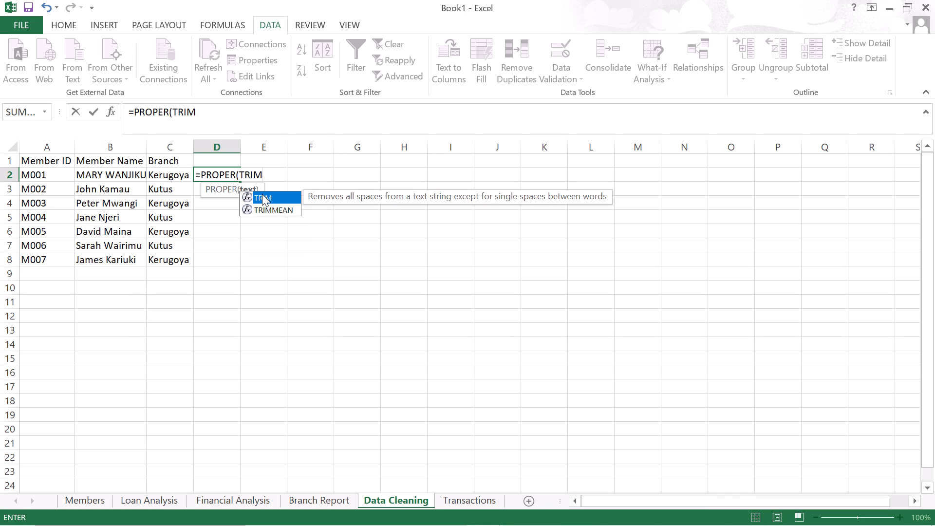
pyautogui.doubleClick(262, 194)
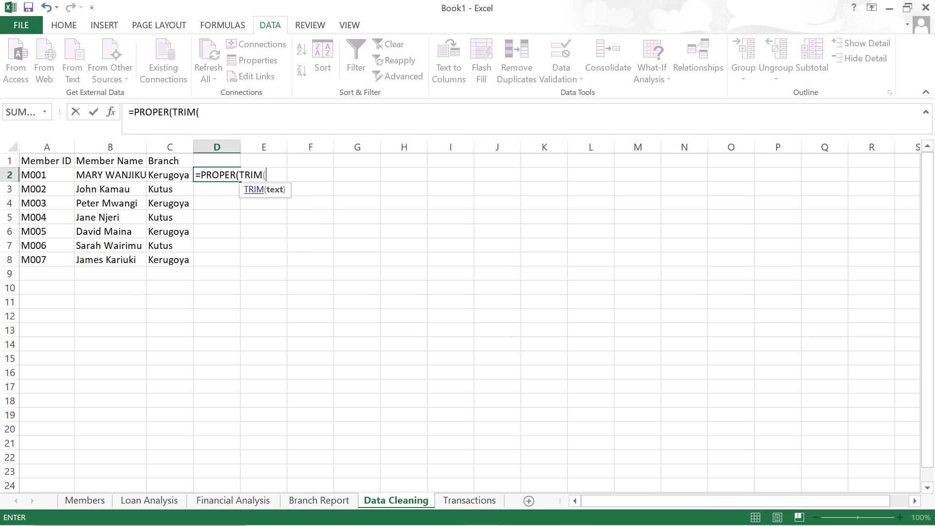
pyautogui.click(129, 175)
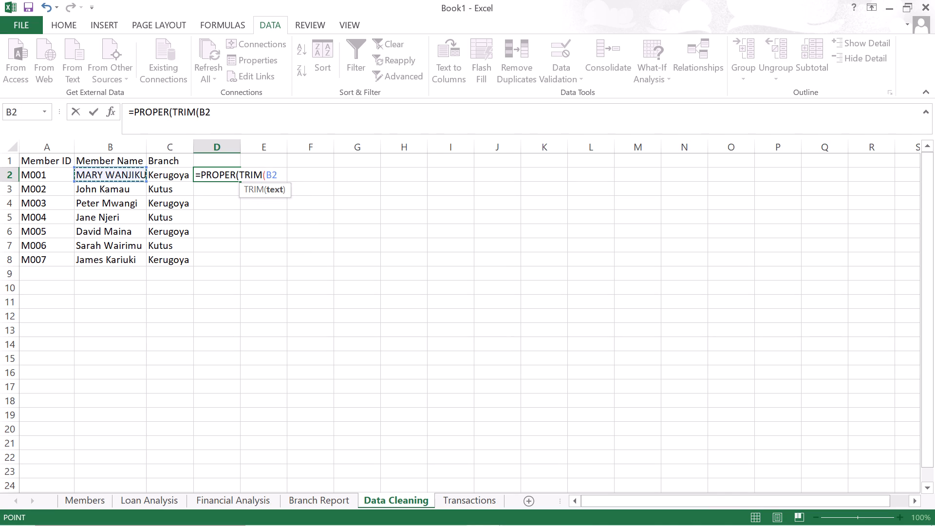
pyautogui.hotkey('shift', ')')
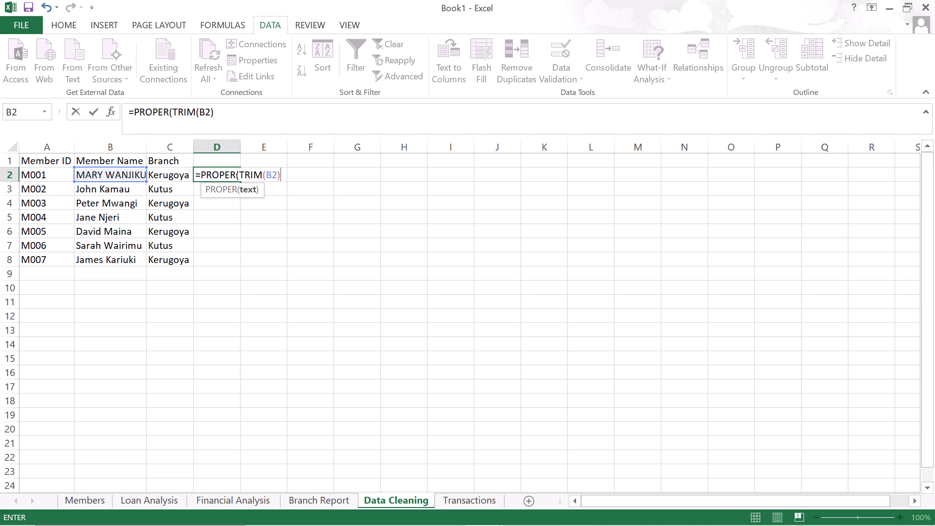
pyautogui.hotkey('shift', ')')
pyautogui.press('Return')
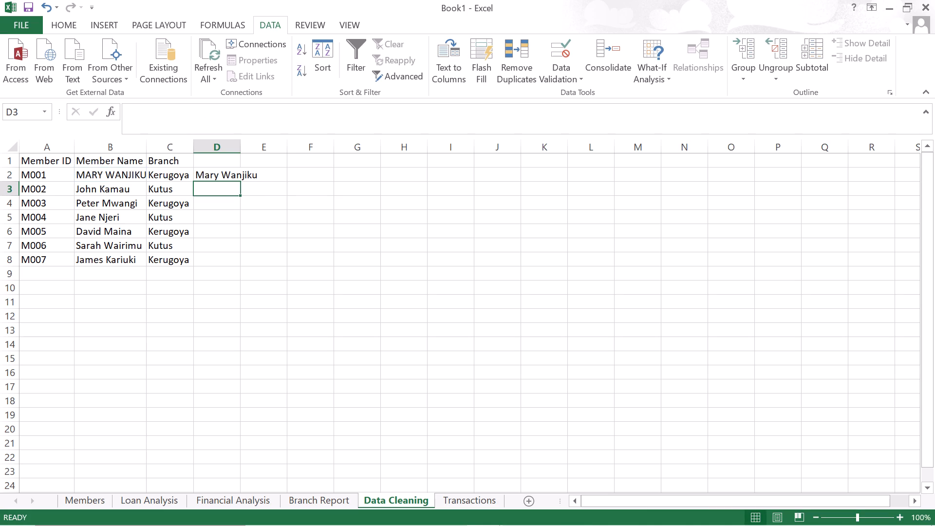
# Change the lowercase n in the first name in B5 to a capital N.
pyautogui.click(109, 217)
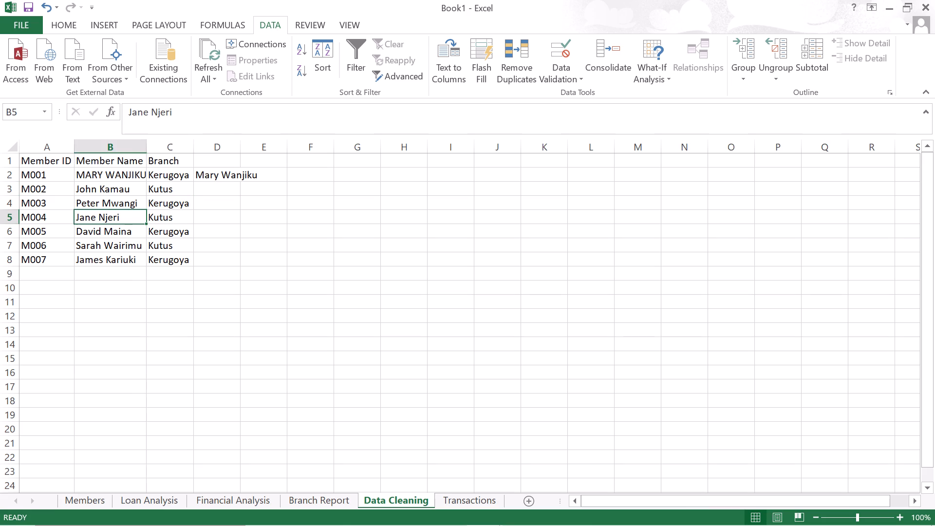
pyautogui.doubleClick(93, 216)
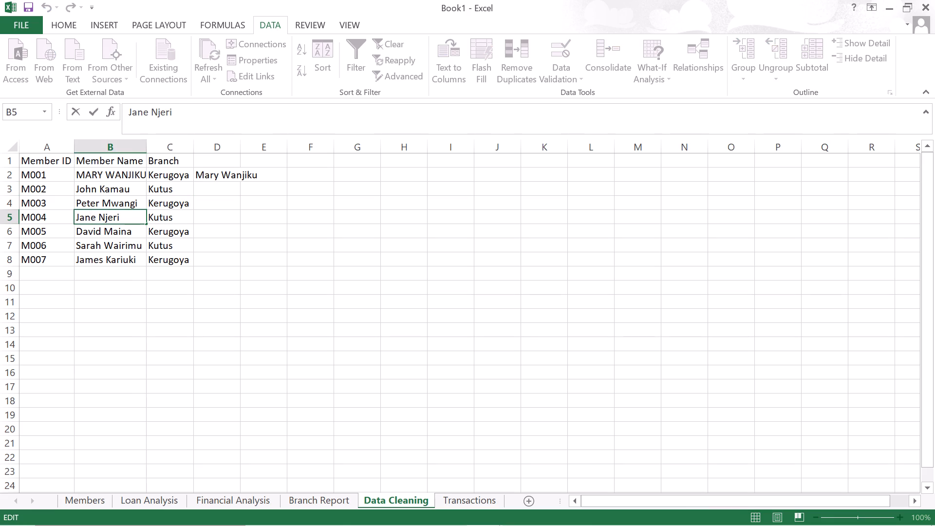
pyautogui.press('BackSpace')
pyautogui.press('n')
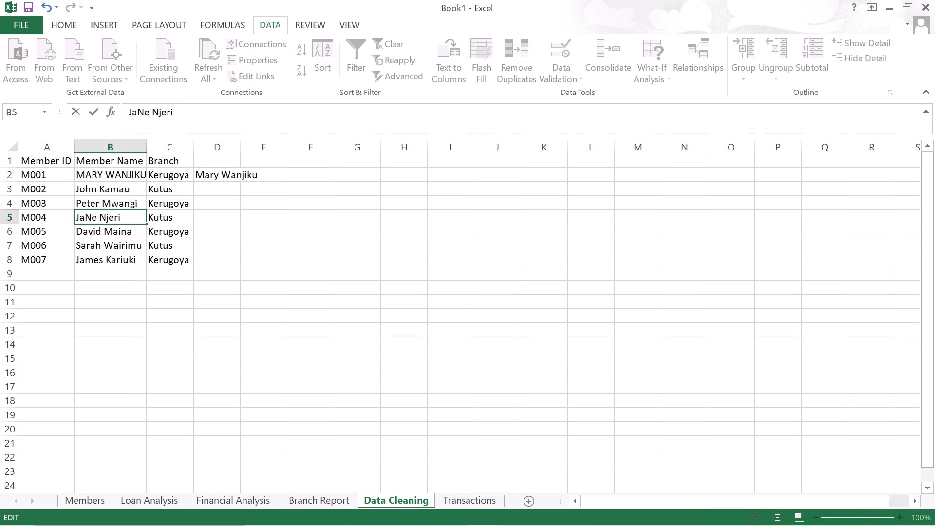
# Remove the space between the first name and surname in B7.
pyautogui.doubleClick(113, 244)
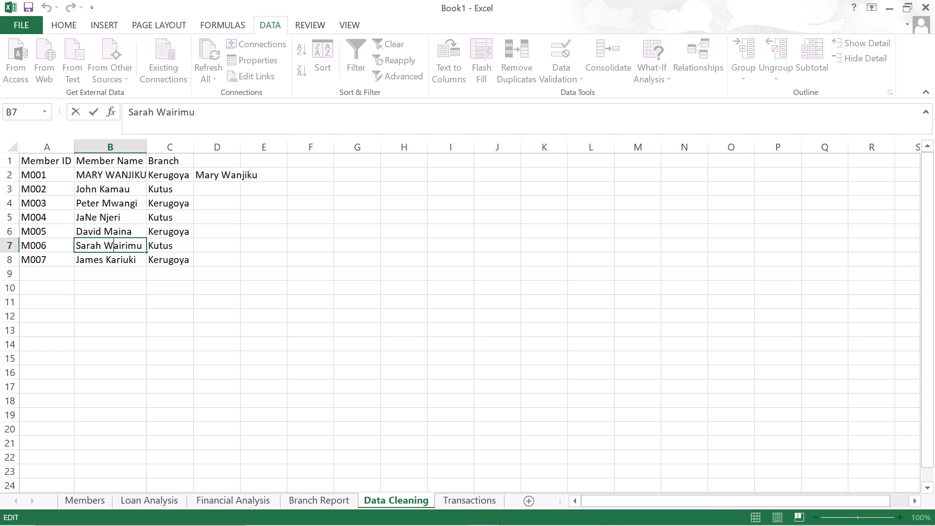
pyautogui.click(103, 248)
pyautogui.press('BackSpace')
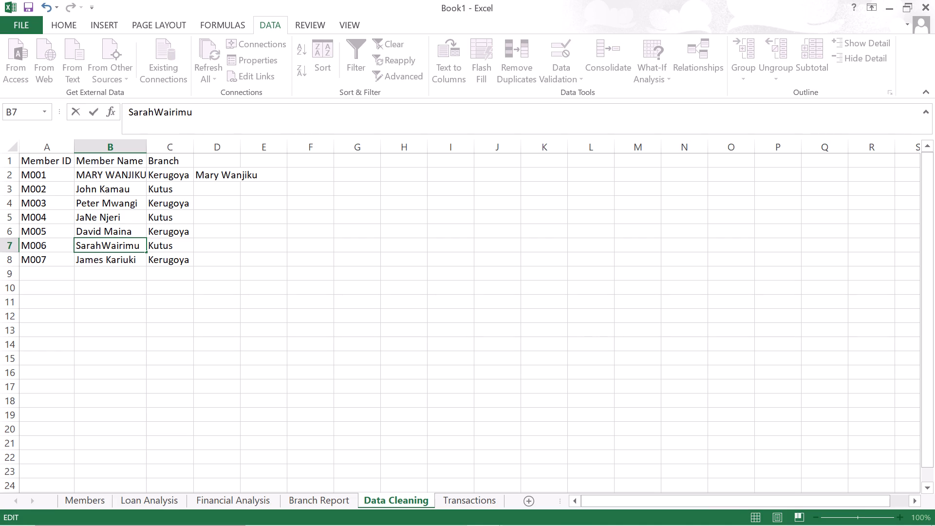
# AutoFit the width of column D and fill the PROPER and TRIM formula from D2 down to D8.
pyautogui.click(228, 175)
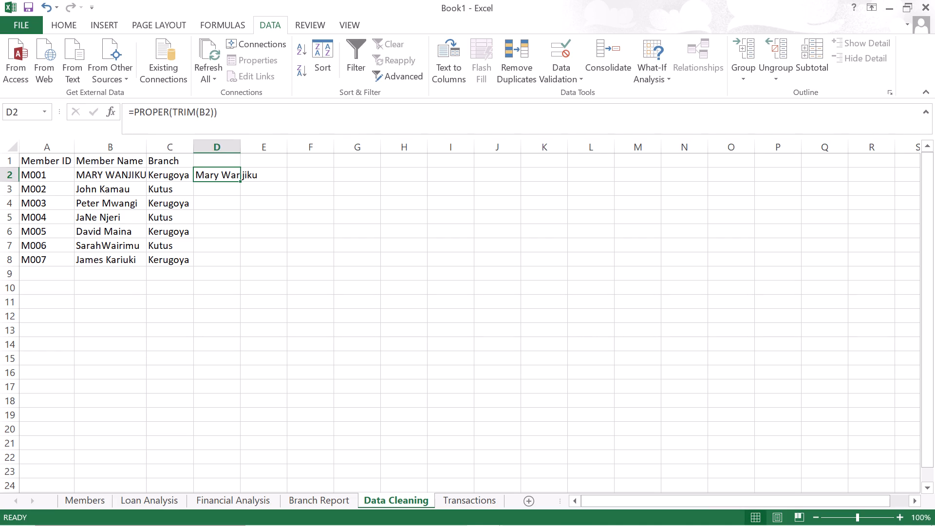
pyautogui.doubleClick(239, 149)
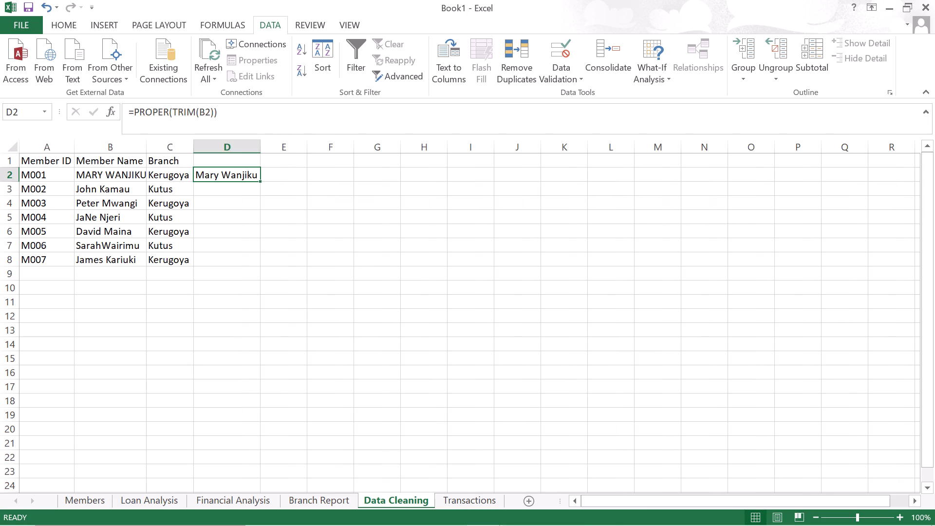
pyautogui.moveTo(259, 179); pyautogui.dragTo(251, 268)
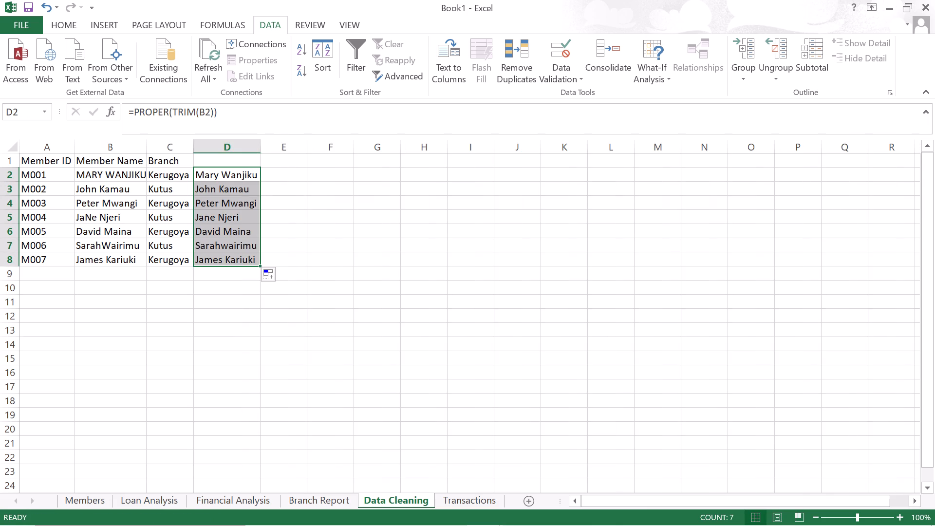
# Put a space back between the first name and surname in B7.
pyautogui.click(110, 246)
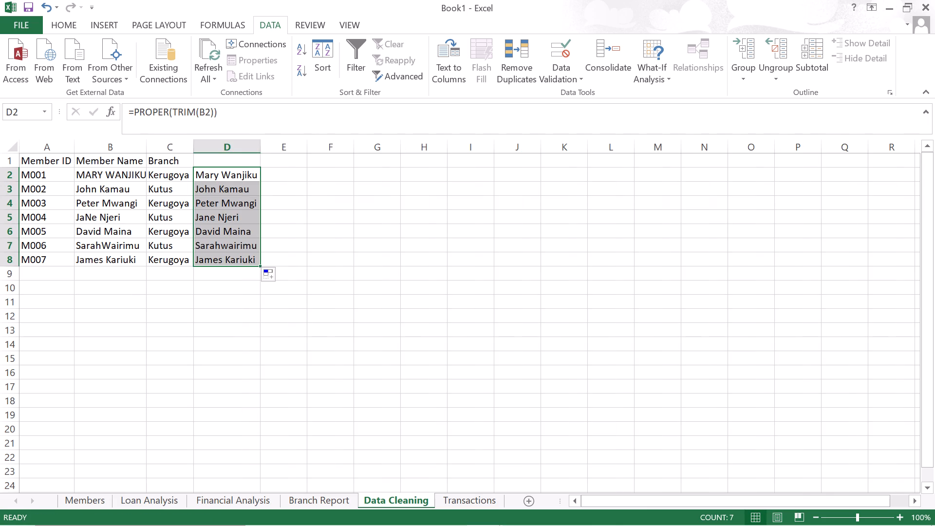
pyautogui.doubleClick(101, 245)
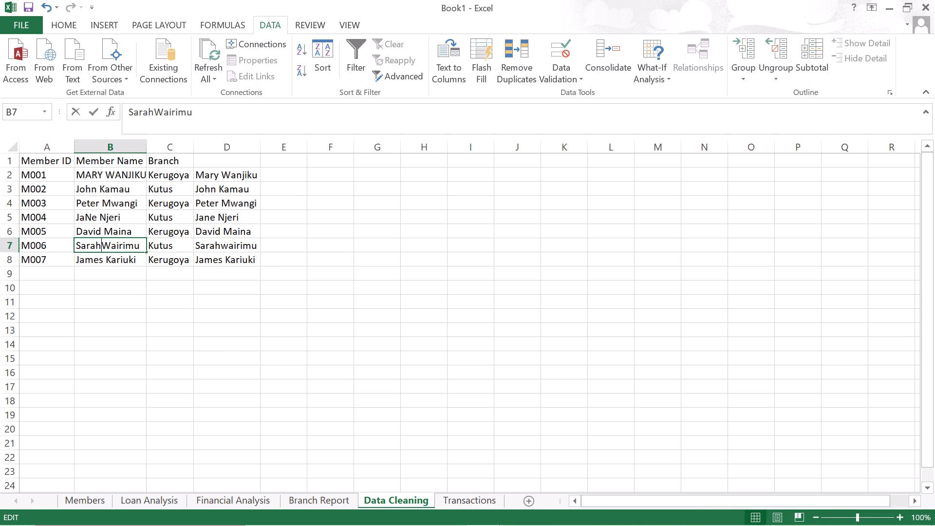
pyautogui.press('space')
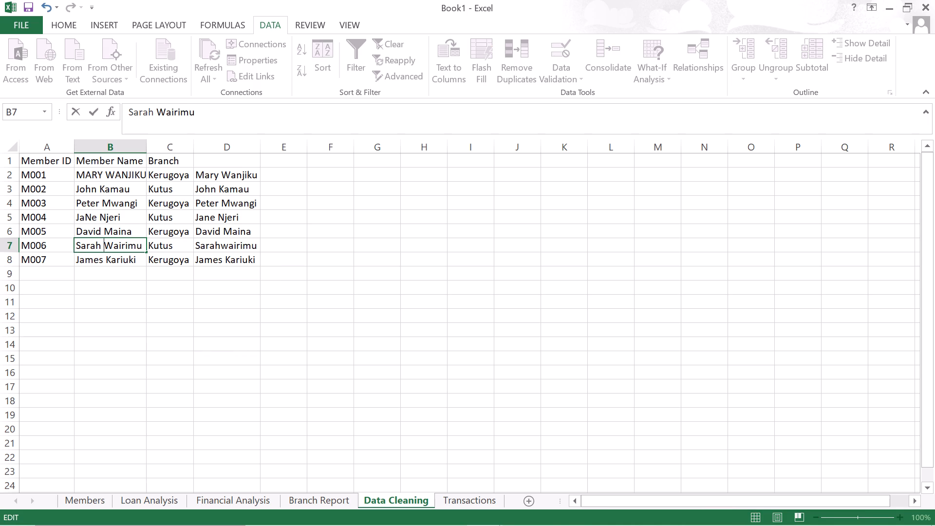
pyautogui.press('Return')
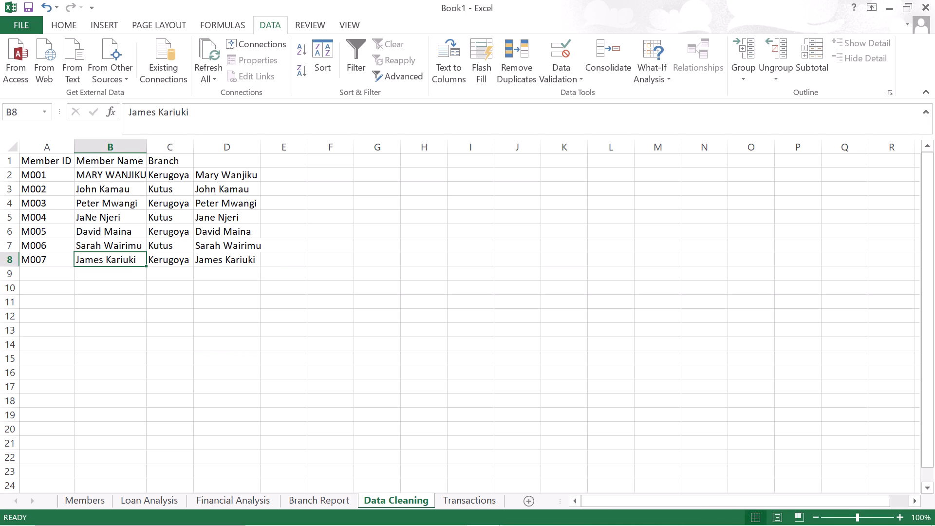
# Enter the heading NAME in cell D1 above the cleaned names.
pyautogui.click(240, 159)
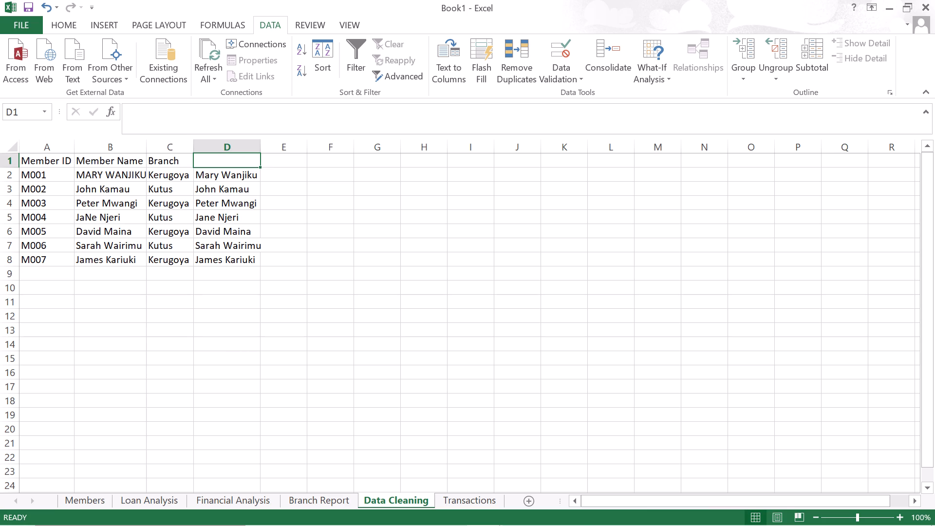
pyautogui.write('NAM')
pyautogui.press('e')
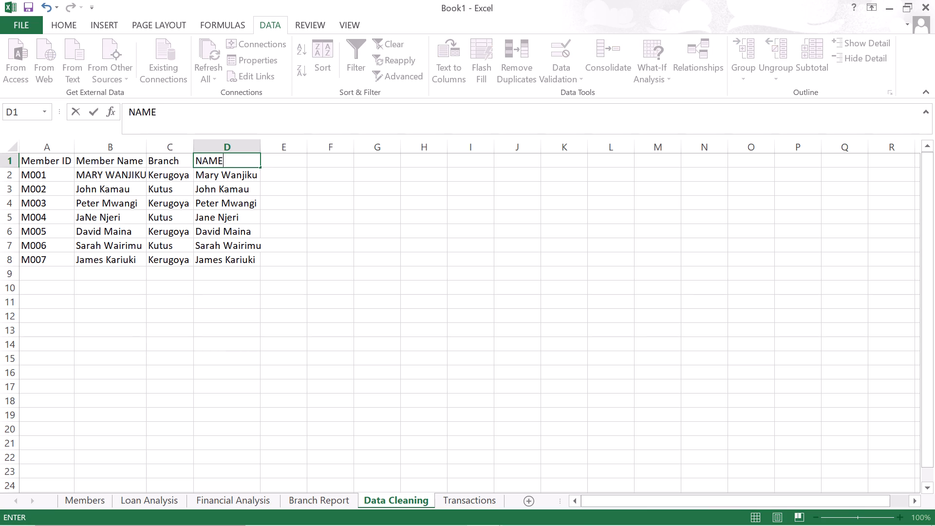
pyautogui.click(352, 198)
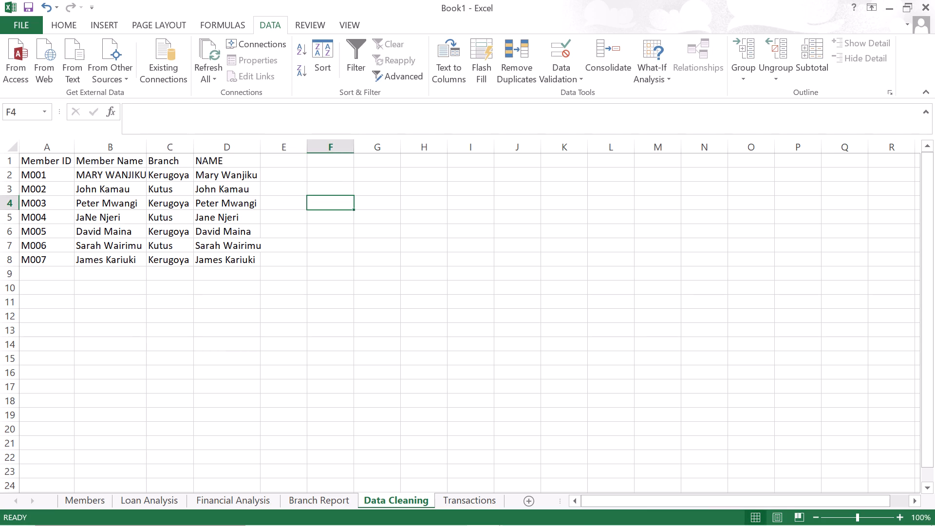
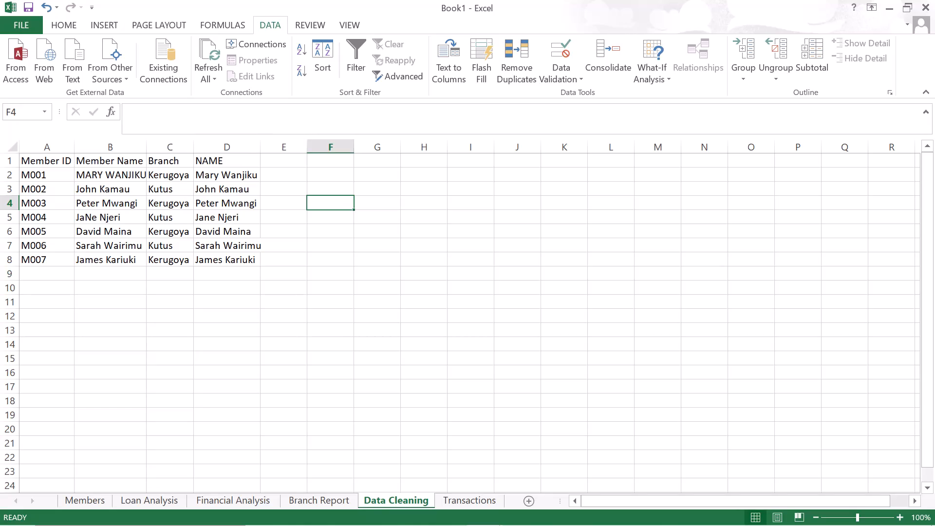
# Enter the formula =LEFT(A2,5) in cell F2 to extract the first five characters of the member ID.
pyautogui.click(60, 170)
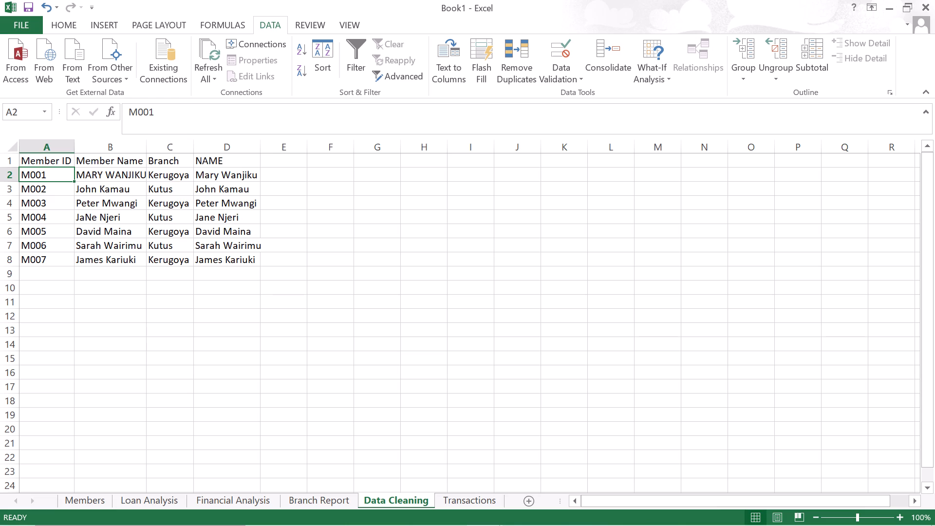
pyautogui.click(318, 178)
pyautogui.press('=')
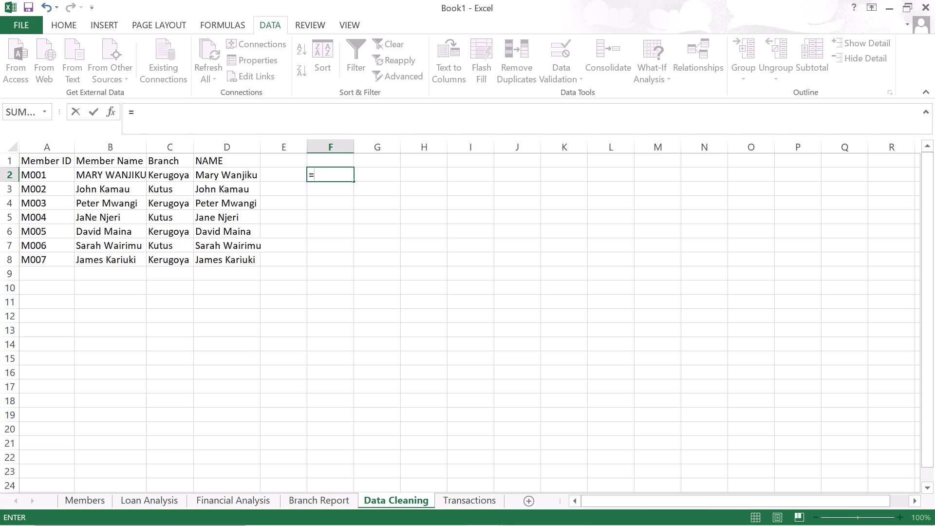
pyautogui.press('l')
pyautogui.press('e')
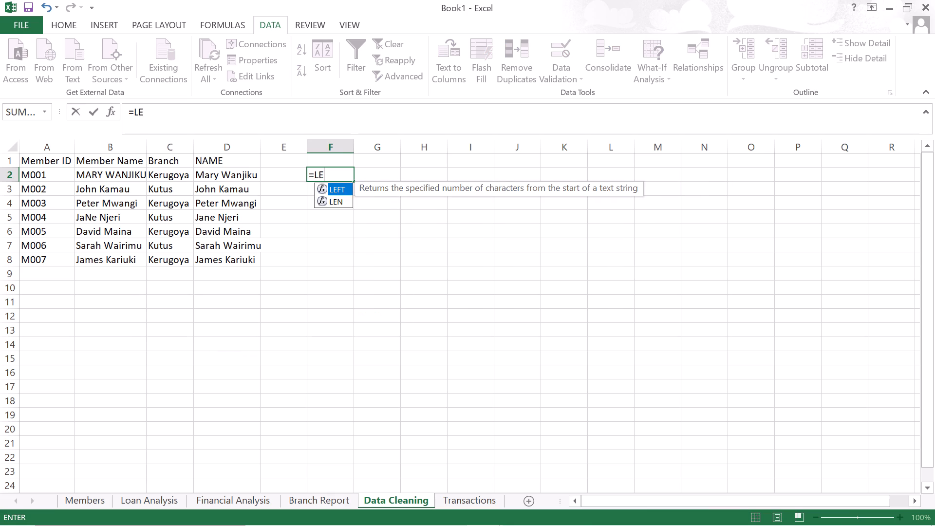
pyautogui.write('FT')
pyautogui.doubleClick(343, 190)
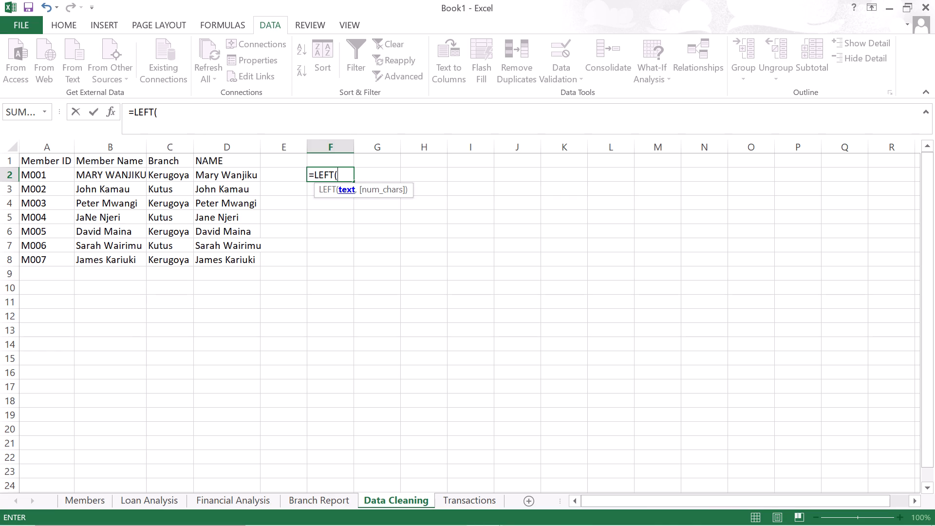
pyautogui.write('A2')
pyautogui.press(',')
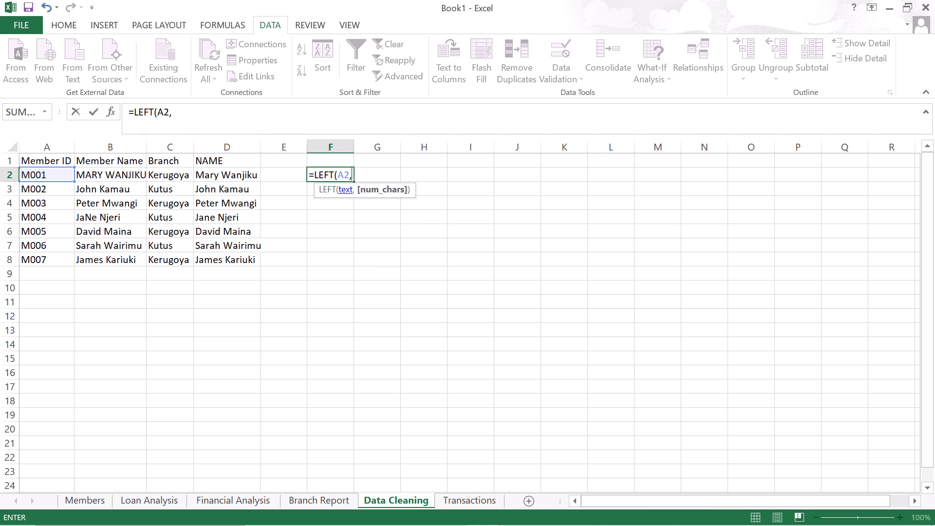
pyautogui.press('5')
pyautogui.hotkey('shift', ')')
pyautogui.press('Return')
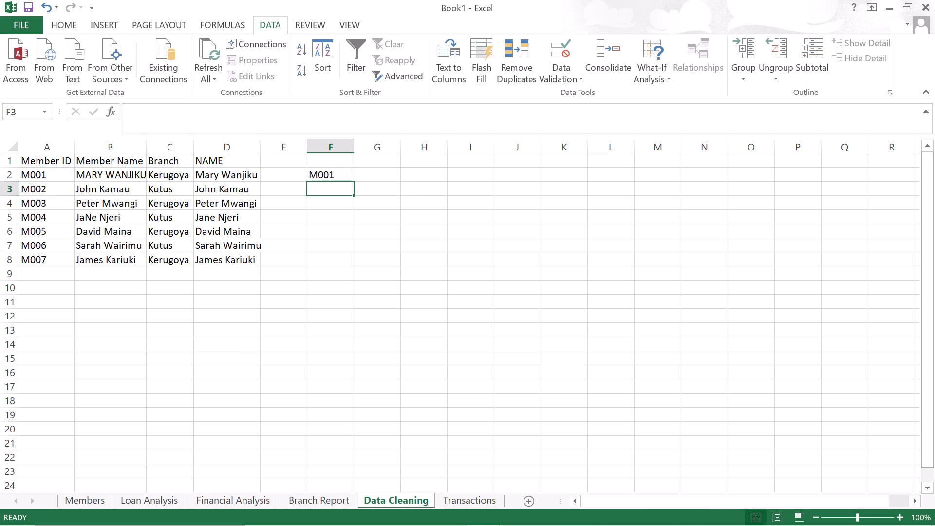
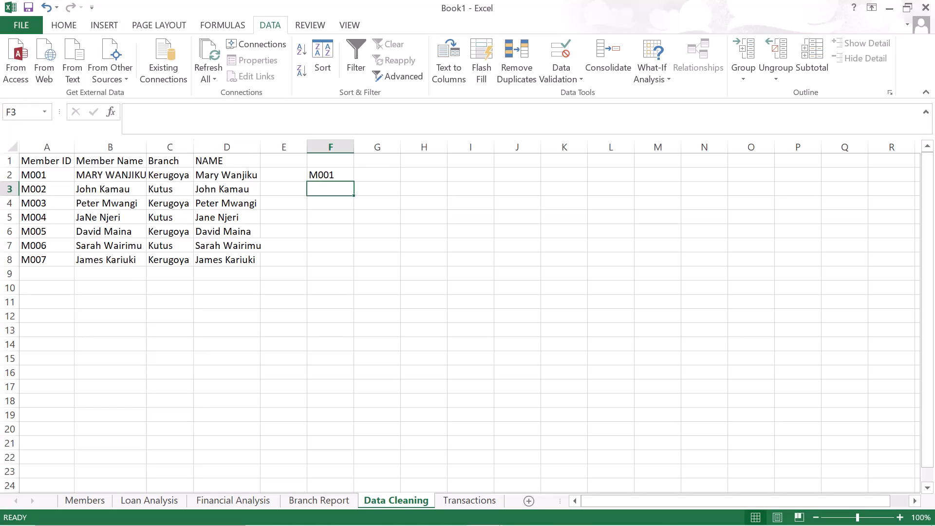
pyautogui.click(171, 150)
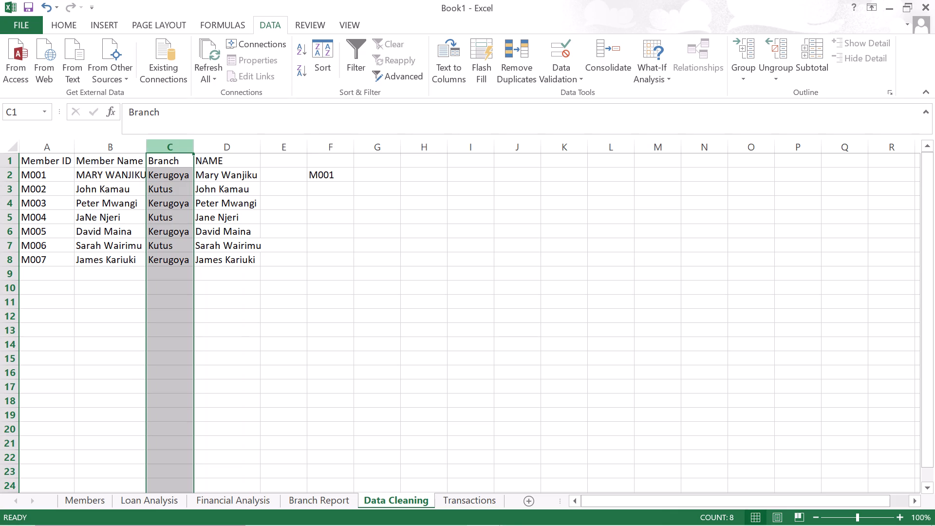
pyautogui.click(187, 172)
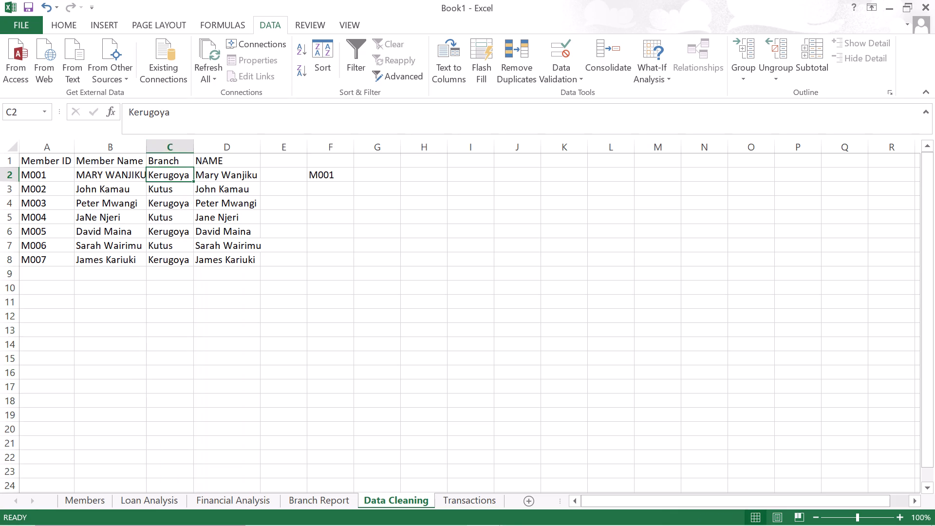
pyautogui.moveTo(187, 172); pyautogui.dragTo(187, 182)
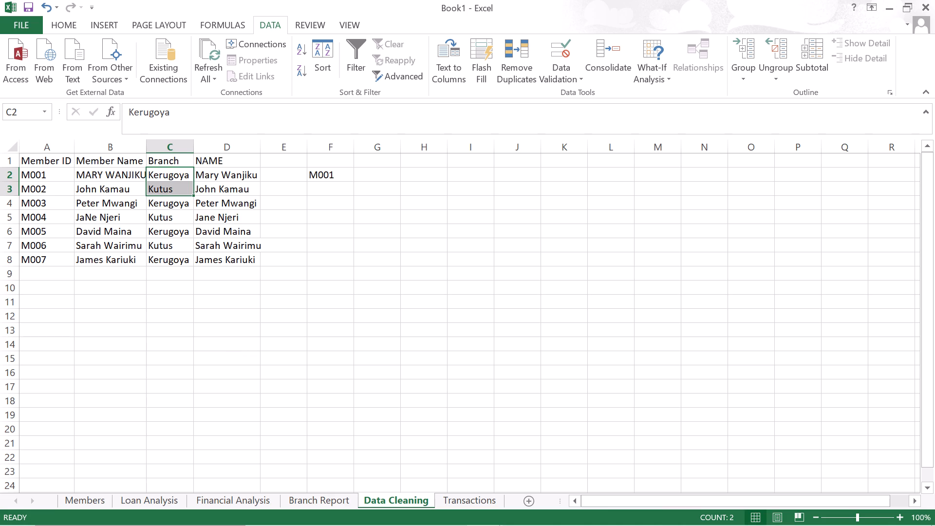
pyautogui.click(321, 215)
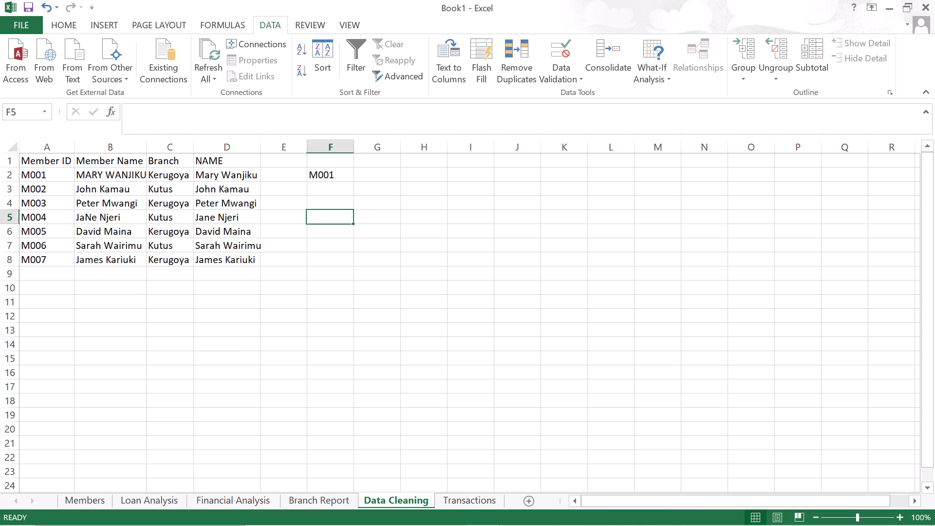
# Start a data validation rule for the Branch column cells C2:C100 that allows a List.
pyautogui.moveTo(184, 174); pyautogui.dragTo(183, 314)
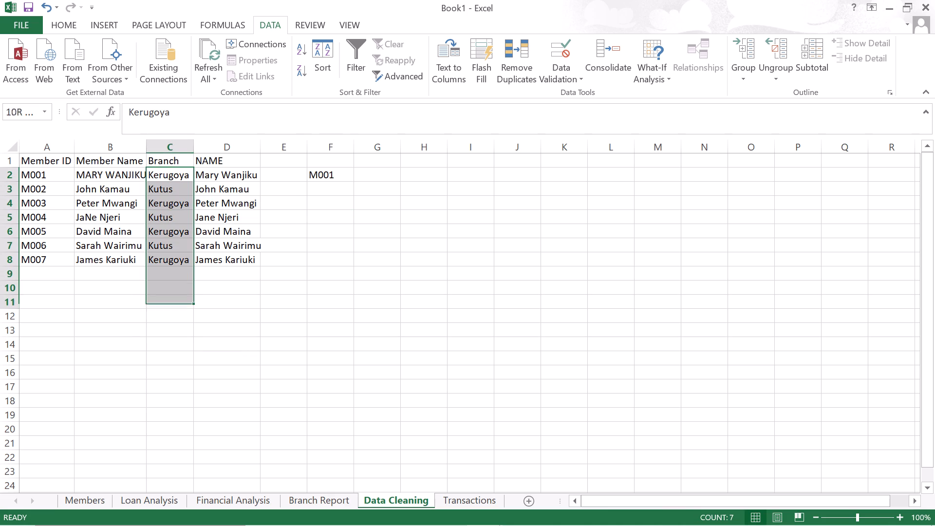
pyautogui.moveTo(183, 314); pyautogui.dragTo(182, 442)
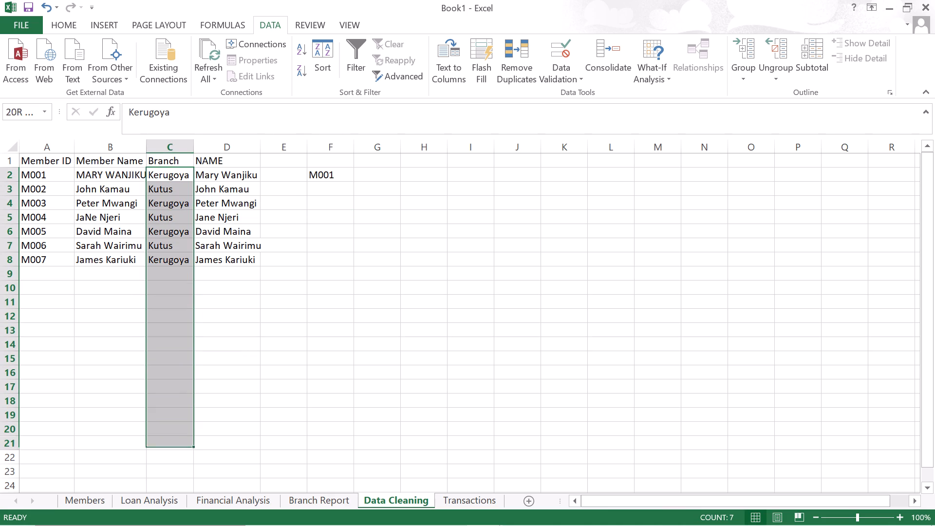
pyautogui.moveTo(182, 442); pyautogui.dragTo(182, 501)
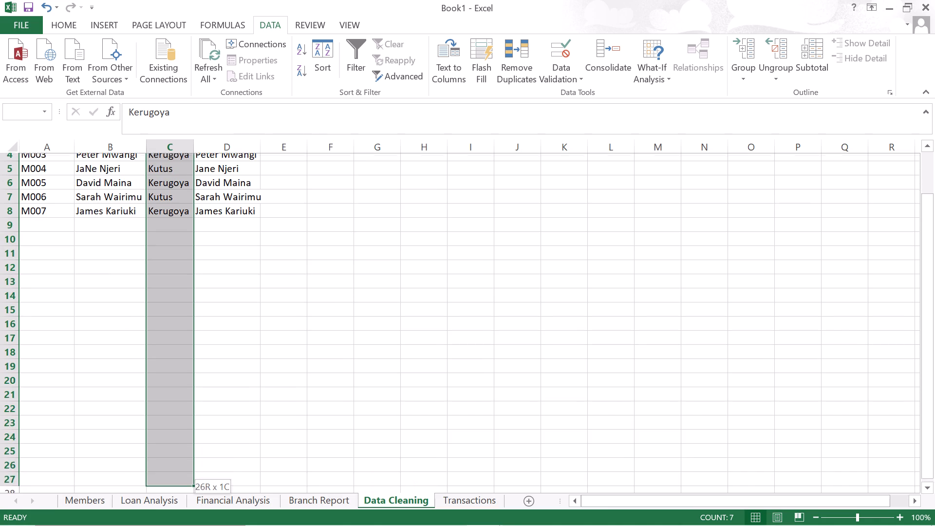
pyautogui.moveTo(182, 501); pyautogui.dragTo(181, 516)
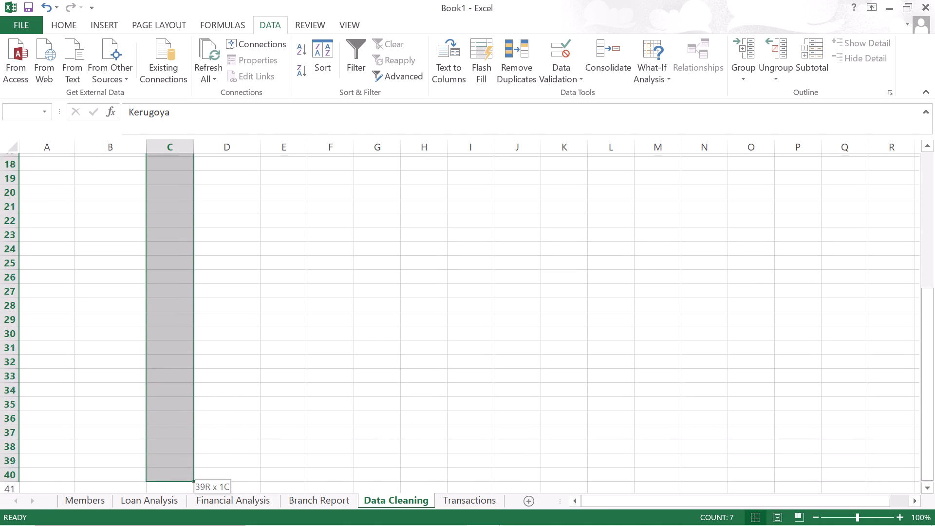
pyautogui.moveTo(181, 516); pyautogui.dragTo(180, 487)
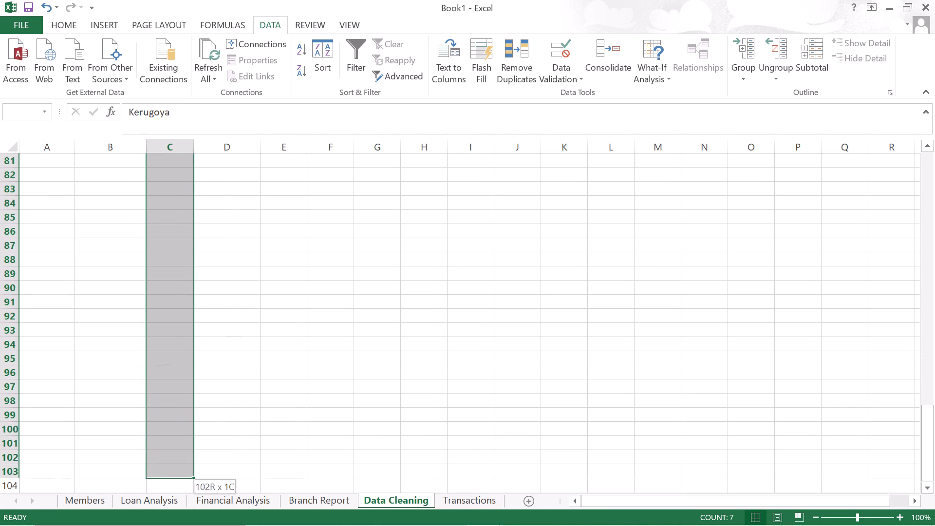
pyautogui.moveTo(180, 487); pyautogui.dragTo(192, 423)
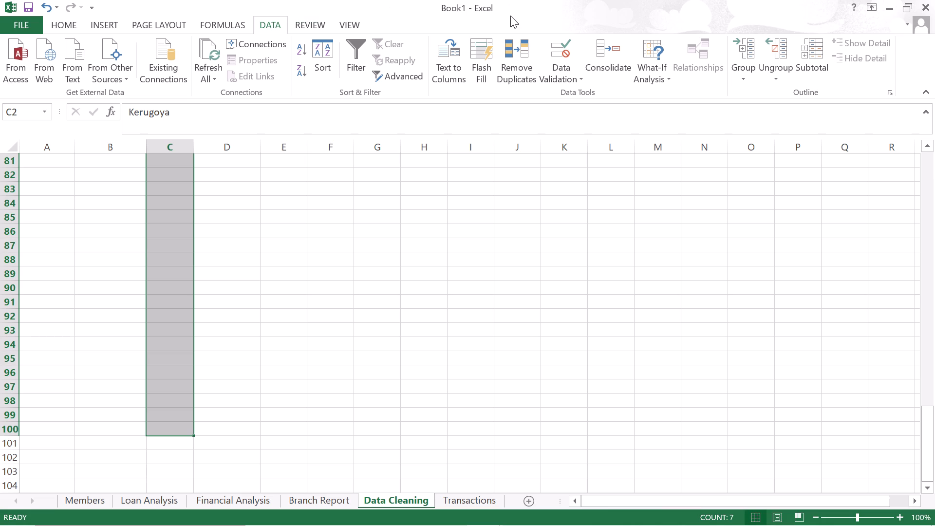
pyautogui.click(577, 75)
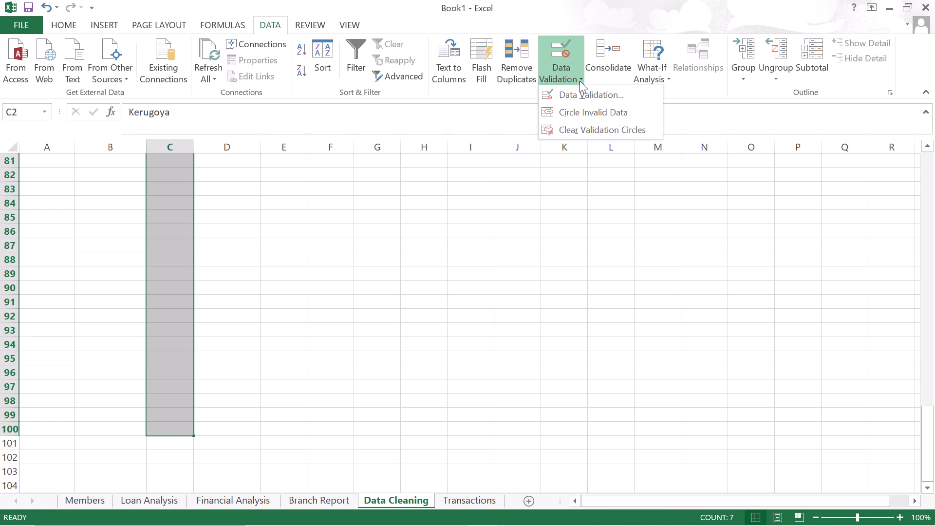
pyautogui.click(587, 98)
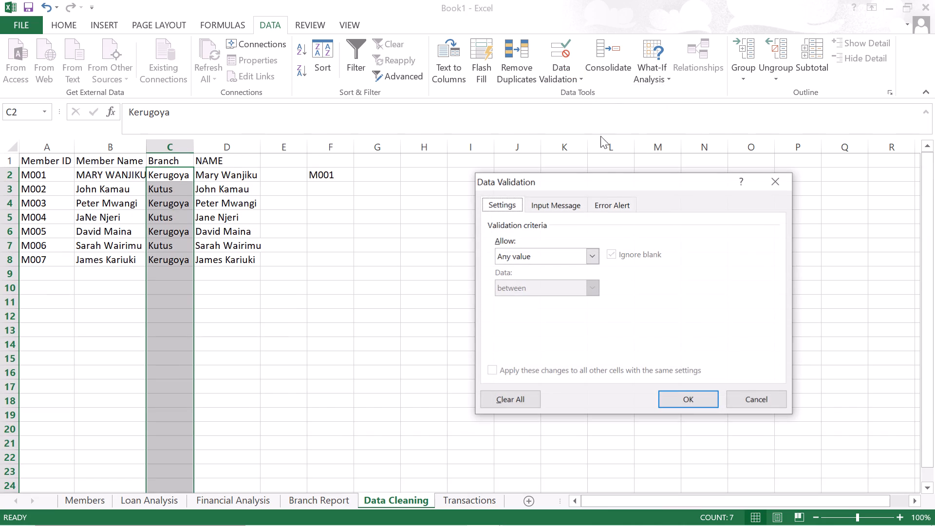
pyautogui.click(594, 260)
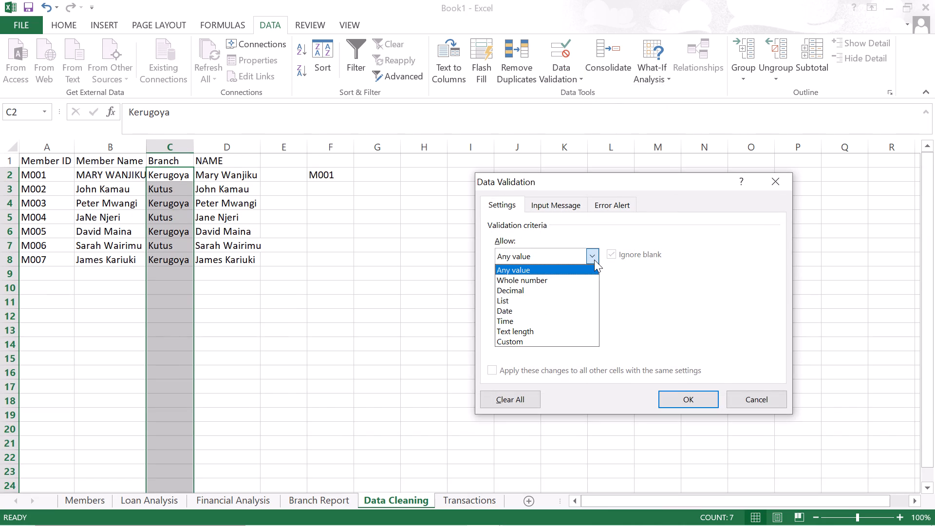
pyautogui.click(573, 302)
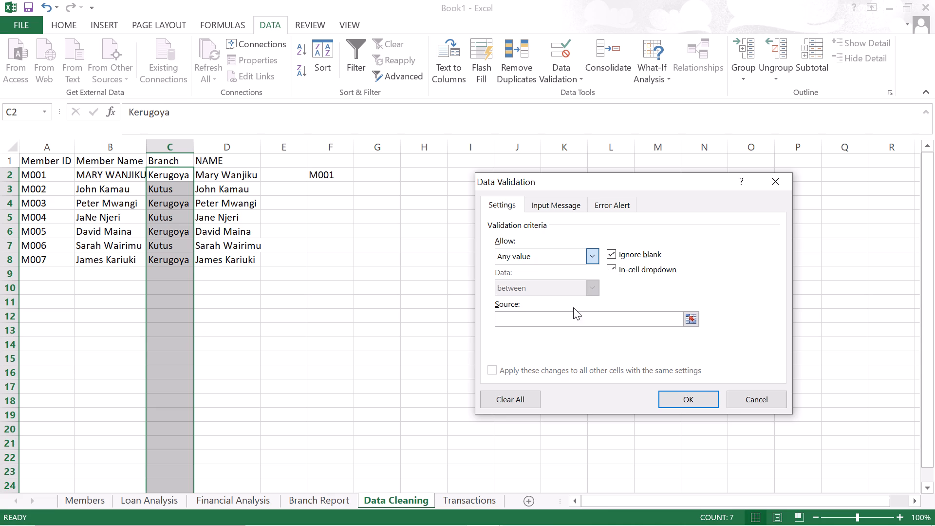
# Set the validation list source to Deposit,Withdrawal,Loan Repayment and apply the rule to the selected Branch cells.
pyautogui.click(573, 322)
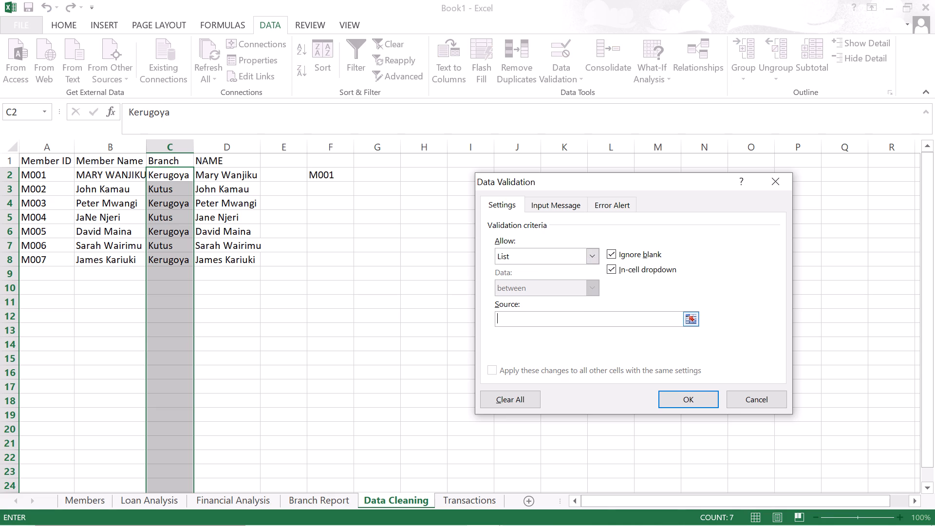
pyautogui.press('d')
pyautogui.press('e')
pyautogui.write('po')
pyautogui.write('dit')
pyautogui.press('BackSpace')
pyautogui.press('BackSpace')
pyautogui.press('BackSpace')
pyautogui.write('sit')
pyautogui.press(',')
pyautogui.press('w')
pyautogui.press('i')
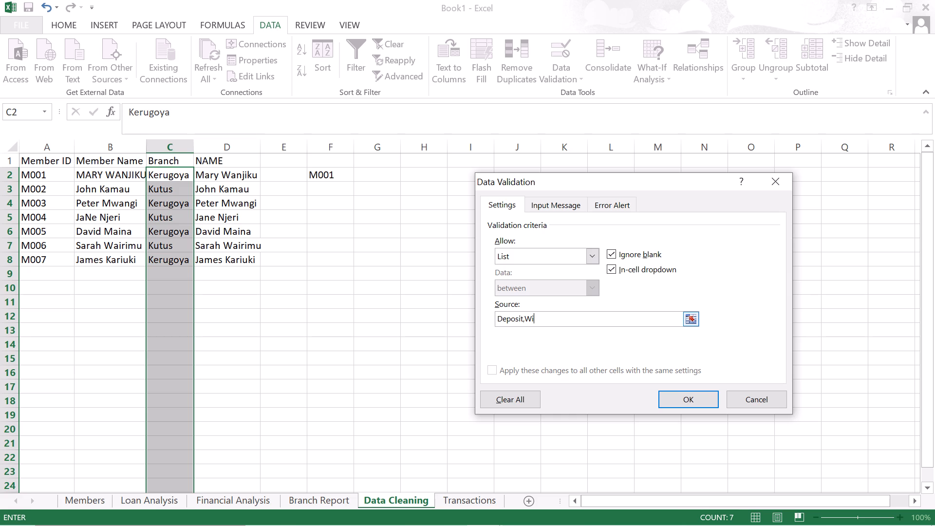
pyautogui.write('th')
pyautogui.press('d')
pyautogui.press('r')
pyautogui.press('a')
pyautogui.write('wa')
pyautogui.press('l')
pyautogui.press(',')
pyautogui.press('l')
pyautogui.press('o')
pyautogui.write('an')
pyautogui.press('space')
pyautogui.press('r')
pyautogui.press('e')
pyautogui.press('p')
pyautogui.write('ar')
pyautogui.press('BackSpace')
pyautogui.write('ym')
pyautogui.write('ent')
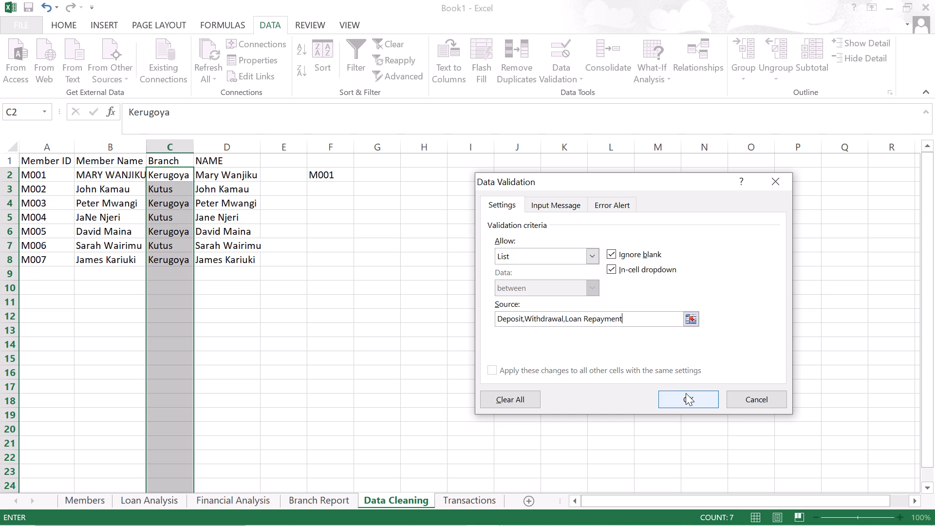
pyautogui.click(686, 393)
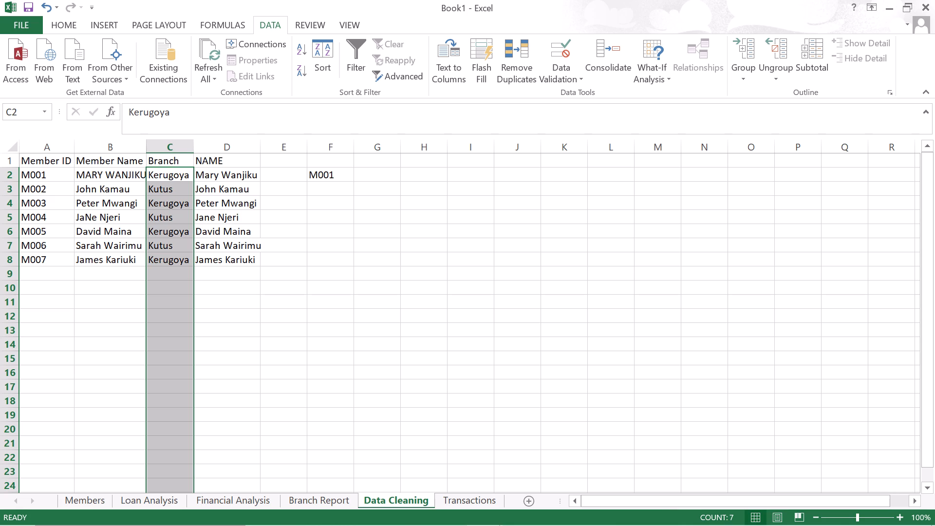
# Check the validation drop-down list in the empty Branch column cell C13.
pyautogui.click(195, 338)
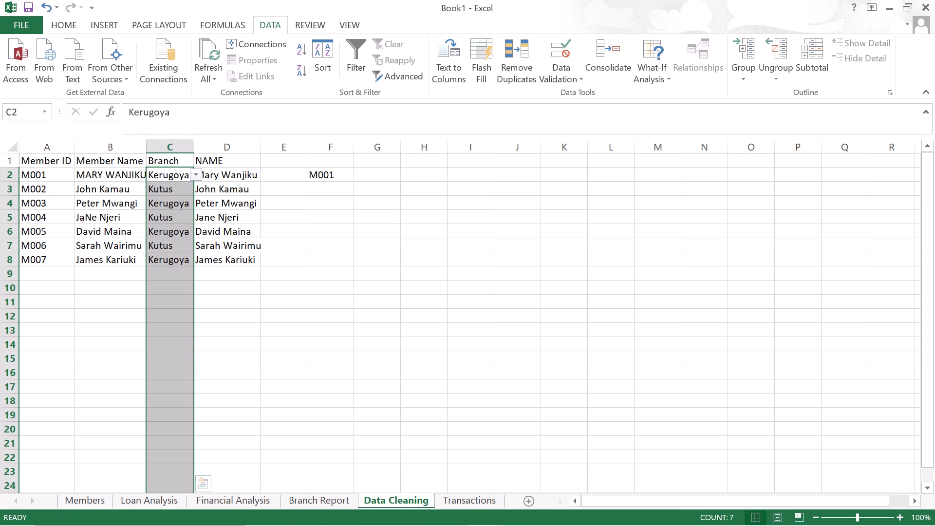
pyautogui.click(170, 335)
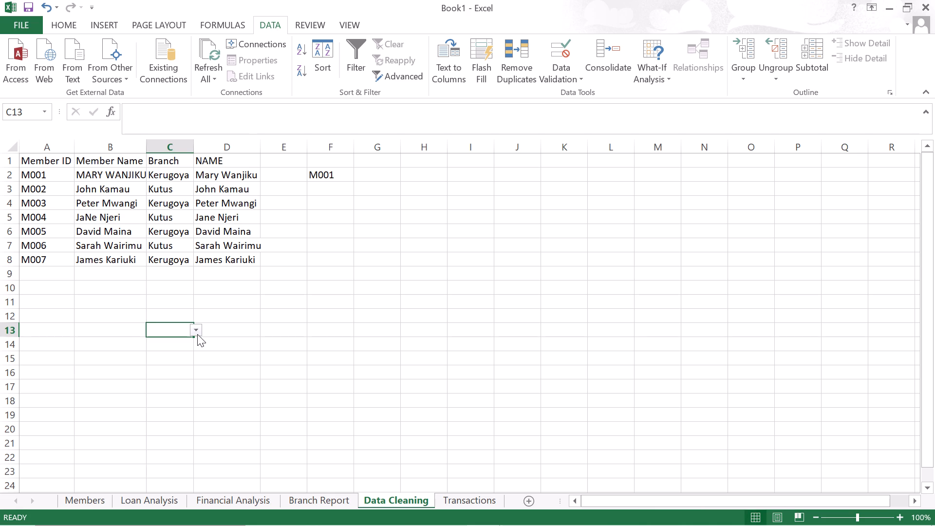
pyautogui.click(197, 334)
pyautogui.click(361, 315)
# Add a new worksheet and name it Error Check.
pyautogui.doubleClick(531, 498)
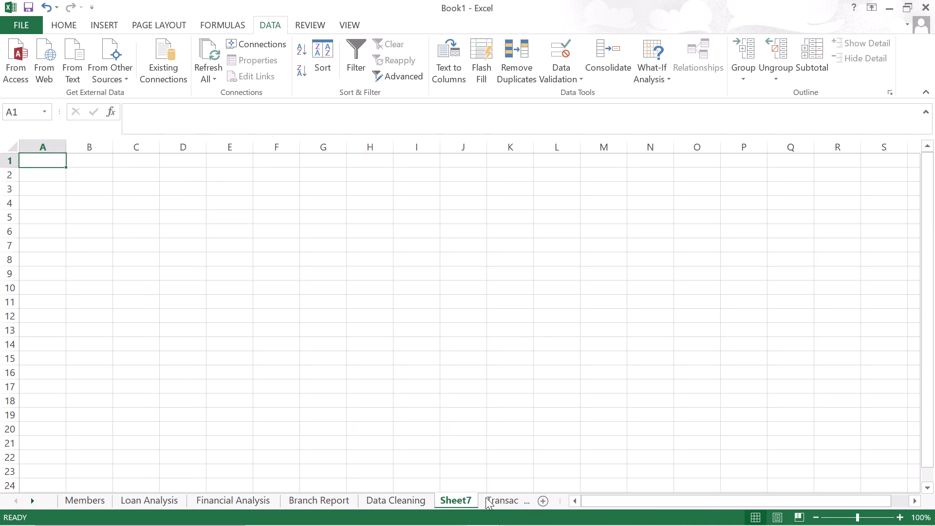
pyautogui.doubleClick(467, 499)
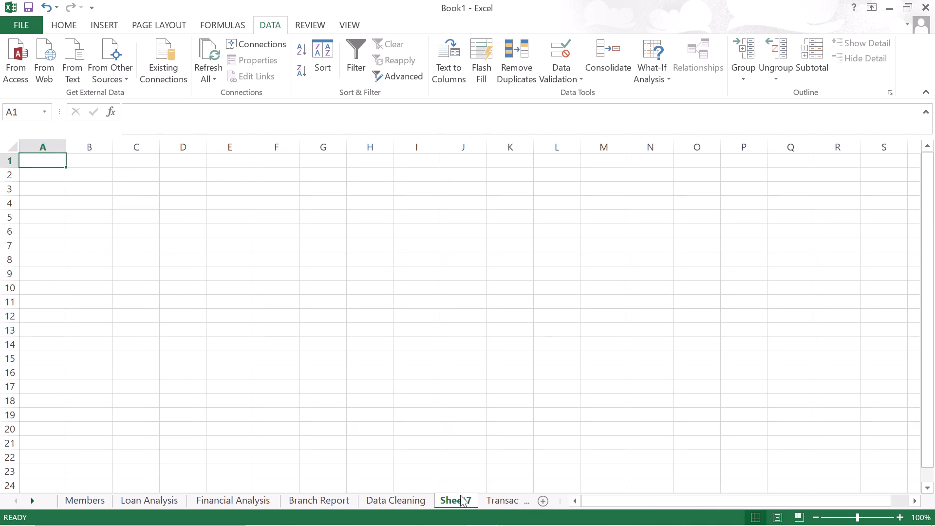
pyautogui.doubleClick(456, 495)
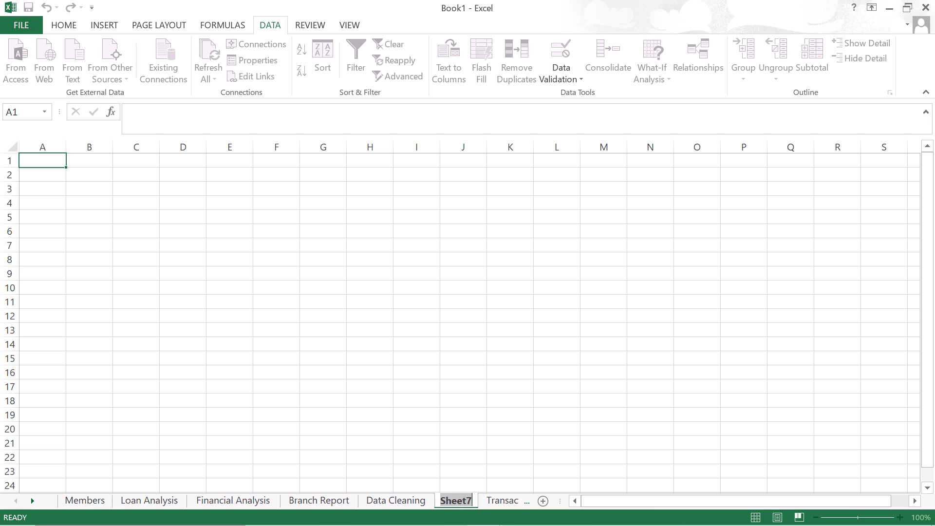
pyautogui.press('e')
pyautogui.write('rror')
pyautogui.press('space')
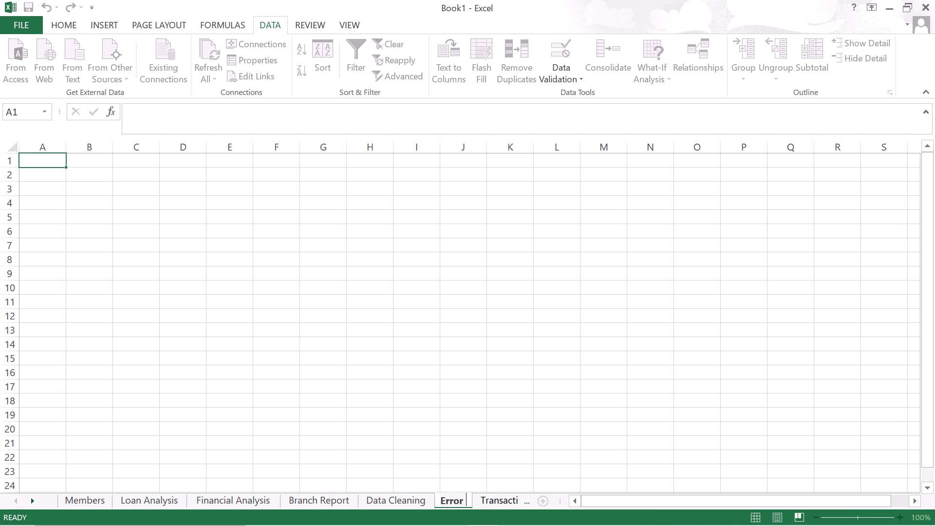
pyautogui.press('c')
pyautogui.write('hec')
pyautogui.press('k')
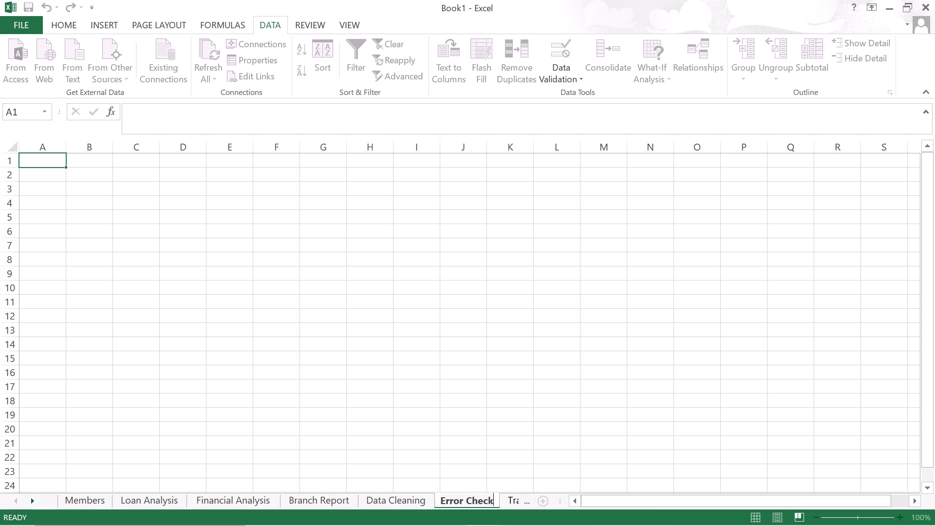
pyautogui.press('Return')
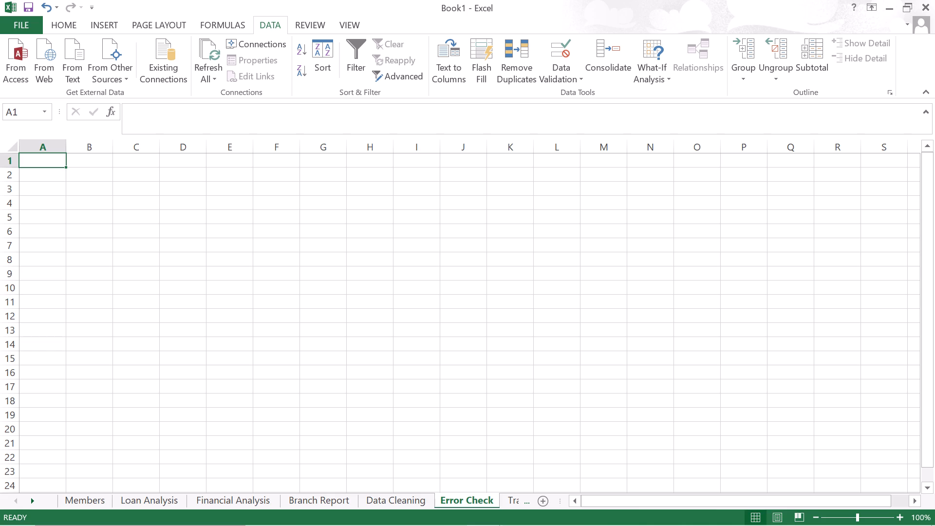
# Enter the column headers Transaction ID, Member and Amount in cells A1 to C1 of the Error Check sheet.
pyautogui.press('t')
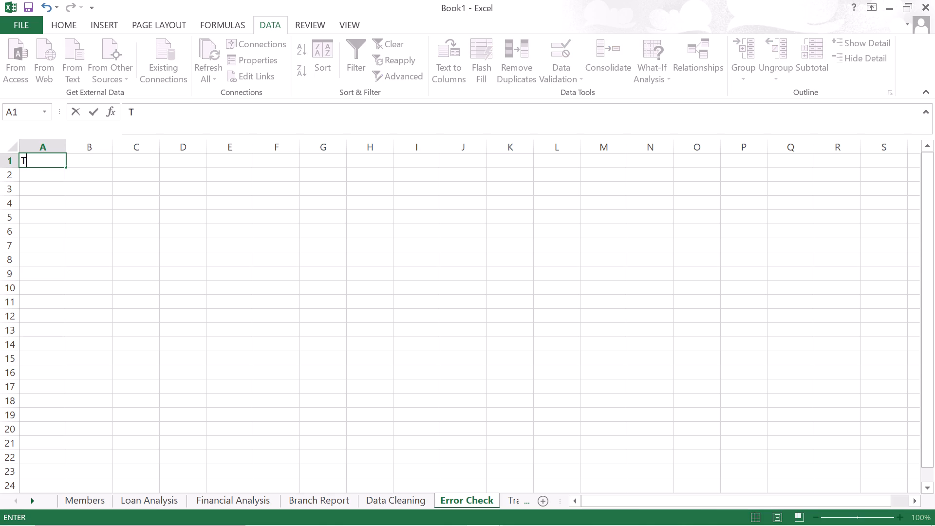
pyautogui.write('ransaction')
pyautogui.press('space')
pyautogui.write('ID')
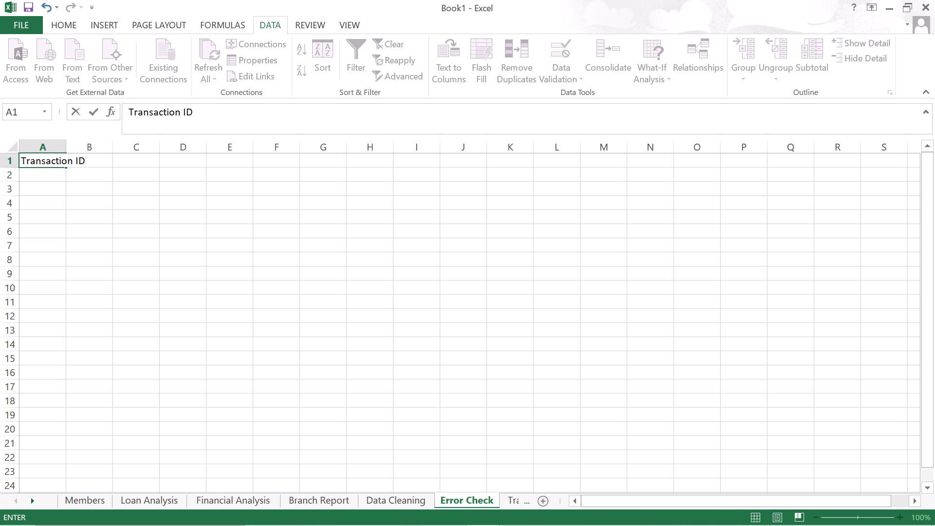
pyautogui.press('Right')
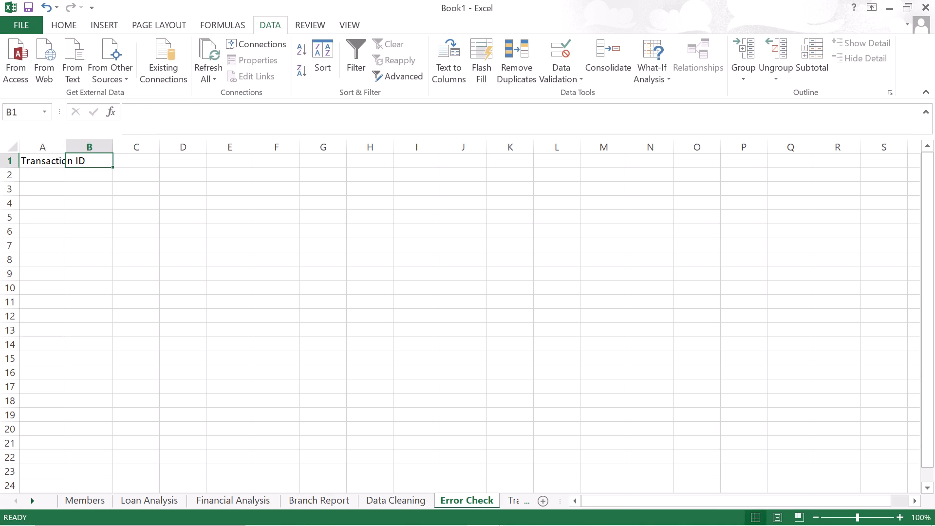
pyautogui.press('m')
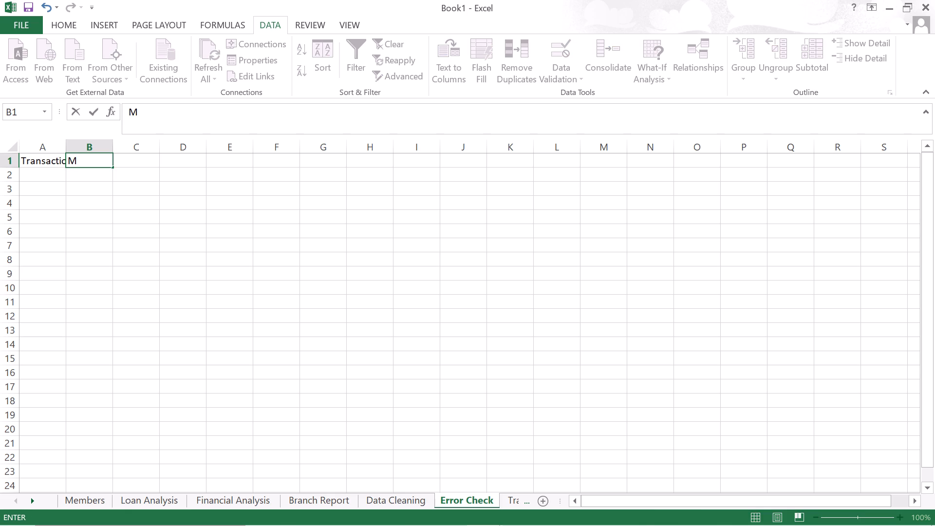
pyautogui.write('ember')
pyautogui.press('Right')
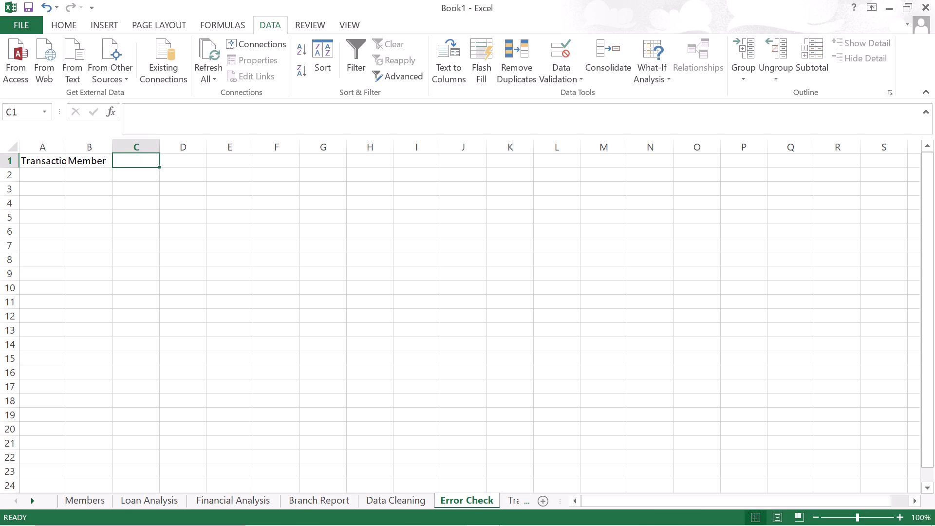
pyautogui.press('a')
pyautogui.write('mount')
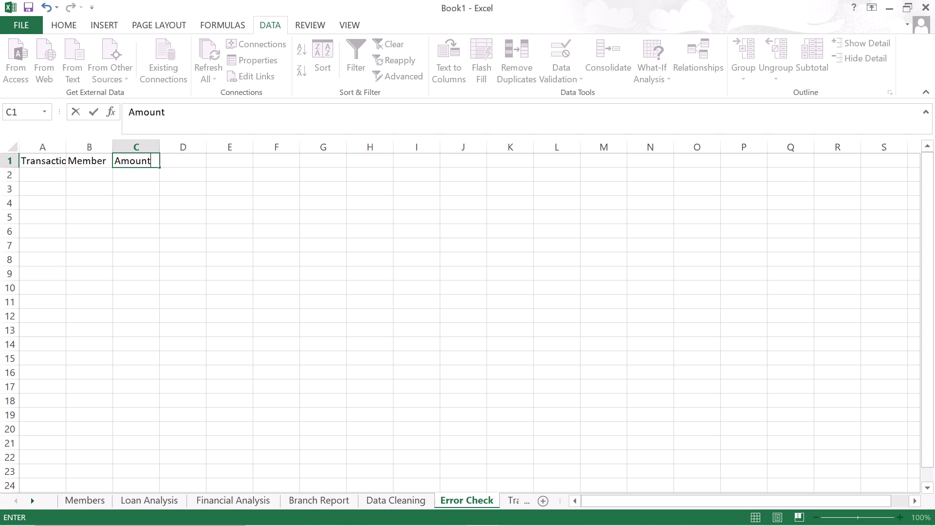
# Enter TR001 in cell A2 and fill the transaction ID series down to TR006 in A7.
pyautogui.click(43, 177)
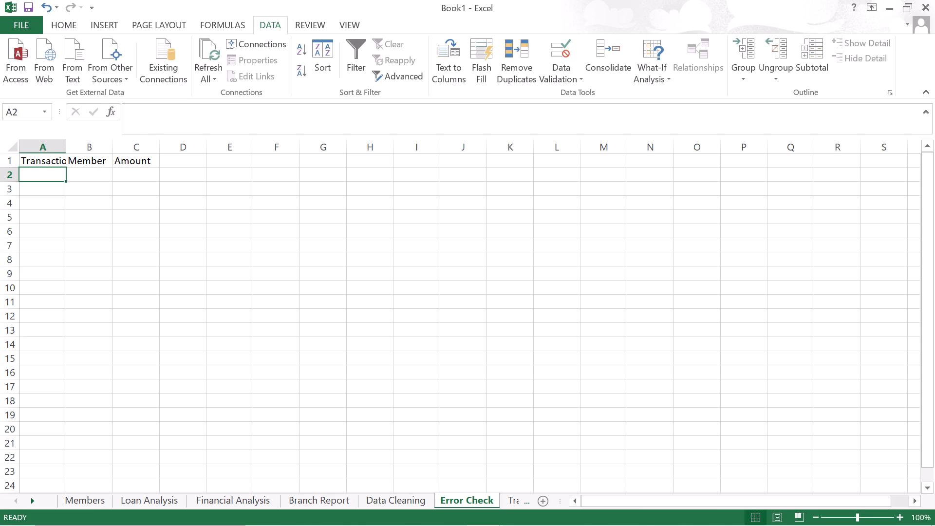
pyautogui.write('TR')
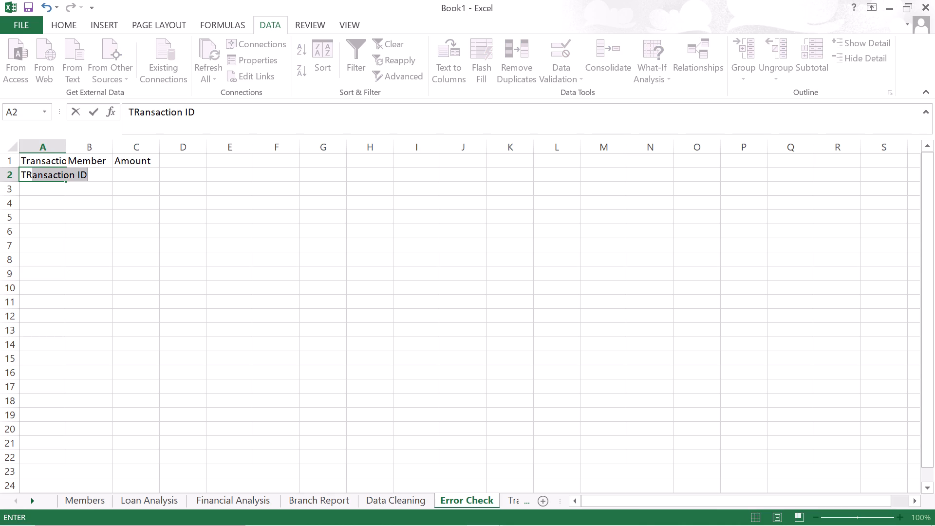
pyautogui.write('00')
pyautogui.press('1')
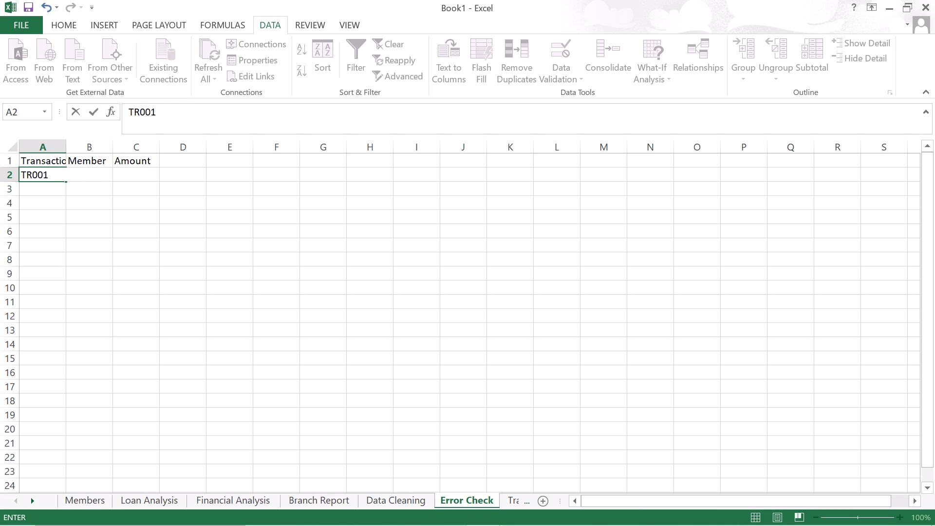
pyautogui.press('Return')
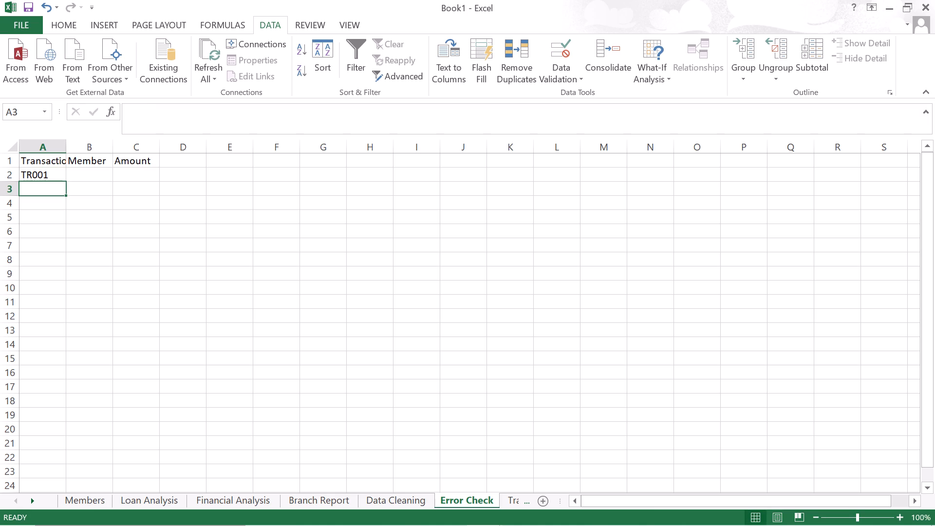
pyautogui.click(53, 173)
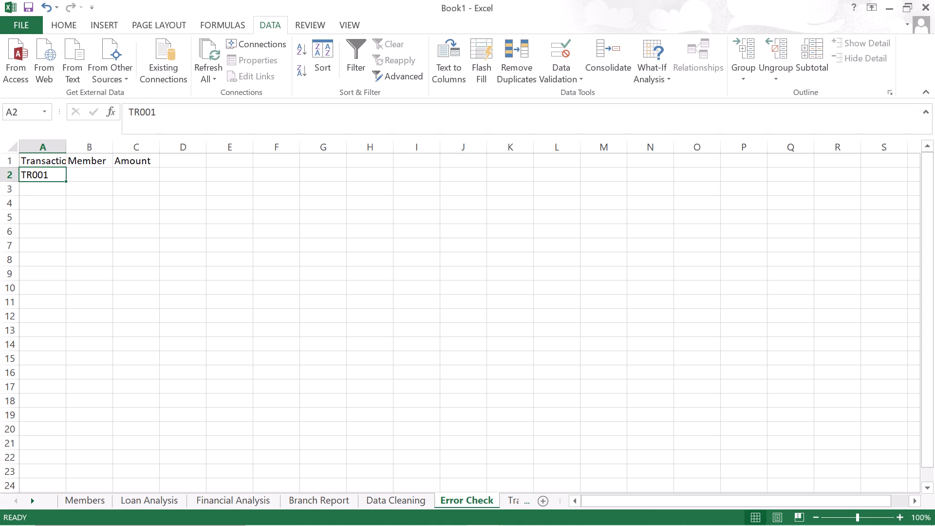
pyautogui.moveTo(66, 180); pyautogui.dragTo(63, 235)
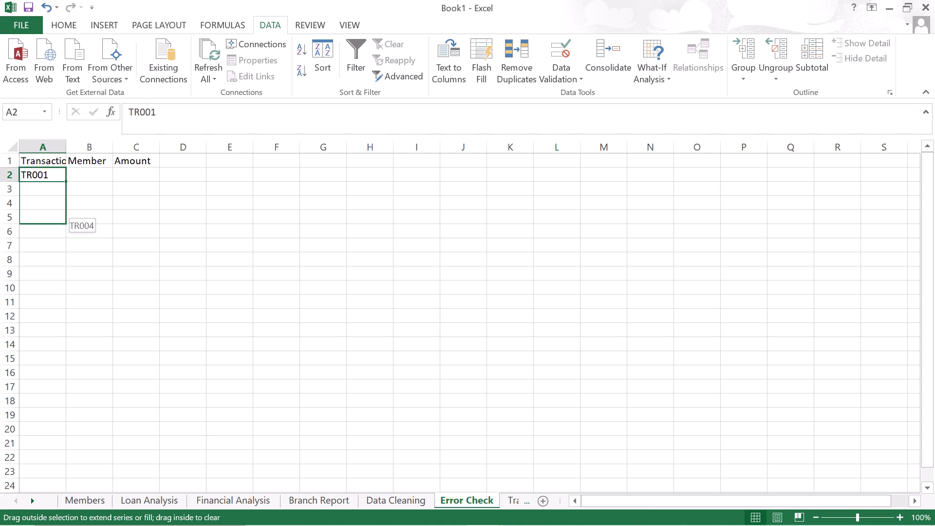
pyautogui.moveTo(63, 235); pyautogui.dragTo(63, 249)
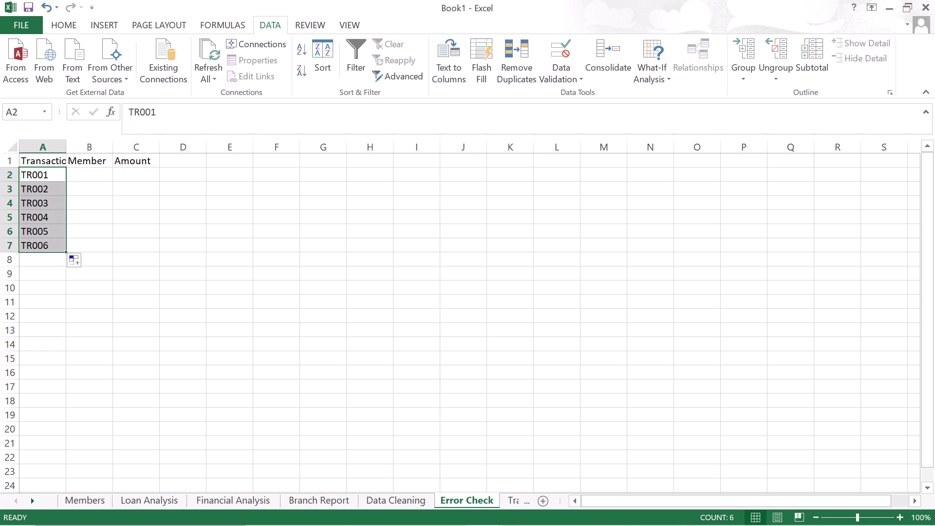
# Enter the members Mary, John and Peter in cells B2 to B4 of the Member column.
pyautogui.click(94, 178)
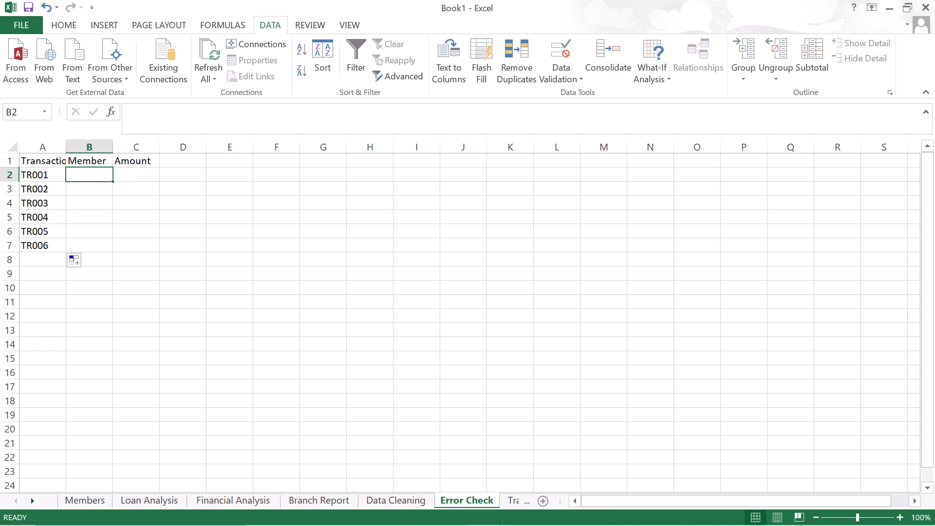
pyautogui.press('m')
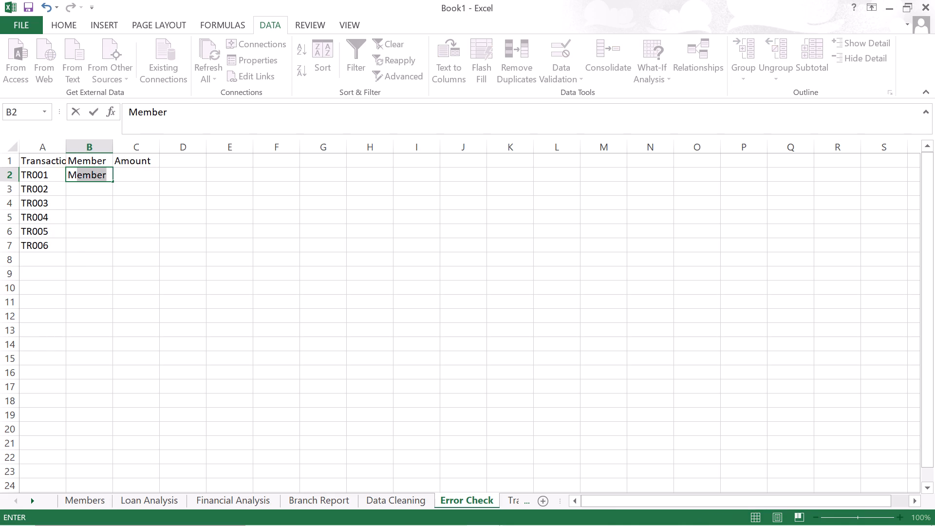
pyautogui.write('ry')
pyautogui.press('Return')
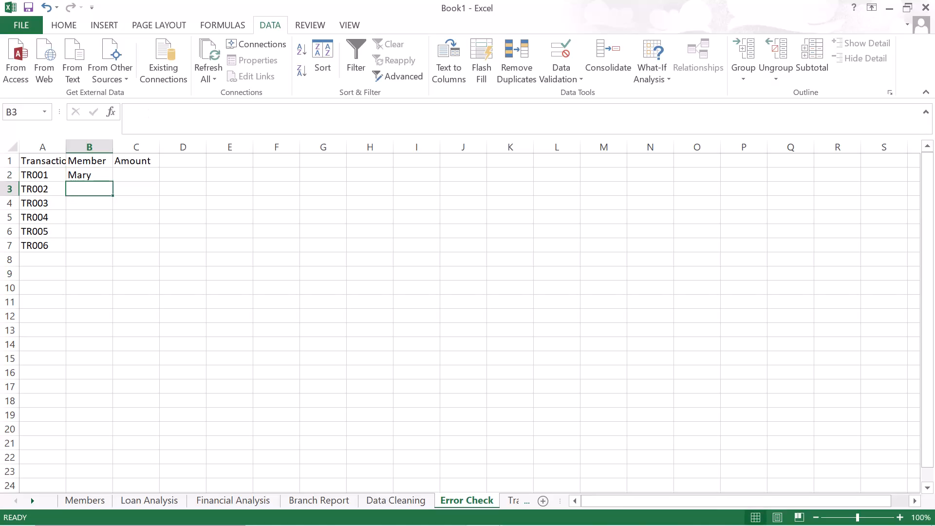
pyautogui.press('j')
pyautogui.write('ohn')
pyautogui.press('Return')
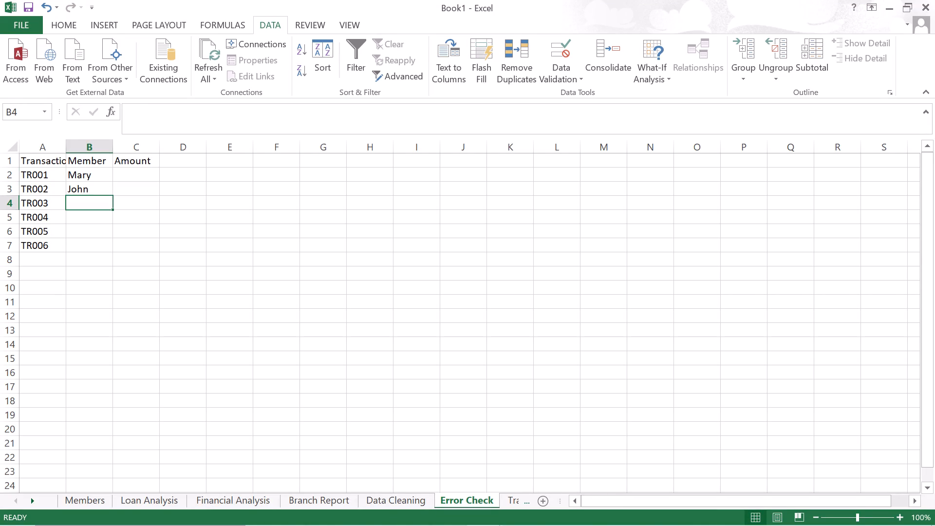
pyautogui.press('p')
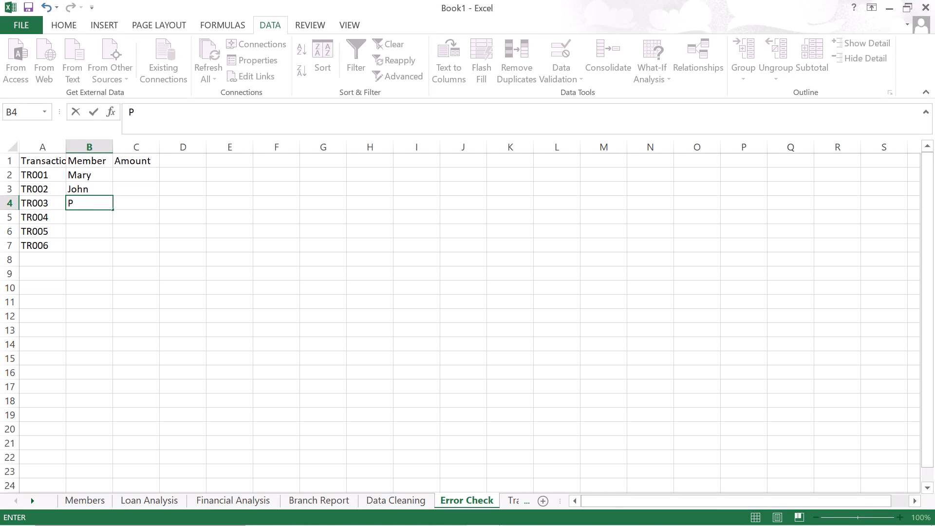
pyautogui.write('eter')
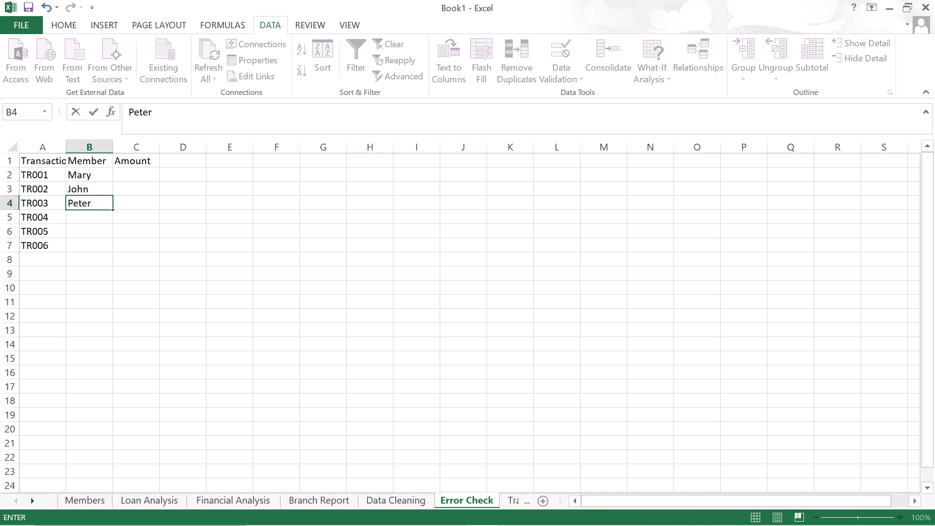
pyautogui.press('Return')
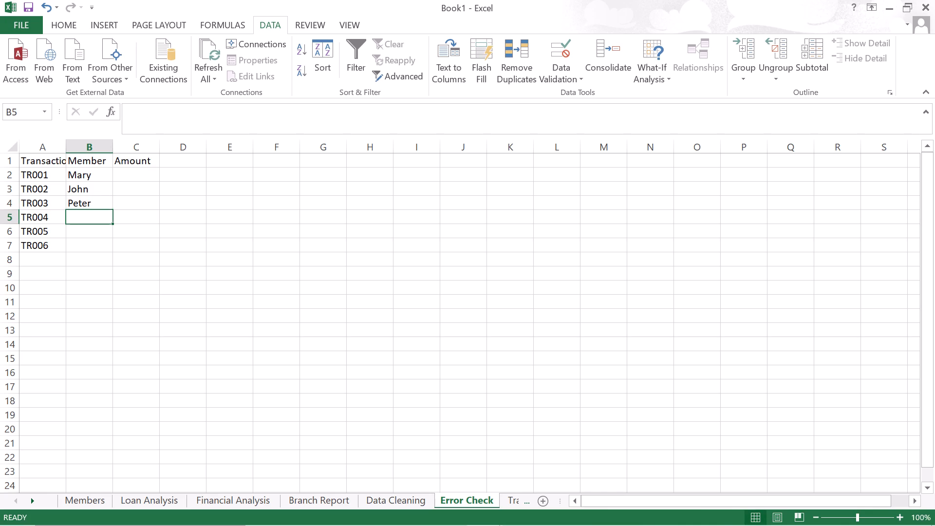
# Enter the members Jane, David and Sarah in cells B5 to B7 of the Member column.
pyautogui.press('j')
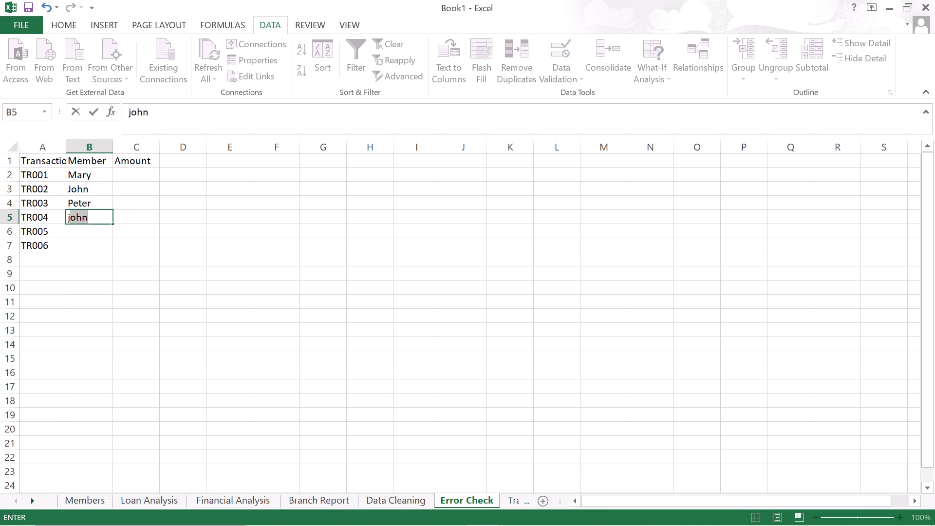
pyautogui.press('BackSpace')
pyautogui.press('BackSpace')
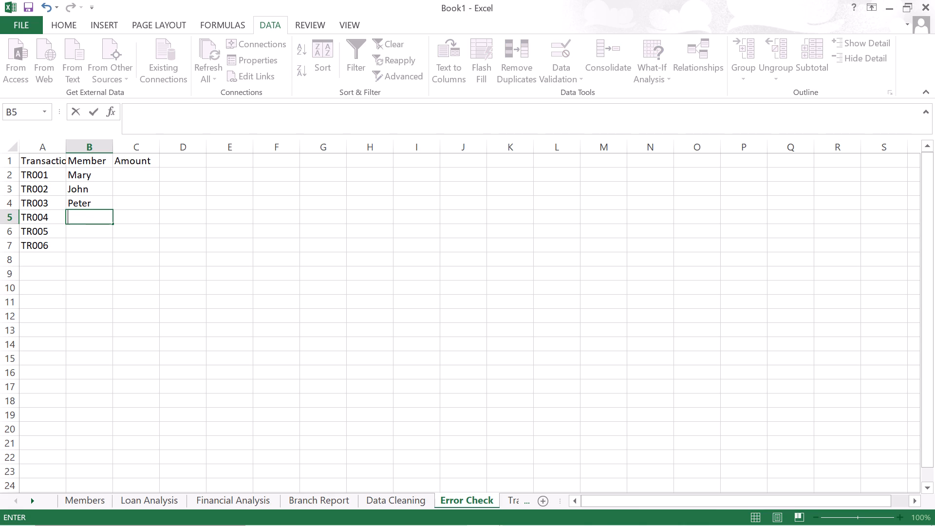
pyautogui.press('j')
pyautogui.write('ne')
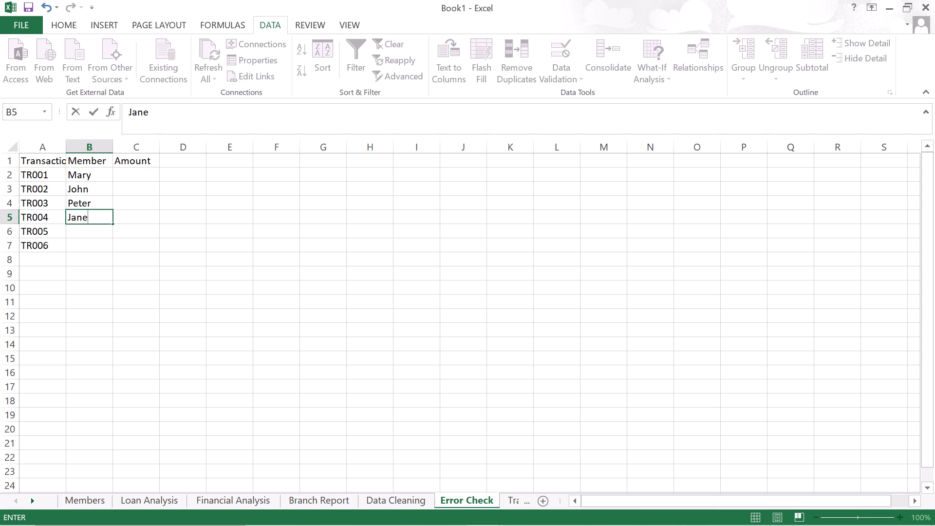
pyautogui.press('Return')
pyautogui.press('d')
pyautogui.write('avid')
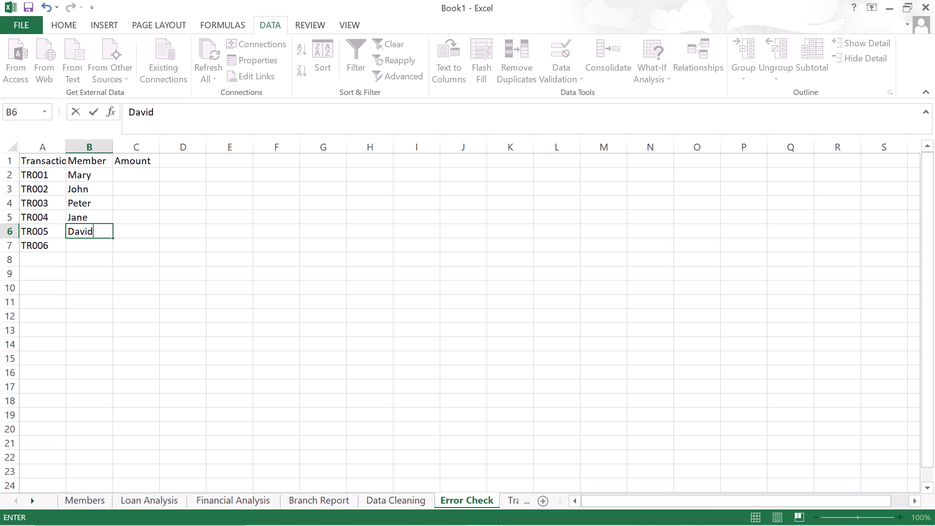
pyautogui.press('Return')
pyautogui.press('s')
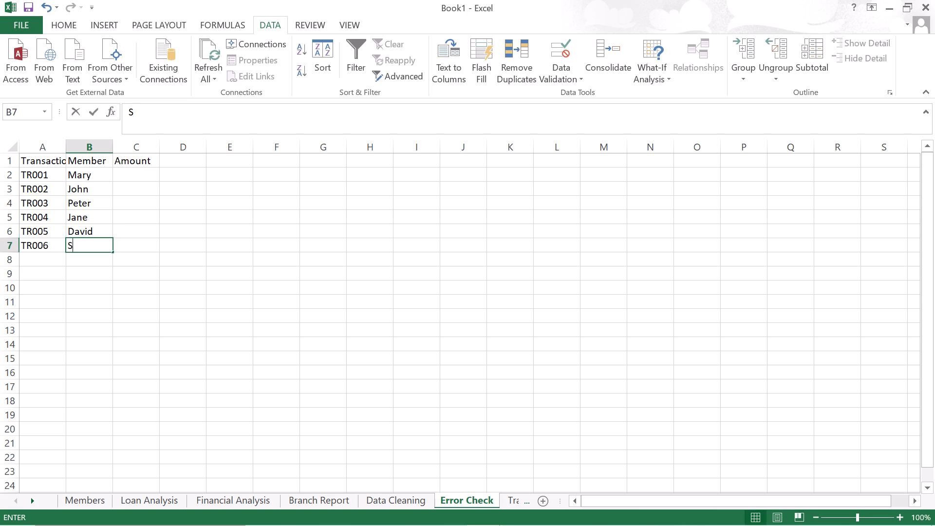
pyautogui.write('rah')
pyautogui.press('Right')
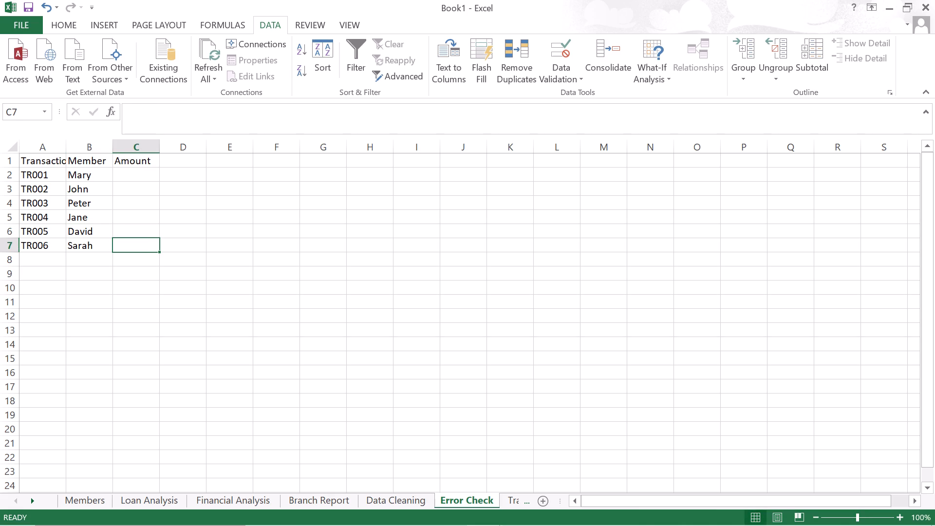
# Enter the amounts 5000, -2000 and 7500 in cells C2 to C4 of the Amount column.
pyautogui.click(119, 177)
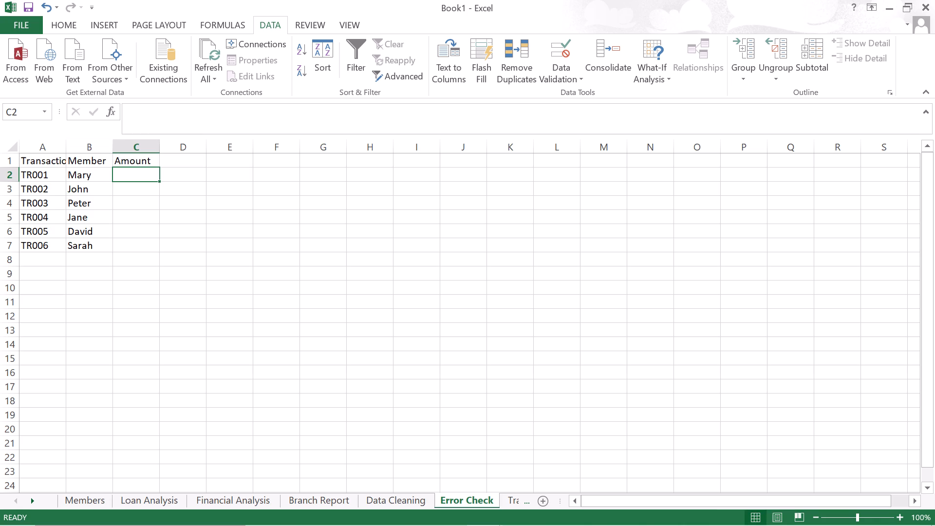
pyautogui.write('5000')
pyautogui.press('Return')
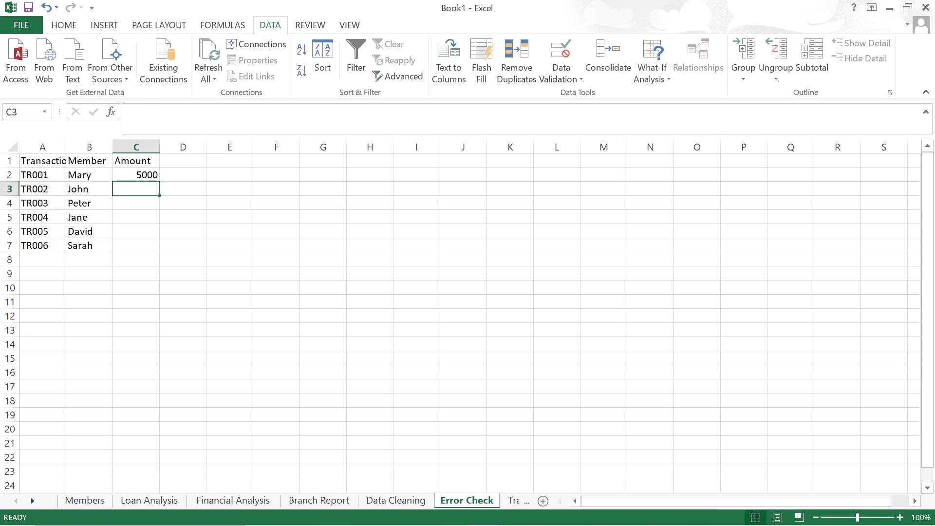
pyautogui.press('-')
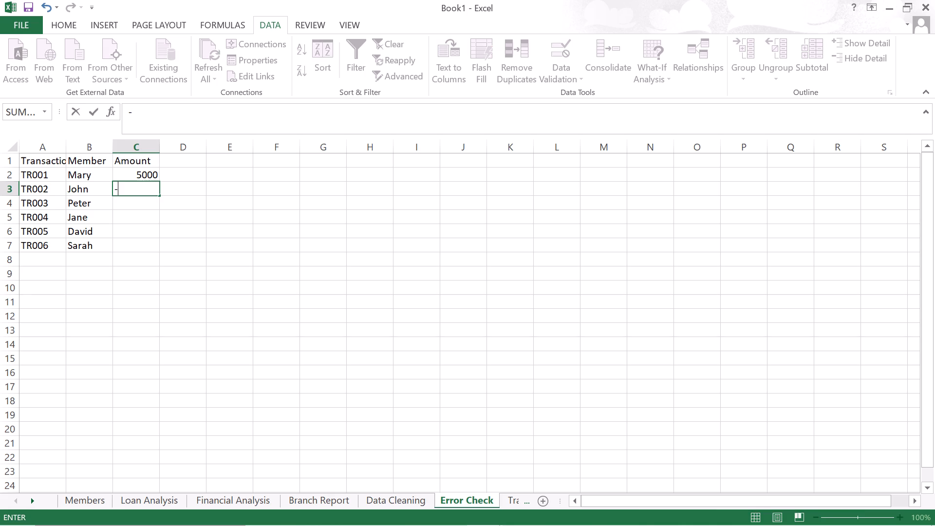
pyautogui.press('2')
pyautogui.write('00')
pyautogui.press('0')
pyautogui.press('Return')
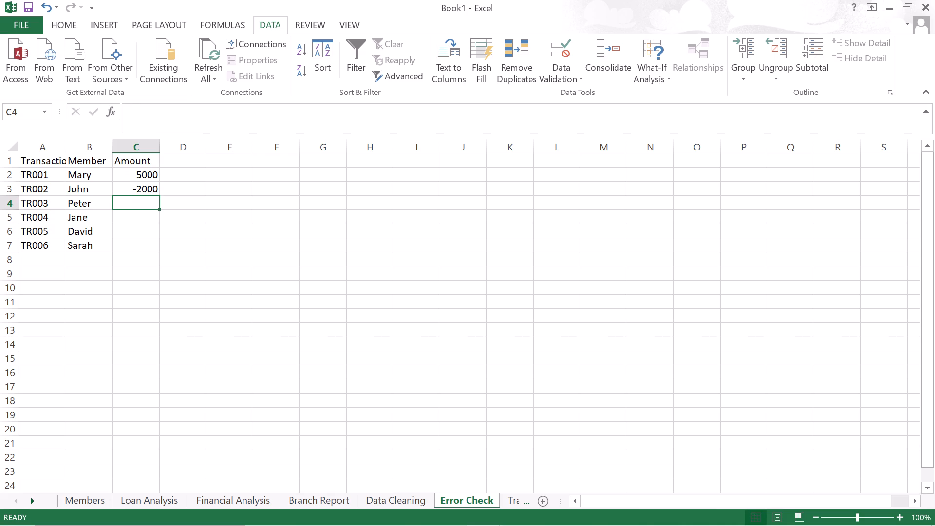
pyautogui.write('7500')
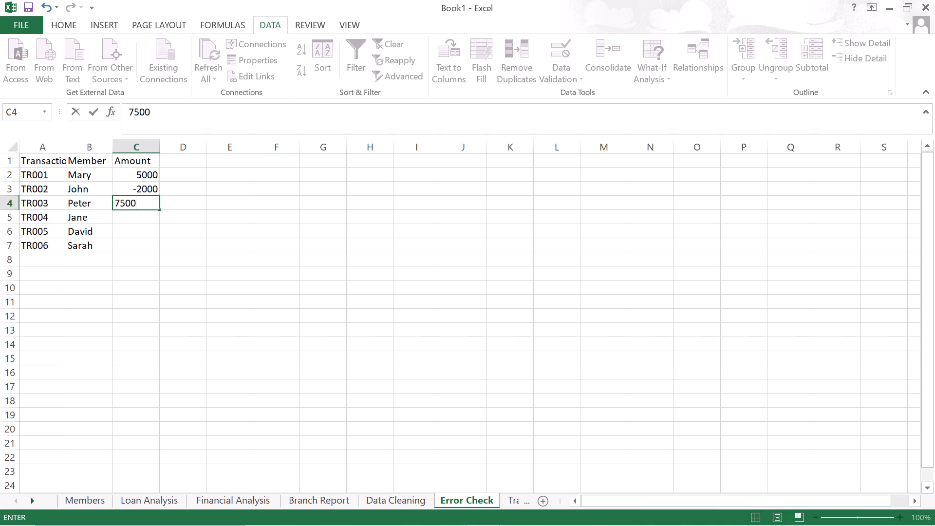
pyautogui.press('Return')
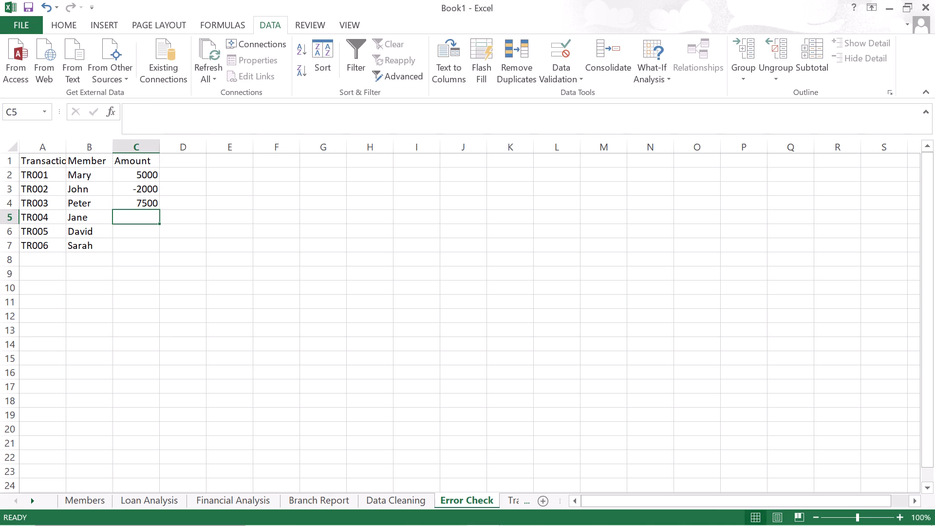
# Enter the amounts 0, 12000 and -500 in cells C5 to C7 of the Amount column.
pyautogui.press('0')
pyautogui.press('Return')
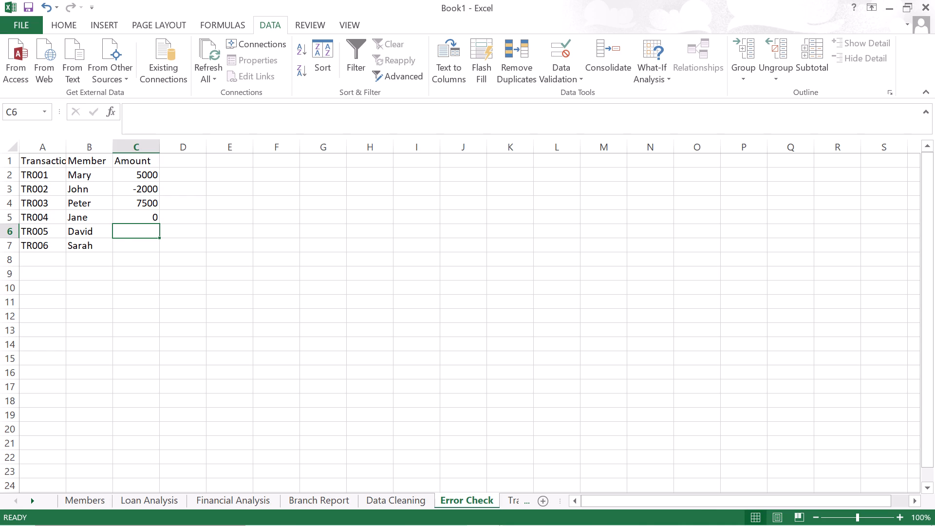
pyautogui.write('12')
pyautogui.write('000')
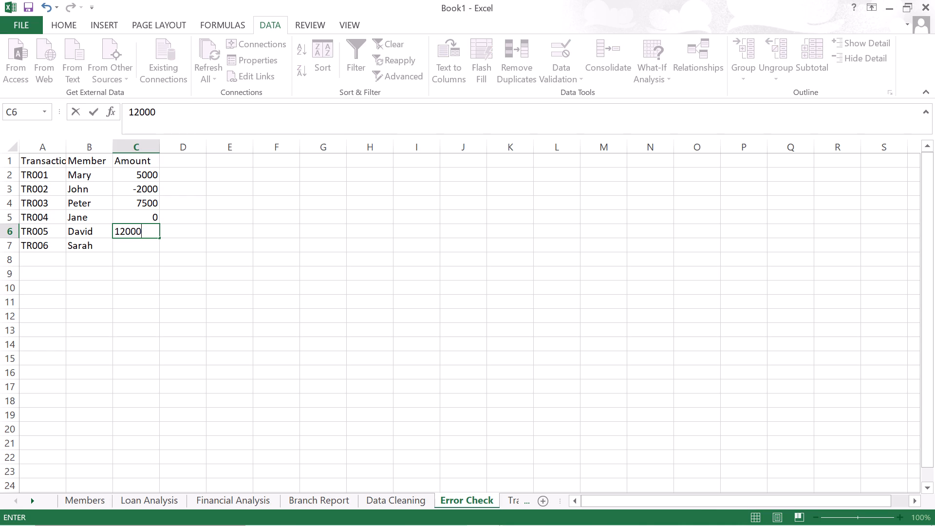
pyautogui.press('Return')
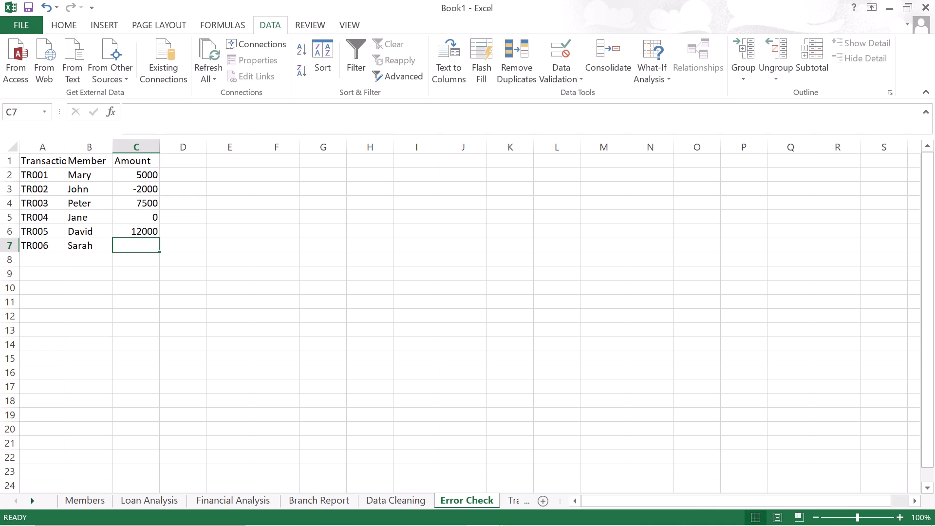
pyautogui.press('-')
pyautogui.write('500')
pyautogui.press('Return')
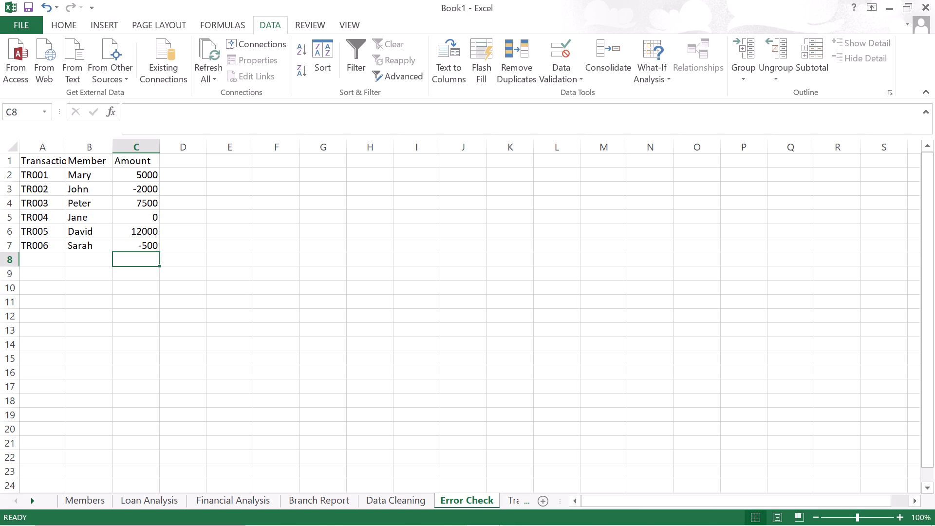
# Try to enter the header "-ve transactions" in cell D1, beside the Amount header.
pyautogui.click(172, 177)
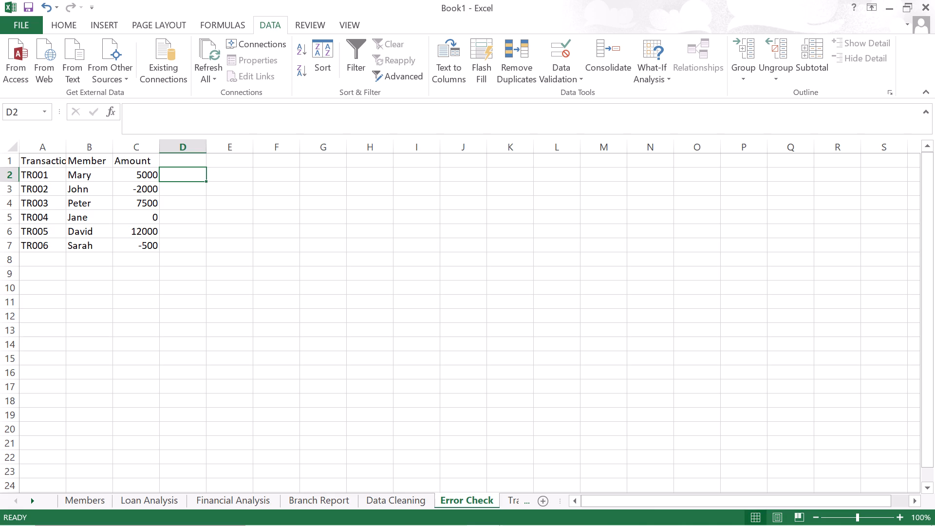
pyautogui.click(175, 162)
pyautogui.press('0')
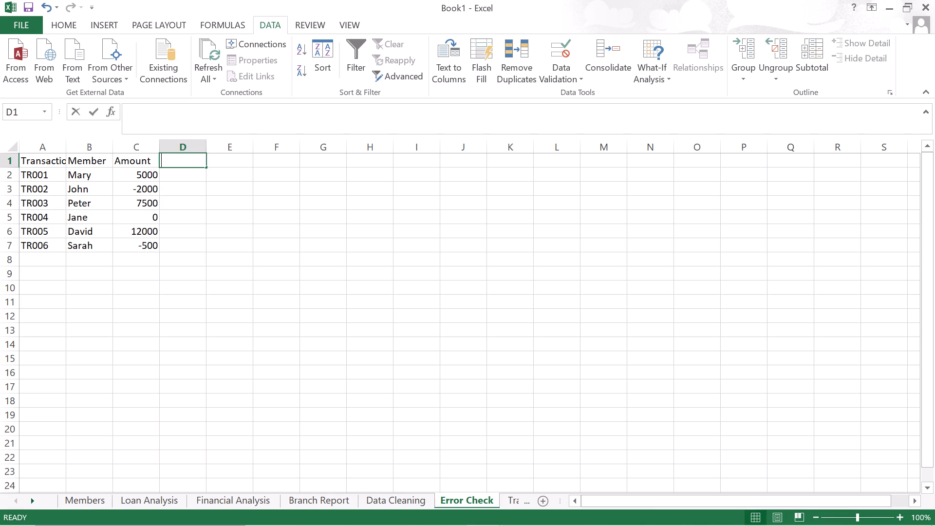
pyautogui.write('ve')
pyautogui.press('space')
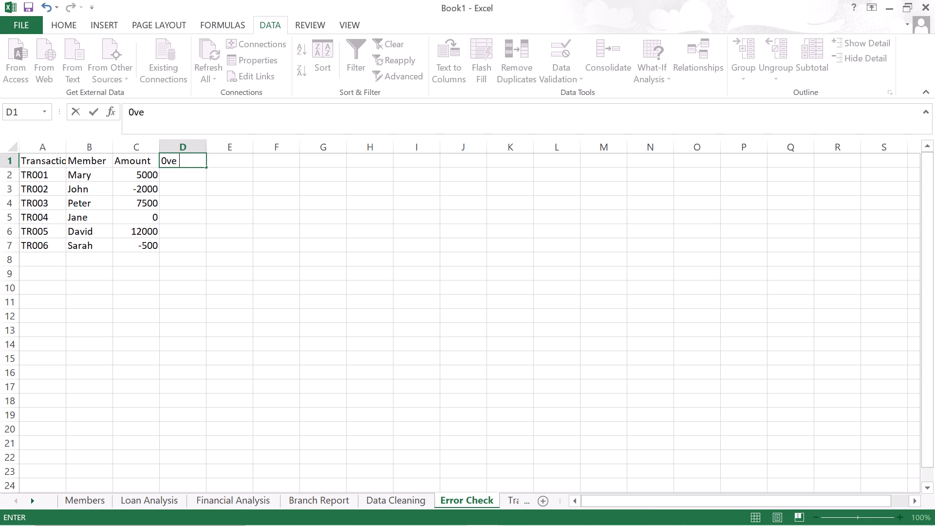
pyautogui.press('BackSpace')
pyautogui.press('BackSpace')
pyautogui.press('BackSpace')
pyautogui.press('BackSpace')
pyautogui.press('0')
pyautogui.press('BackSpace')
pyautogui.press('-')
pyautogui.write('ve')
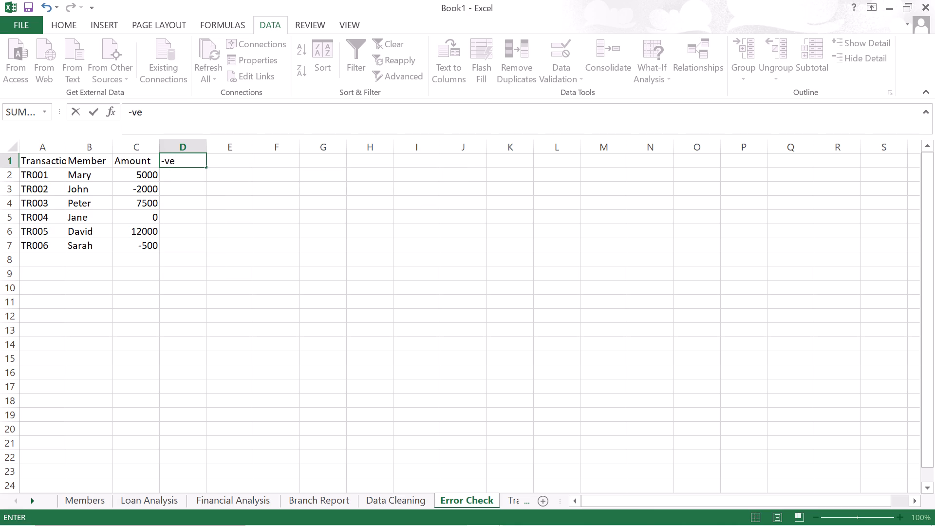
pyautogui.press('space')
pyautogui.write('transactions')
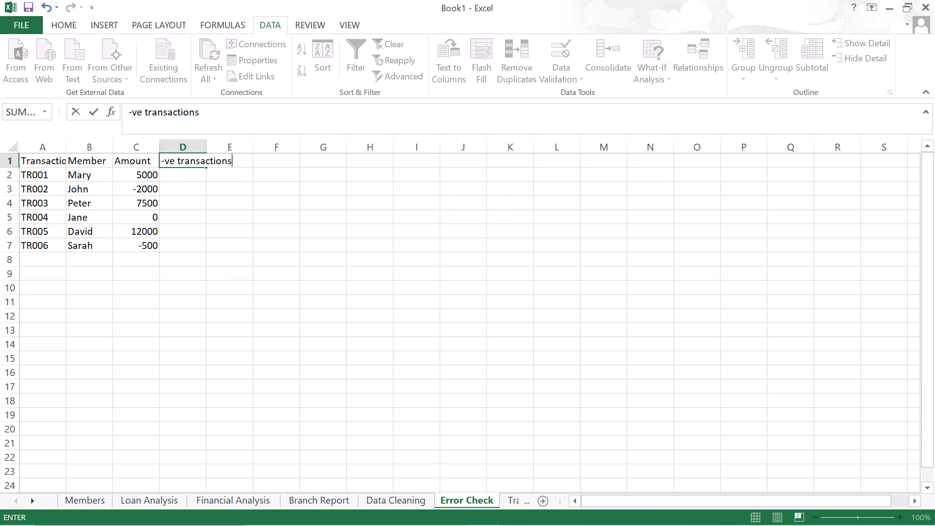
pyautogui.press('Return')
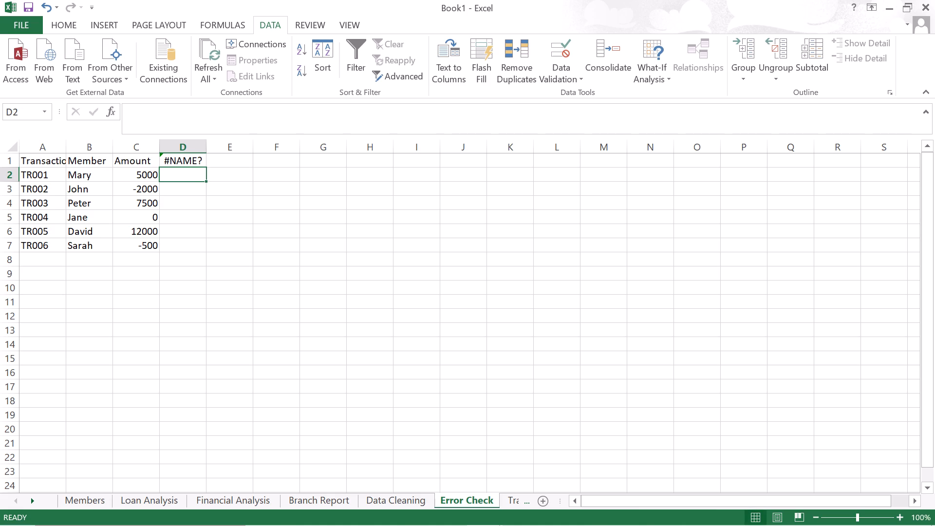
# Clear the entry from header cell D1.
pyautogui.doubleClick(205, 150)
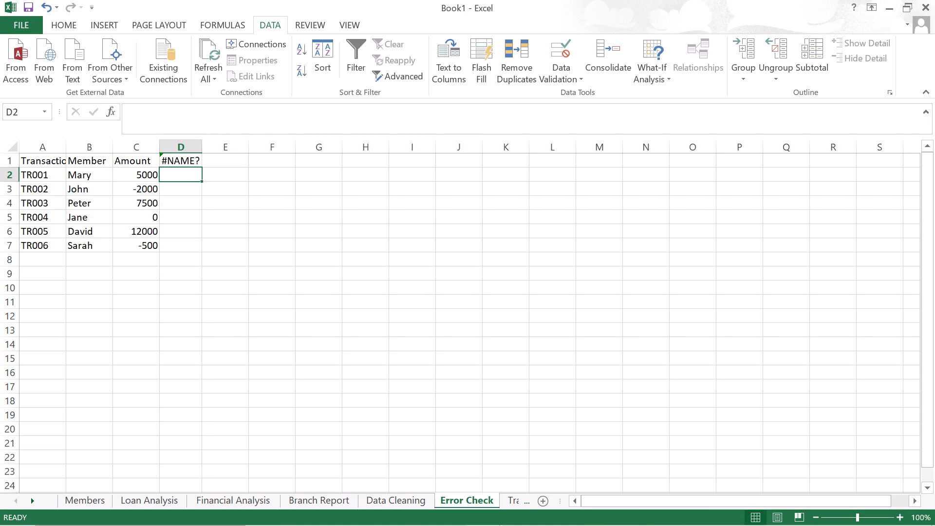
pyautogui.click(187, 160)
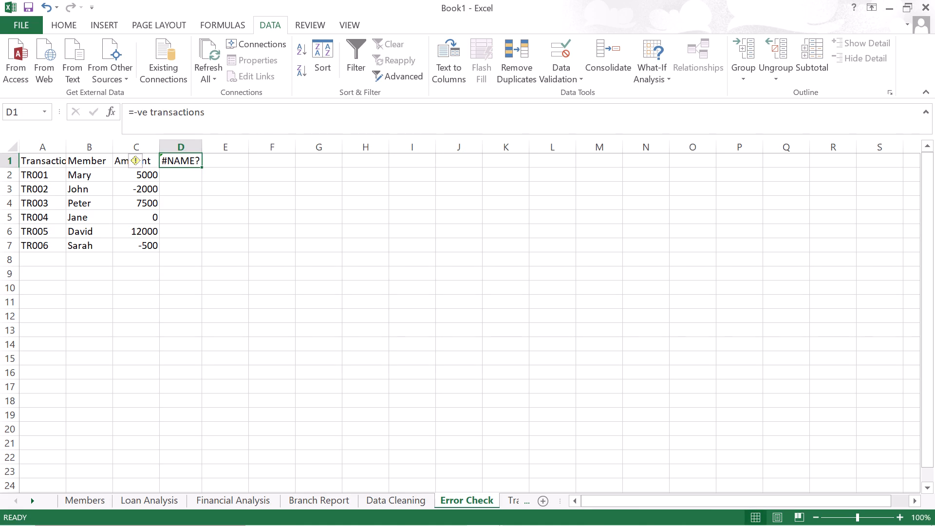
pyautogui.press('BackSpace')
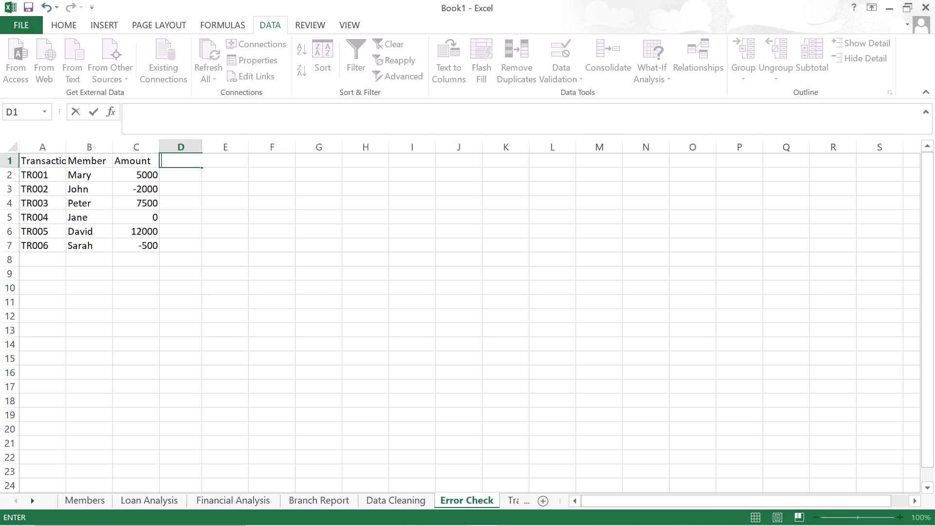
# Enter the formula =IF(C2<0,"Check Amount","Valid") in cell D2 to flag negative amounts.
pyautogui.click(172, 172)
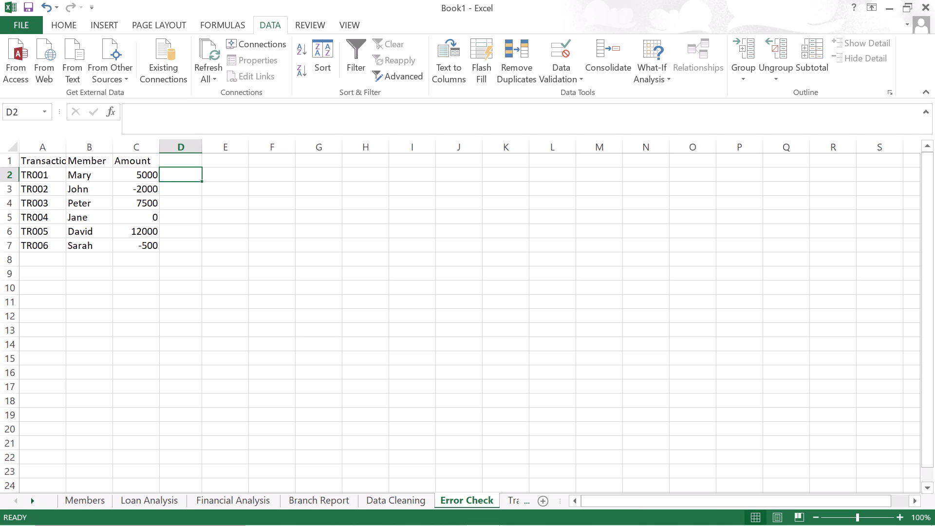
pyautogui.press('=')
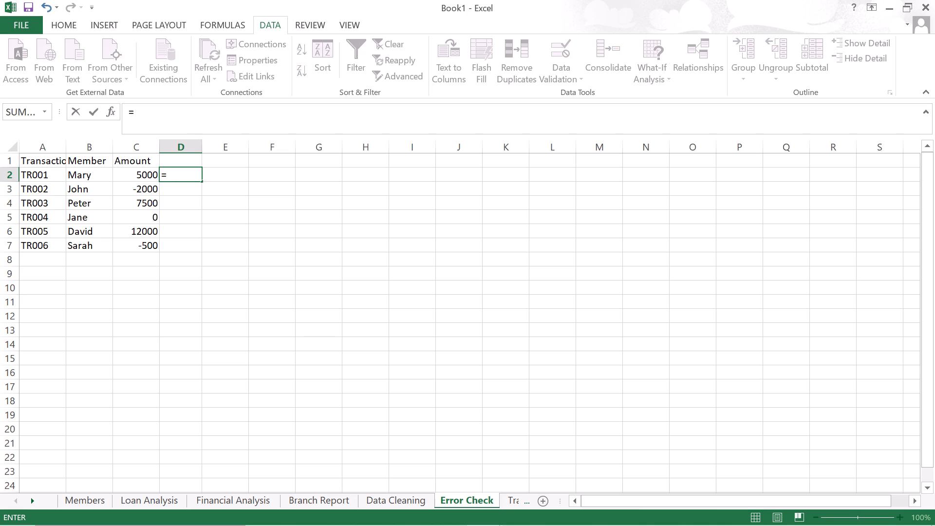
pyautogui.write('if')
pyautogui.press('BackSpace')
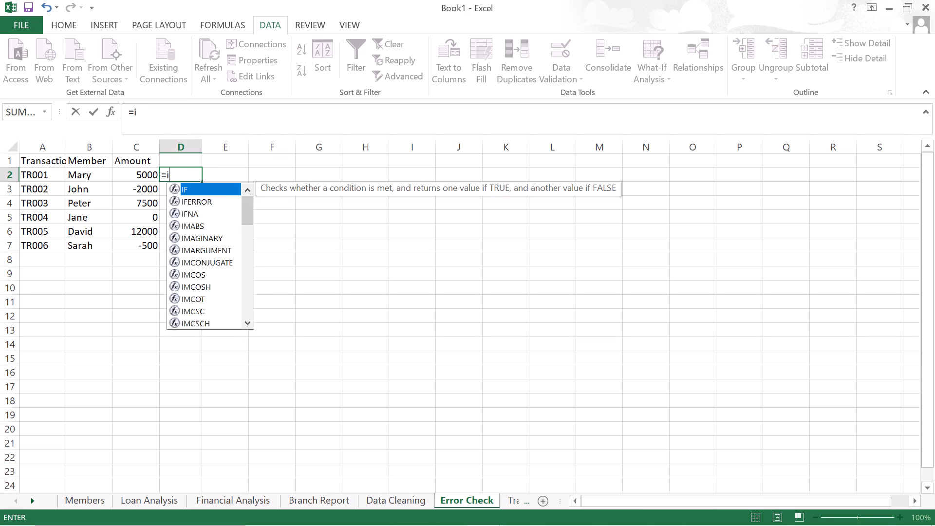
pyautogui.press('BackSpace')
pyautogui.write('IF')
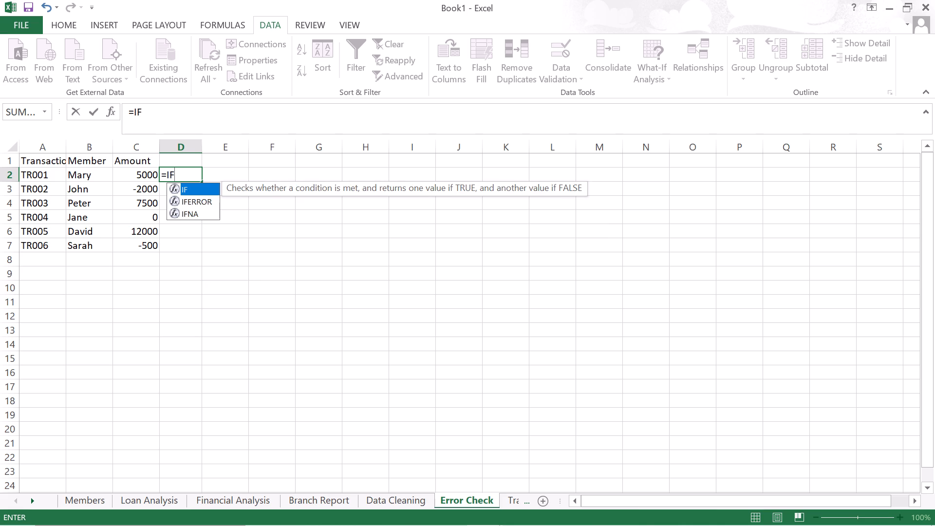
pyautogui.doubleClick(205, 192)
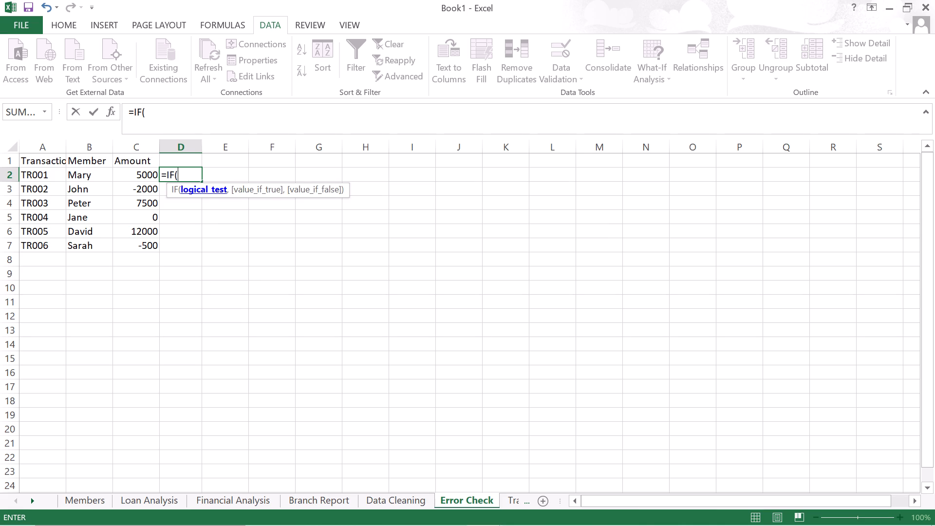
pyautogui.write('C2')
pyautogui.hotkey('shift', '>')
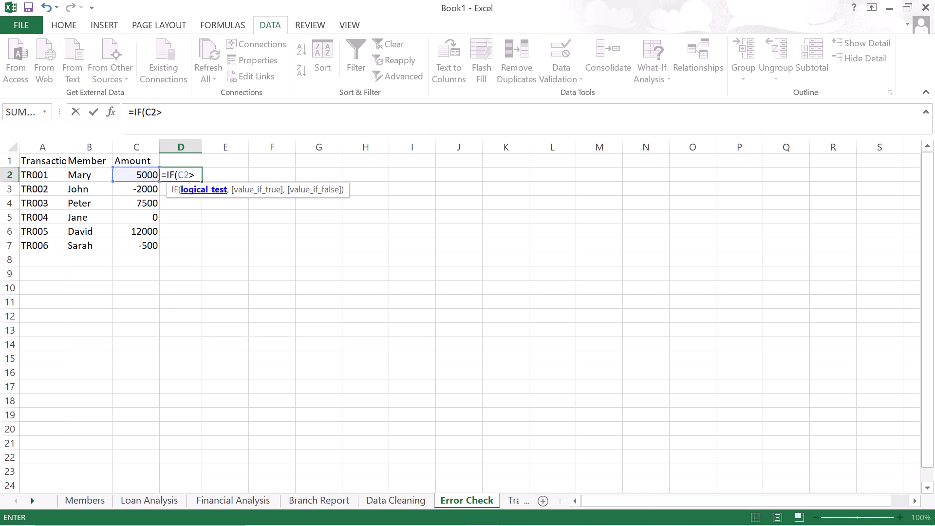
pyautogui.press('BackSpace')
pyautogui.press('shift+less')
pyautogui.press('0')
pyautogui.press(',')
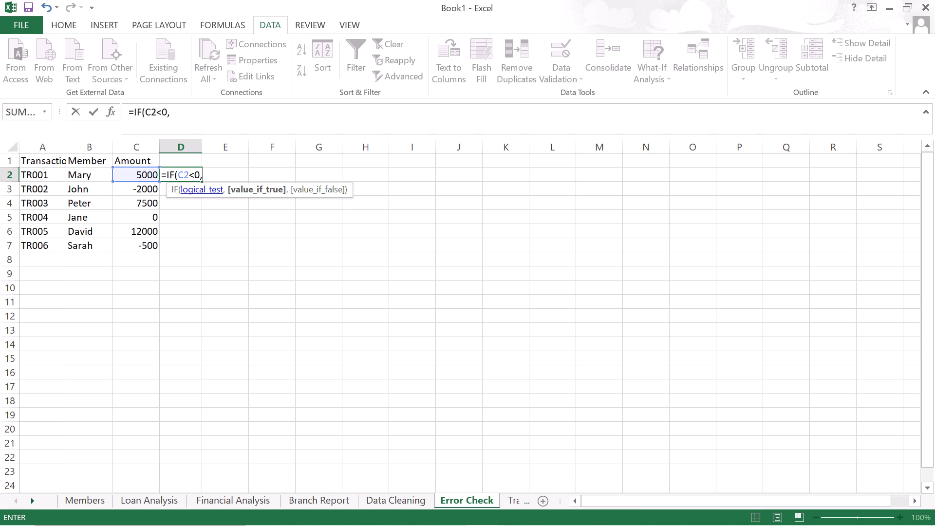
pyautogui.hotkey('shift', '"')
pyautogui.press('c')
pyautogui.write('heck')
pyautogui.press('space')
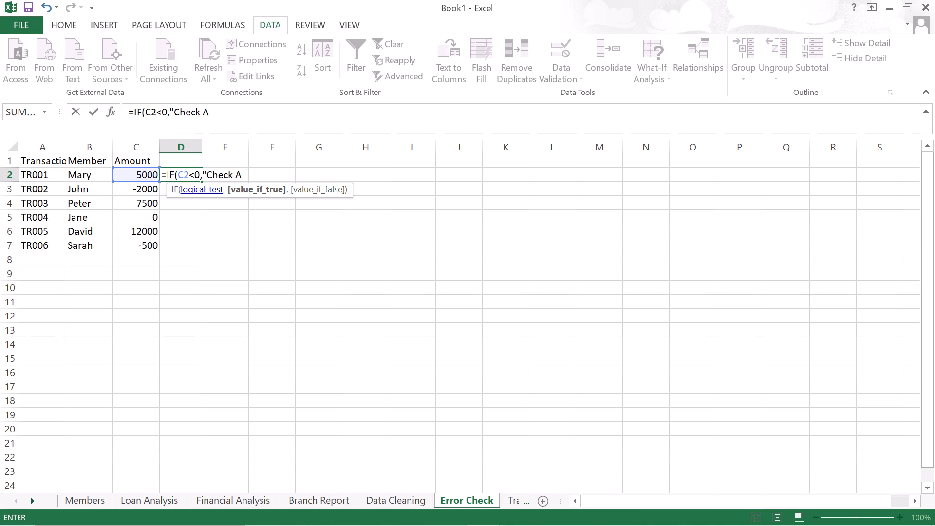
pyautogui.write('mount')
pyautogui.hotkey('shift', '"')
pyautogui.press(',')
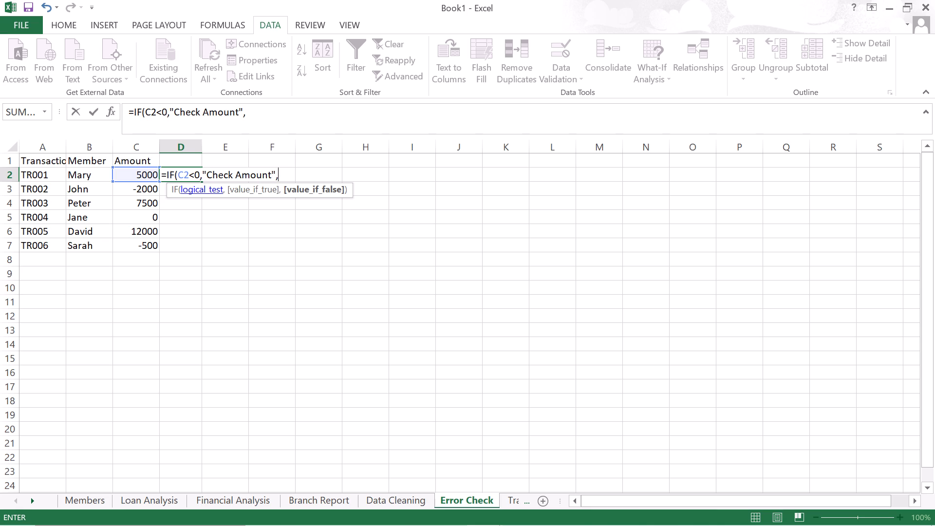
pyautogui.hotkey('shift', '"')
pyautogui.press('v')
pyautogui.hotkey('shift', '"')
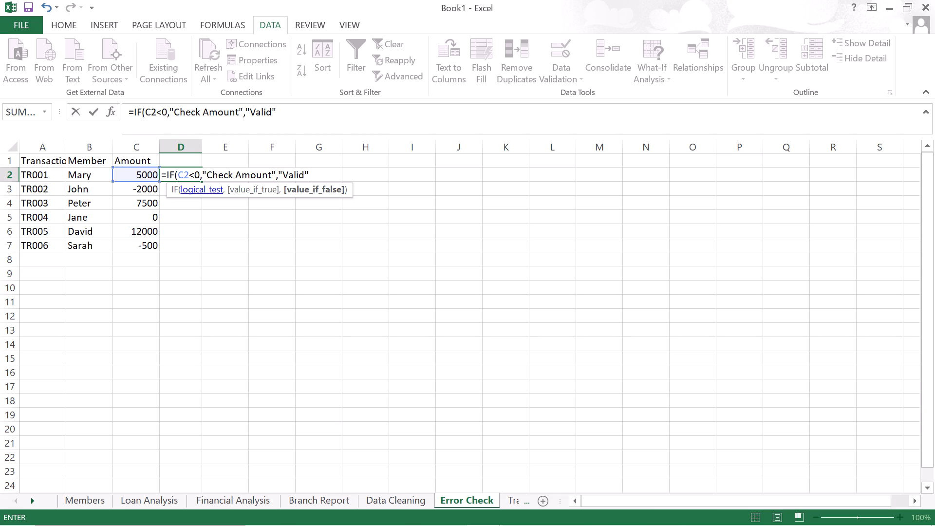
pyautogui.hotkey('shift', ')')
pyautogui.press('Return')
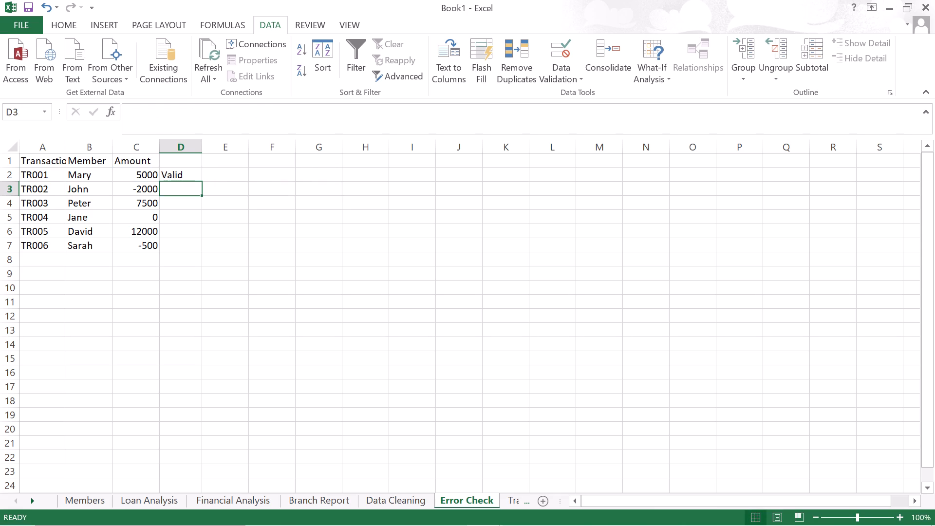
# Fill the IF formula from cell D2 down to cell D7.
pyautogui.click(195, 173)
pyautogui.moveTo(203, 181); pyautogui.dragTo(179, 253)
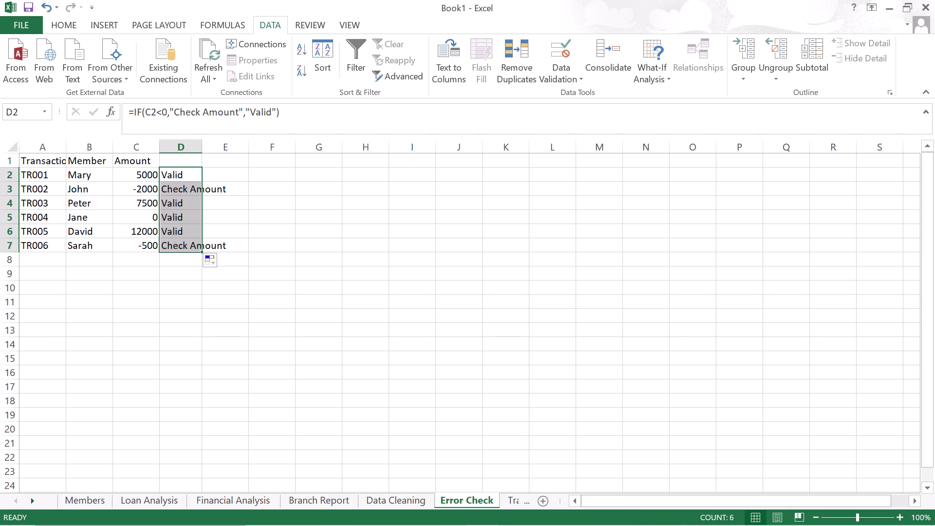
# Autofit the width of column D to its contents.
pyautogui.doubleClick(200, 148)
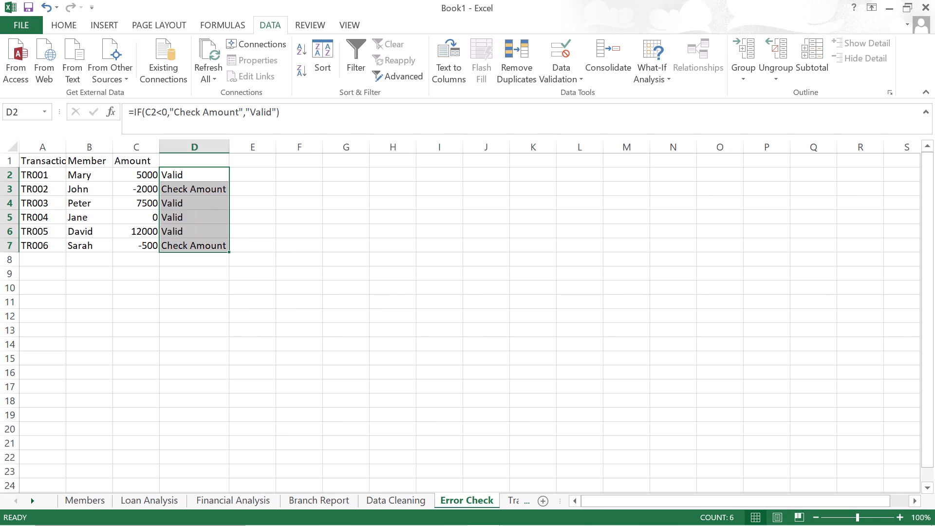
# Enter the header "negative transactions" in cell D1 and autofit column D to it.
pyautogui.click(217, 158)
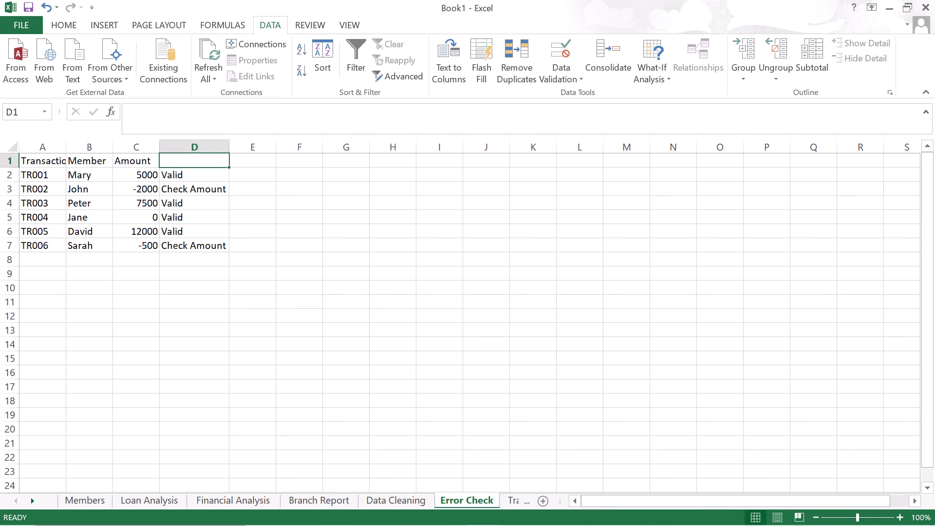
pyautogui.write('negative')
pyautogui.press('space')
pyautogui.write('tra')
pyautogui.write('nsac')
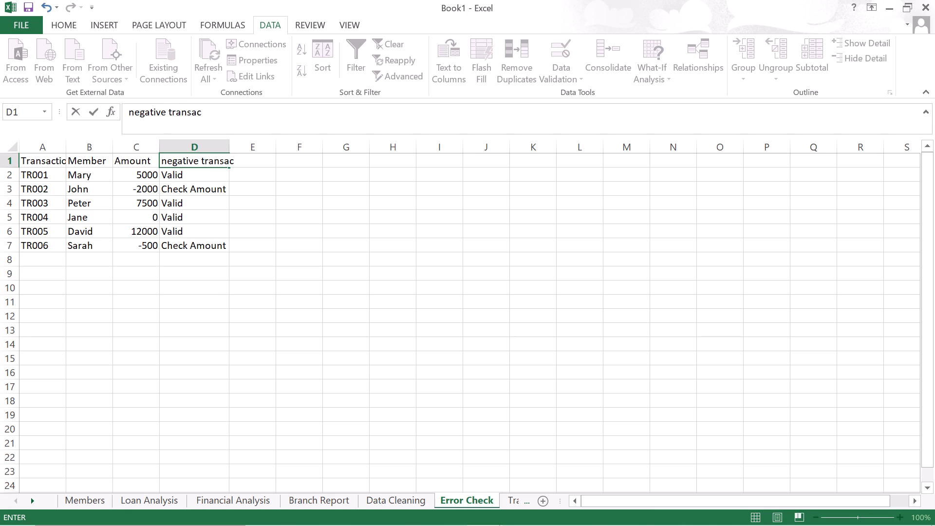
pyautogui.write('tions')
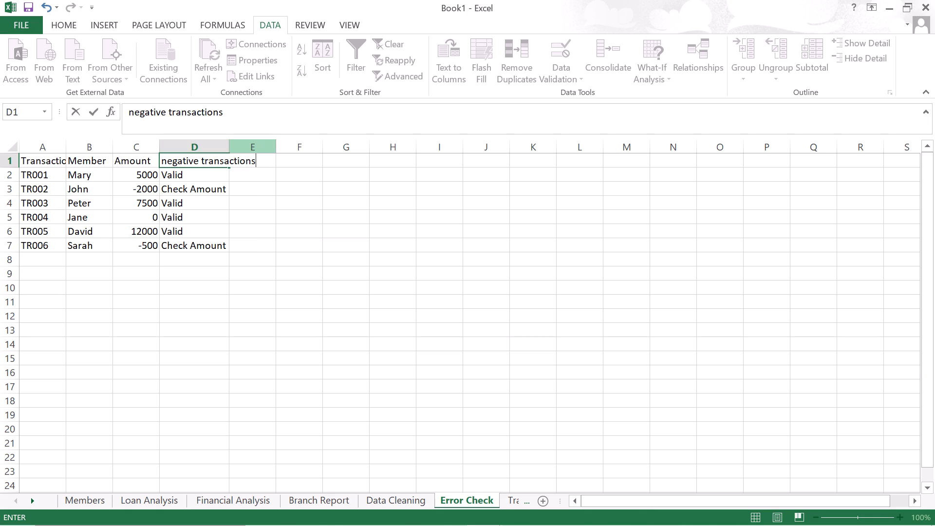
pyautogui.doubleClick(229, 150)
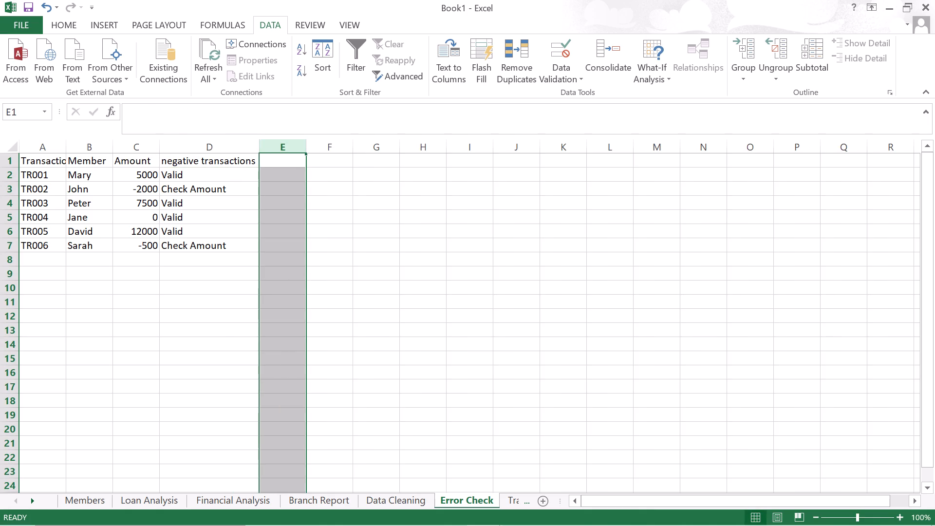
# Enter the header "zerovalue" in cell E1.
pyautogui.click(288, 166)
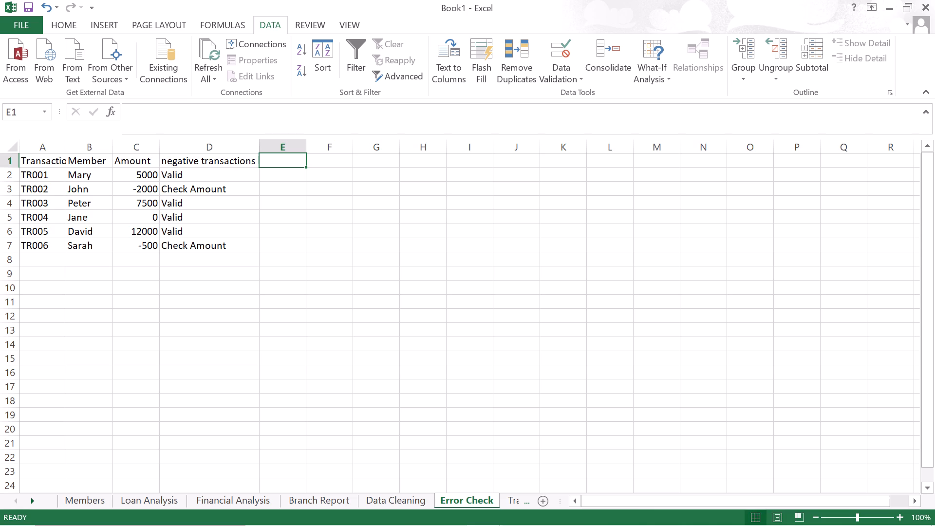
pyautogui.write('zer')
pyautogui.write('ova')
pyautogui.press('k')
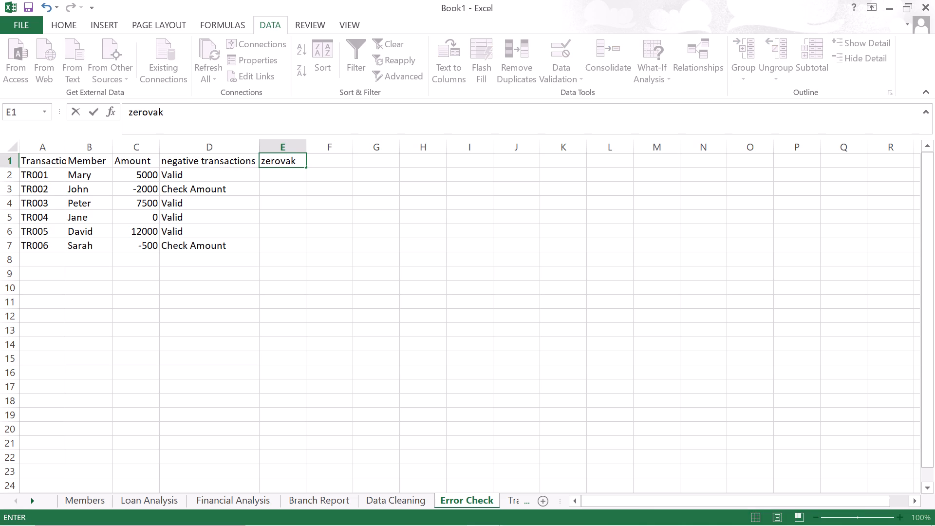
pyautogui.press('BackSpace')
pyautogui.write('lue')
# Enter the formula =IF(C2=0,"Investigate","Valid") in cell E2 to flag zero amounts.
pyautogui.click(277, 176)
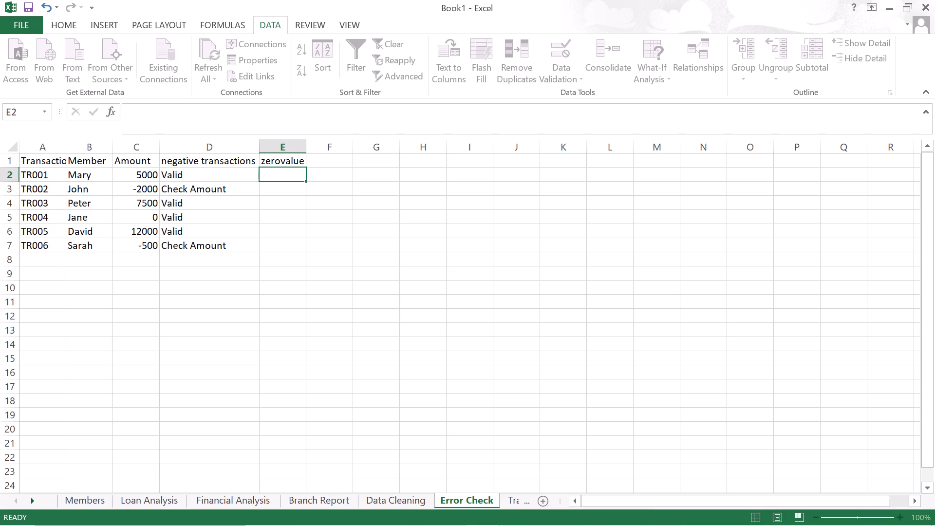
pyautogui.press('=')
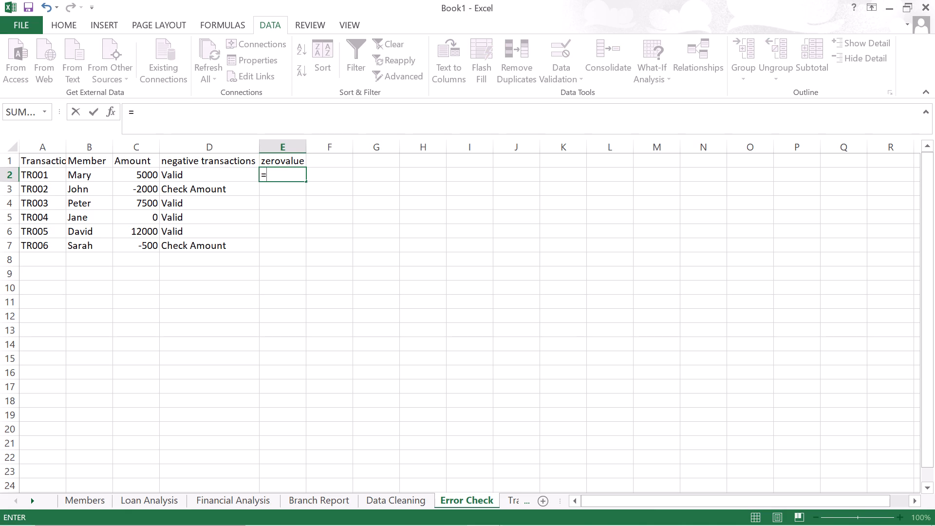
pyautogui.write('if')
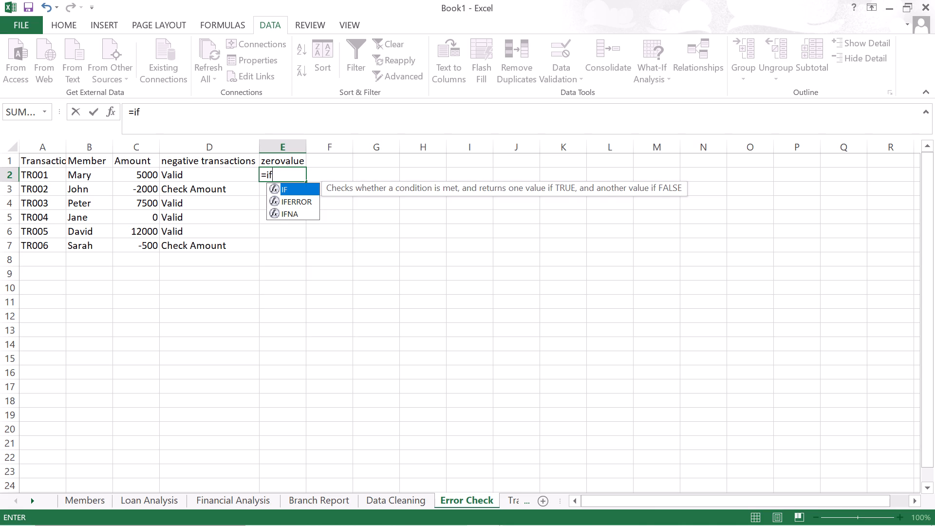
pyautogui.doubleClick(283, 188)
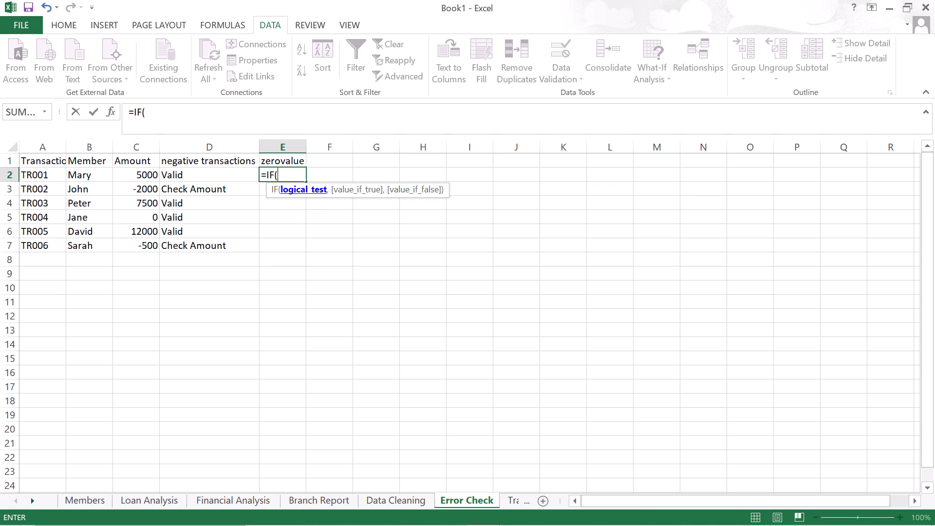
pyautogui.press('c')
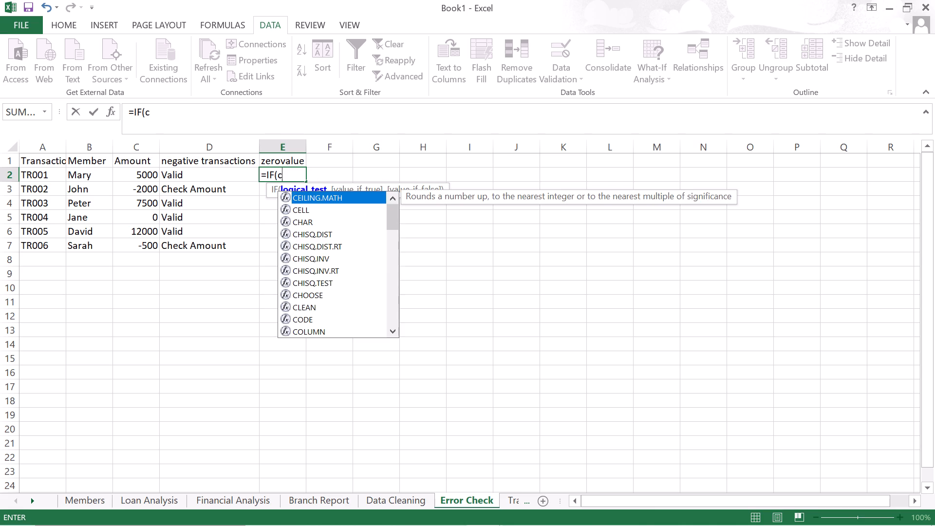
pyautogui.press('BackSpace')
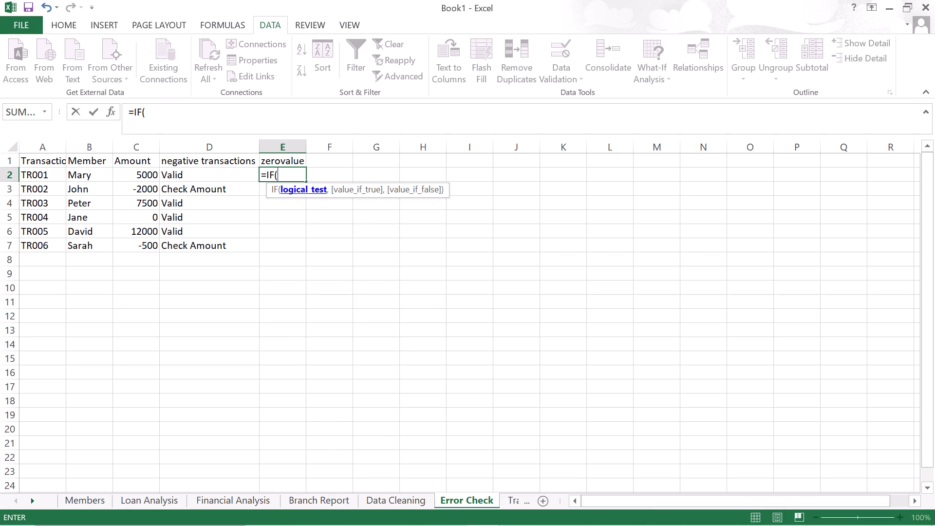
pyautogui.press('c')
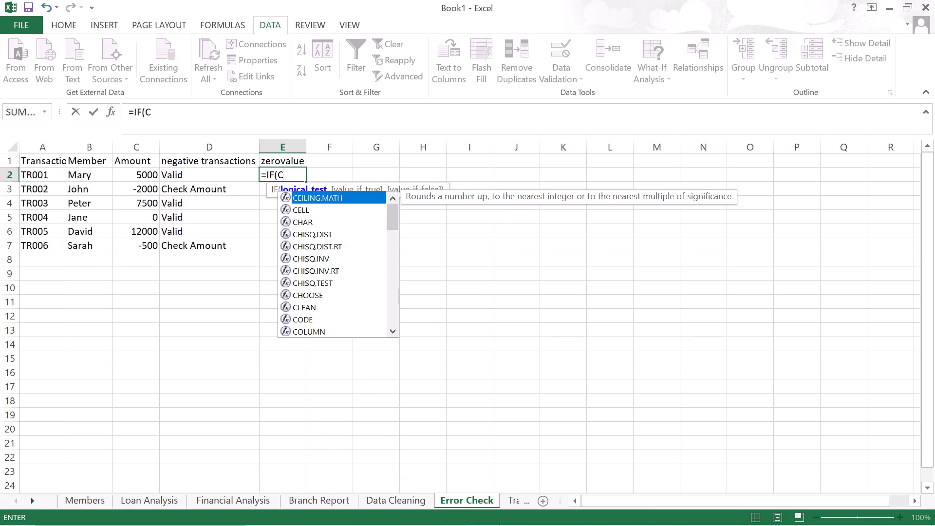
pyautogui.press('2')
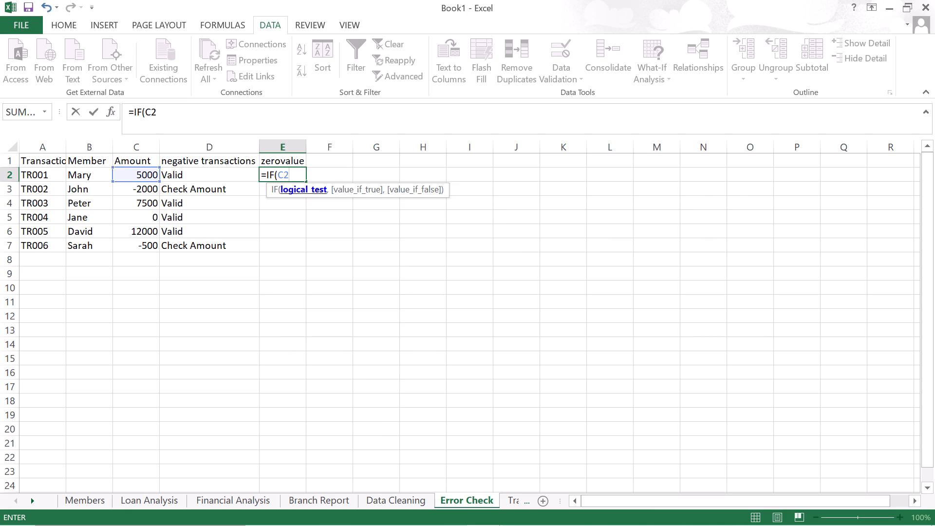
pyautogui.press('=')
pyautogui.press('0')
pyautogui.press(',')
pyautogui.hotkey('shift', '"')
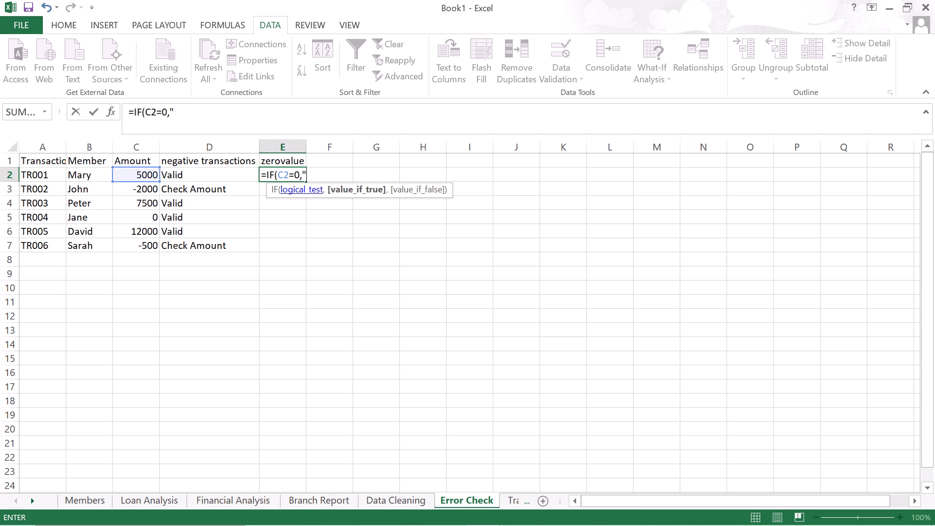
pyautogui.press('i')
pyautogui.press('n')
pyautogui.write('ves')
pyautogui.write('tigate')
pyautogui.hotkey('shift', '"')
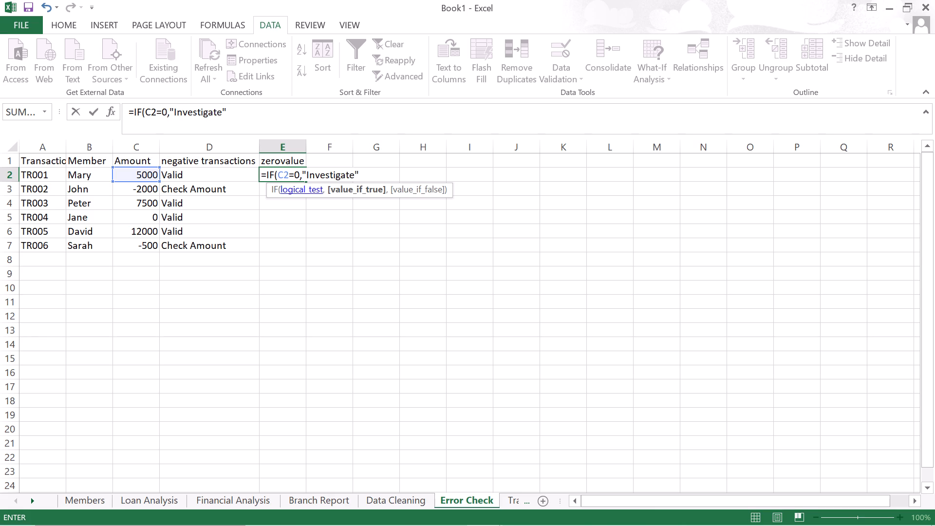
pyautogui.press(',')
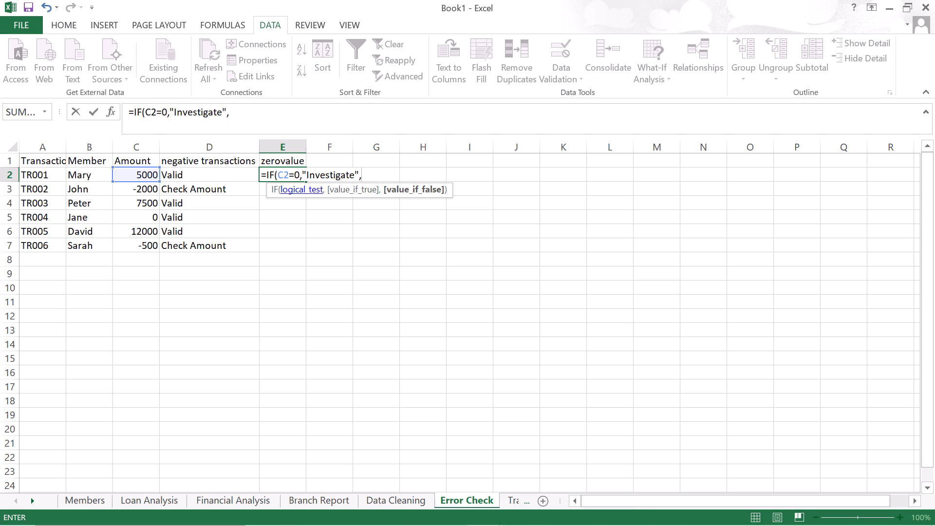
pyautogui.hotkey('shift', '"')
pyautogui.press('v')
pyautogui.write('alid')
pyautogui.hotkey('shift', '"')
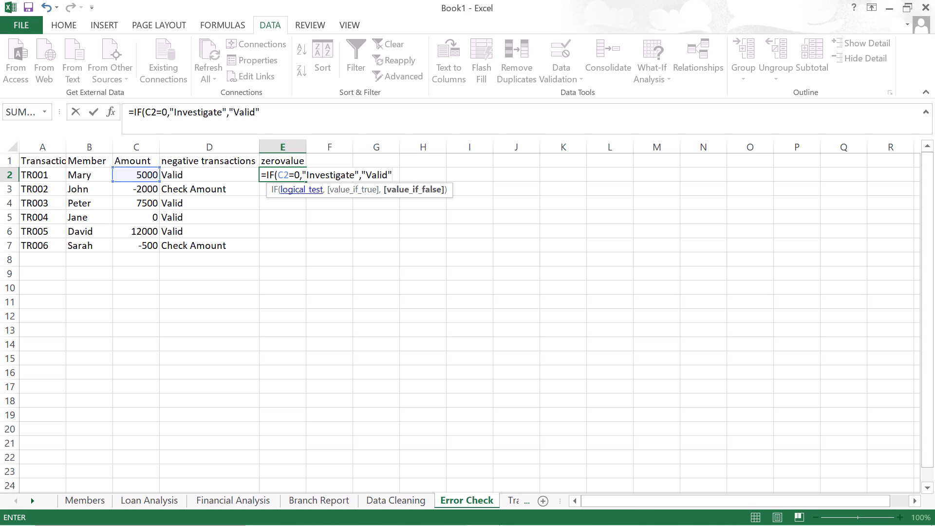
pyautogui.press('Return')
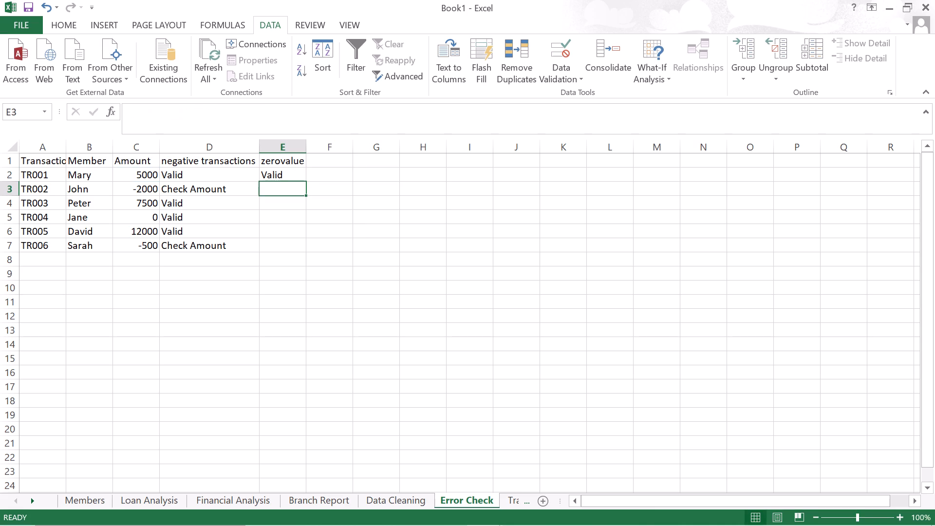
# Fill the zero-amount formula from cell E2 down to cell E7 and autofit column E.
pyautogui.click(286, 173)
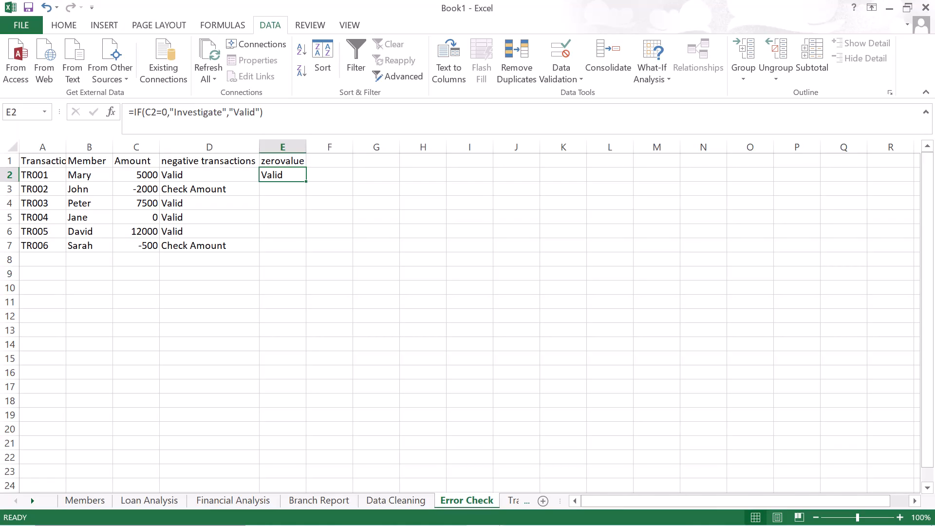
pyautogui.moveTo(305, 182); pyautogui.dragTo(289, 248)
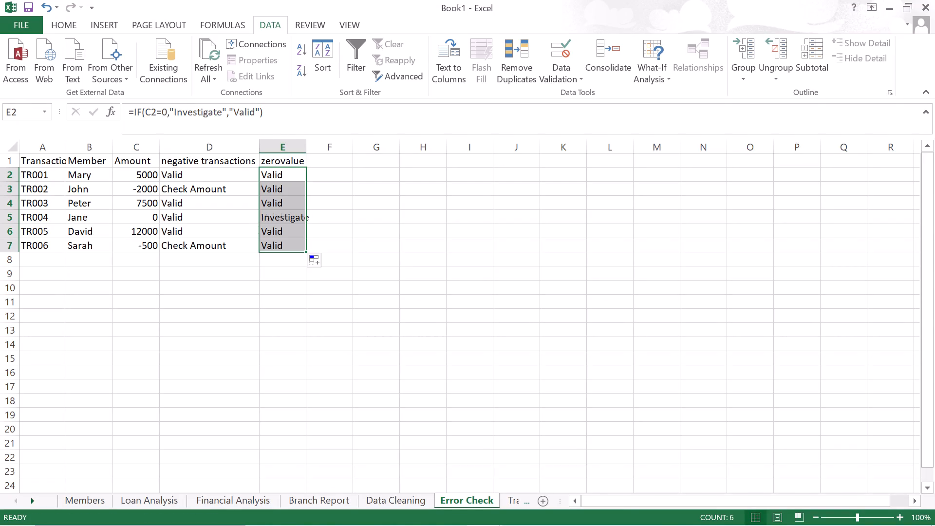
pyautogui.doubleClick(305, 147)
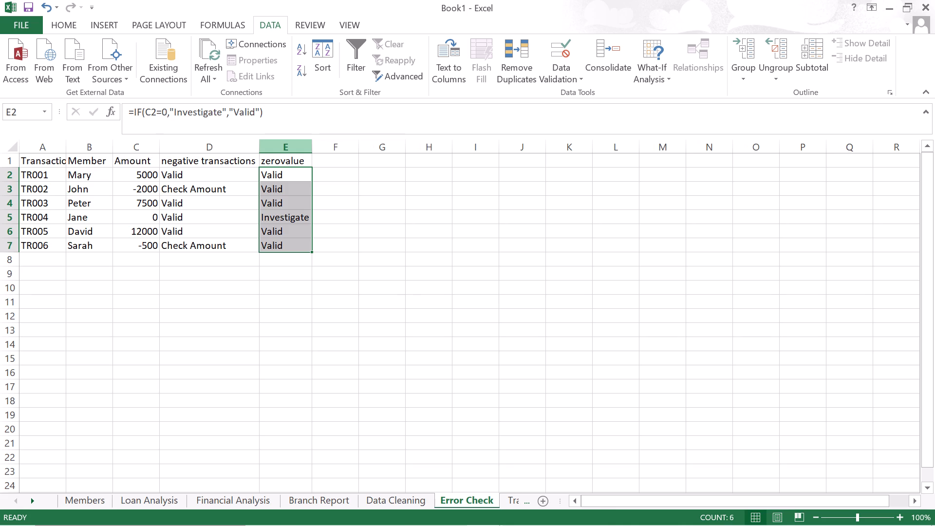
# Enter the header "duplicate id" in cell F1 and autofit column F to it.
pyautogui.click(329, 160)
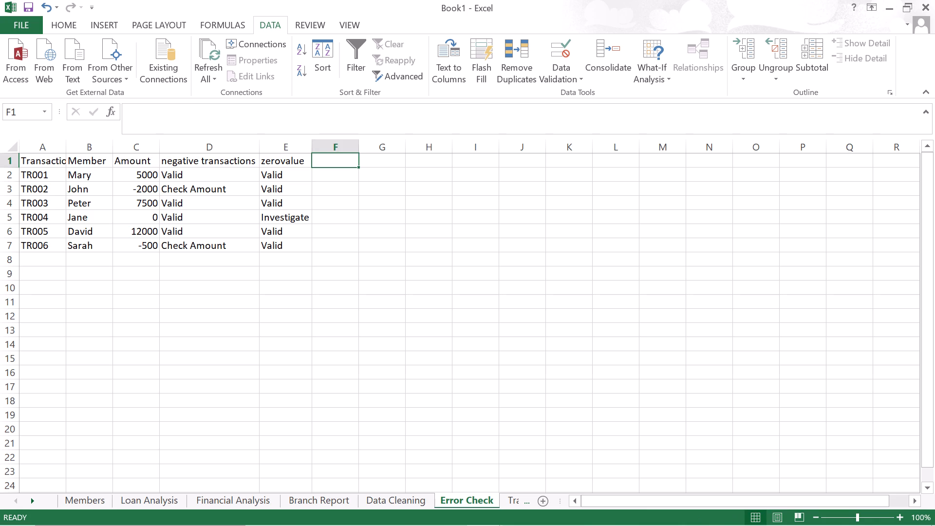
pyautogui.press('d')
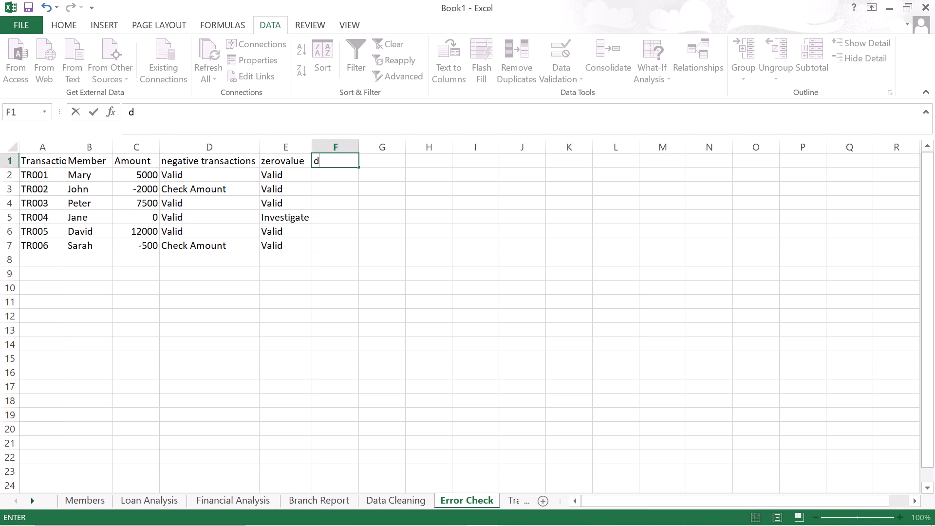
pyautogui.write('uplicate')
pyautogui.press('space')
pyautogui.write('id')
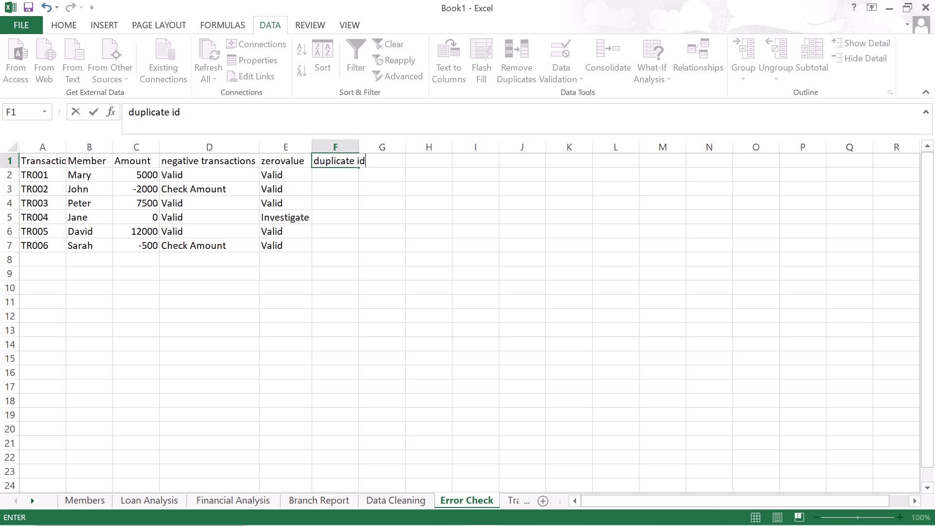
pyautogui.press('Down')
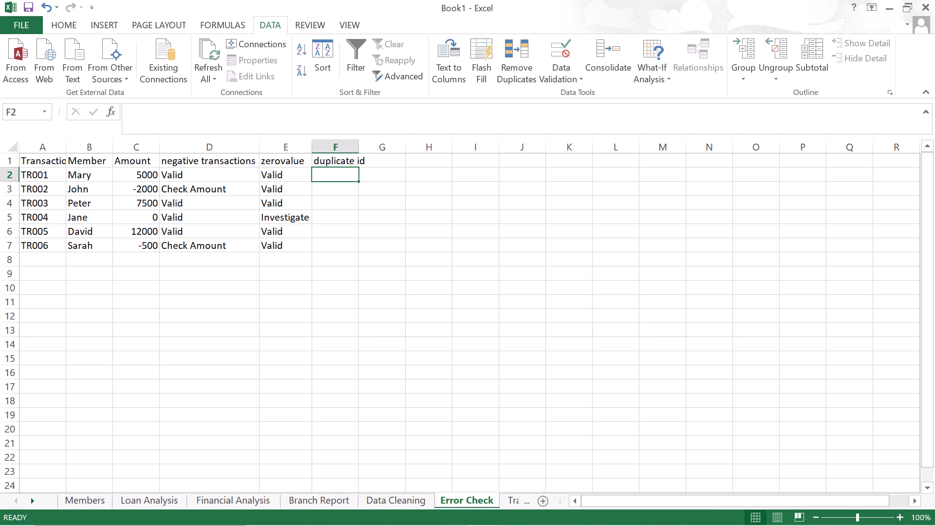
pyautogui.doubleClick(352, 148)
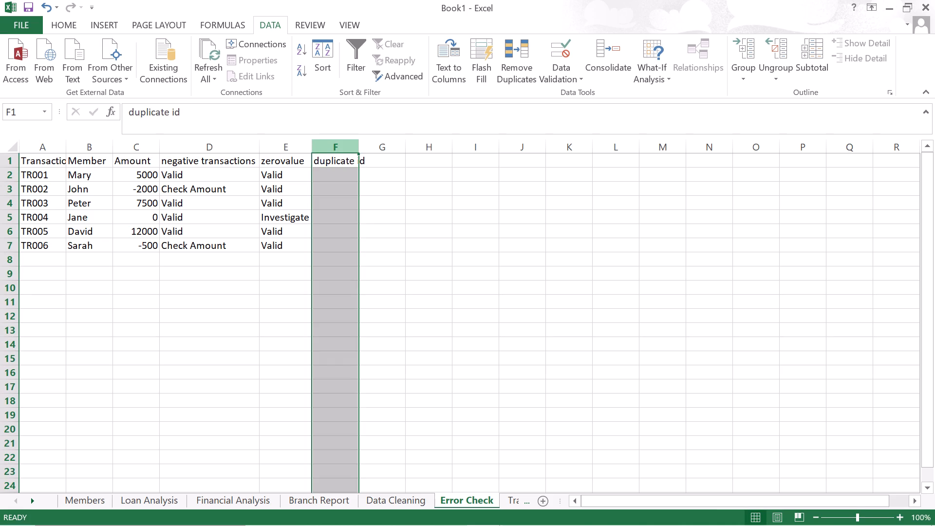
pyautogui.doubleClick(358, 148)
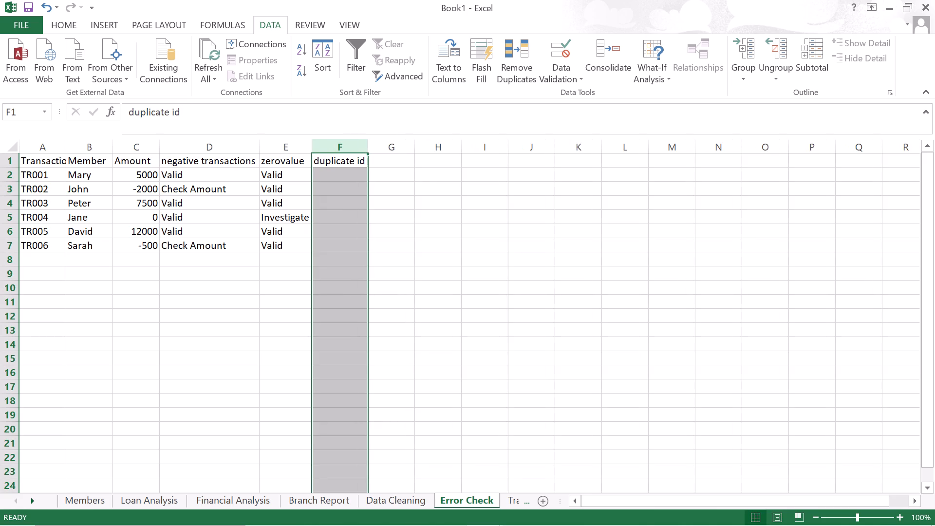
# Enter the formula =IF(COUNTIF(A:A,A2)>1,"Duplicate","Unique") in cell F2 to flag duplicate transaction IDs.
pyautogui.click(354, 171)
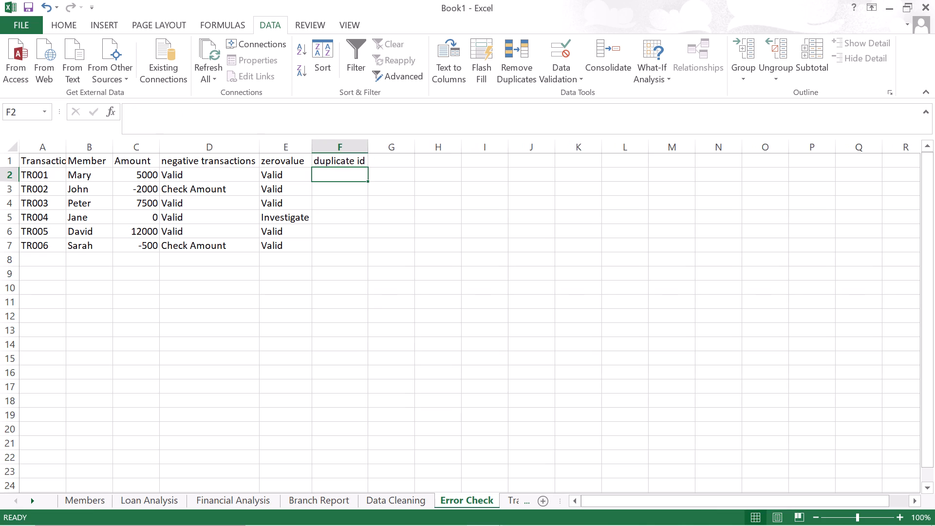
pyautogui.press('=')
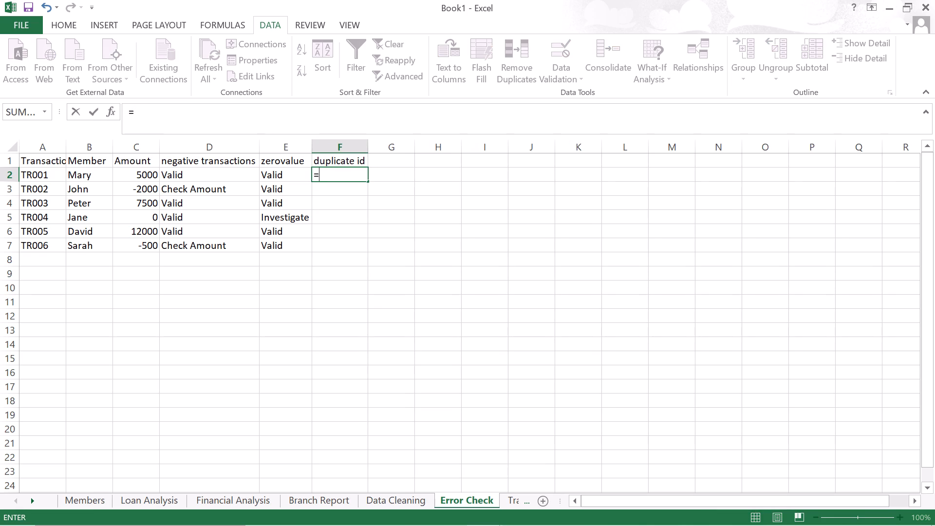
pyautogui.write('IF')
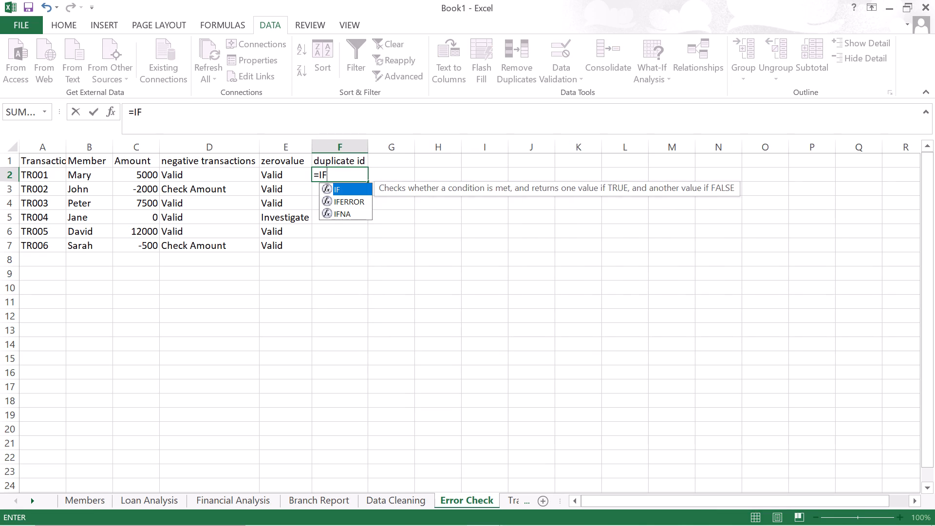
pyautogui.doubleClick(353, 188)
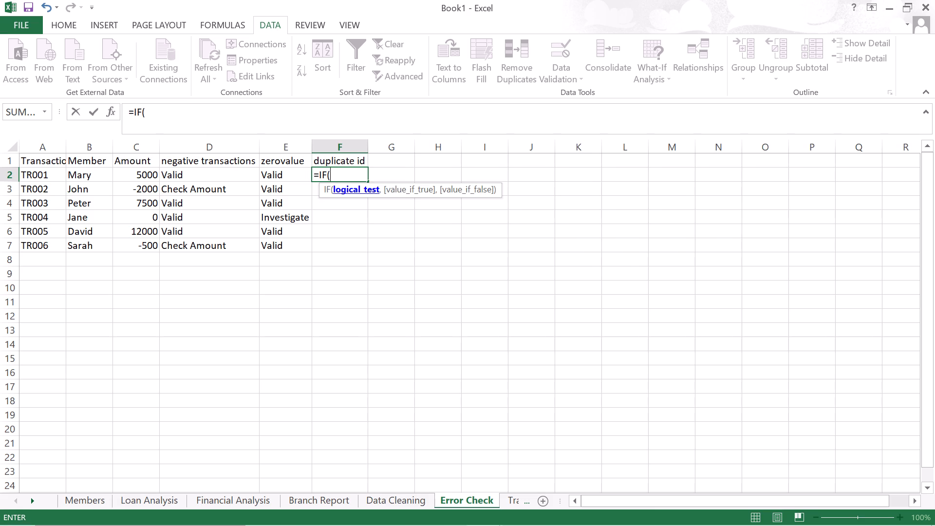
pyautogui.write('COUN')
pyautogui.write('TIF')
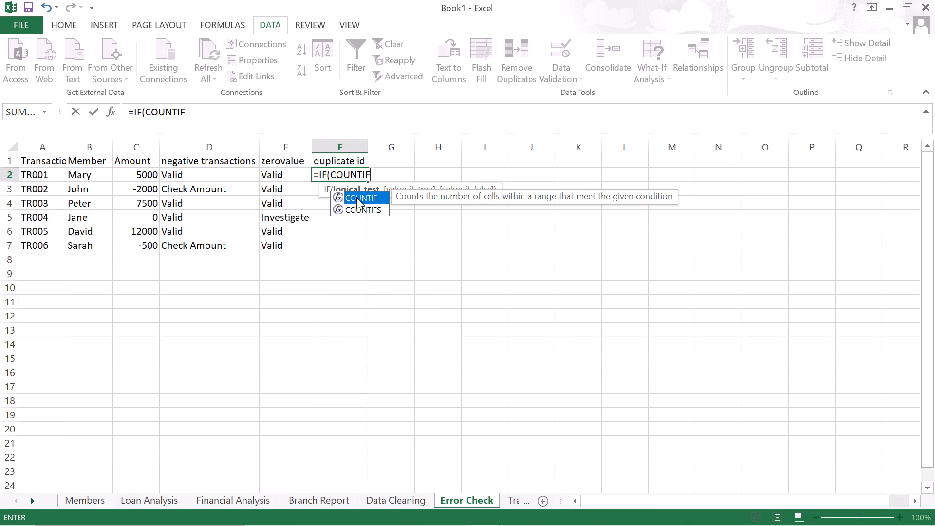
pyautogui.tripleClick(356, 197)
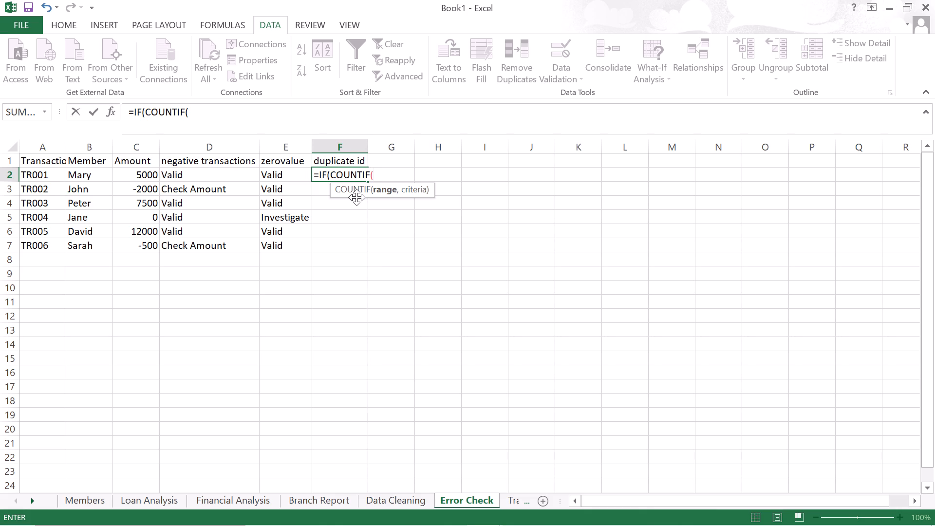
pyautogui.press('a')
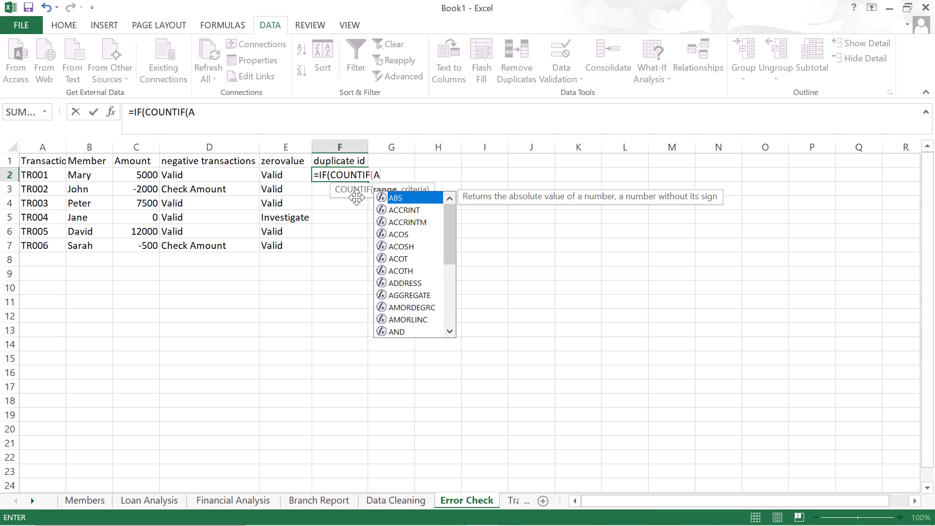
pyautogui.write(':A')
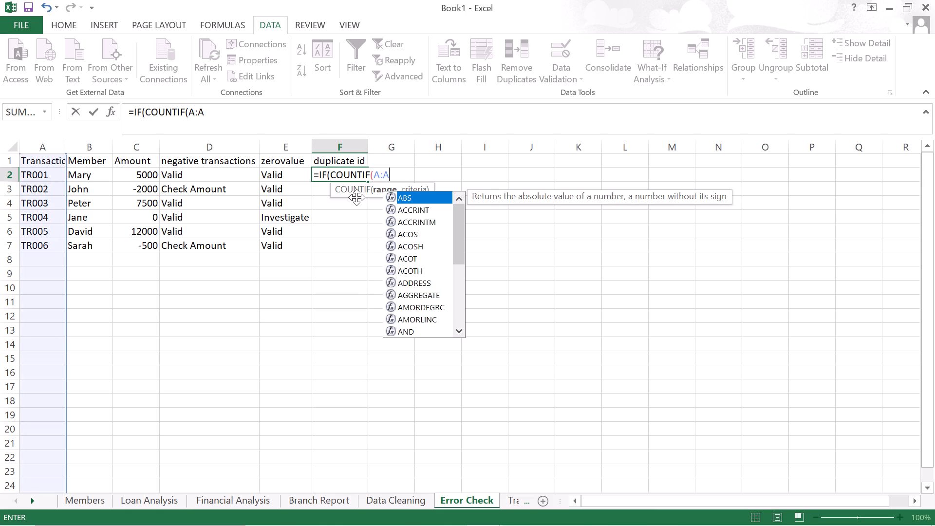
pyautogui.press(',')
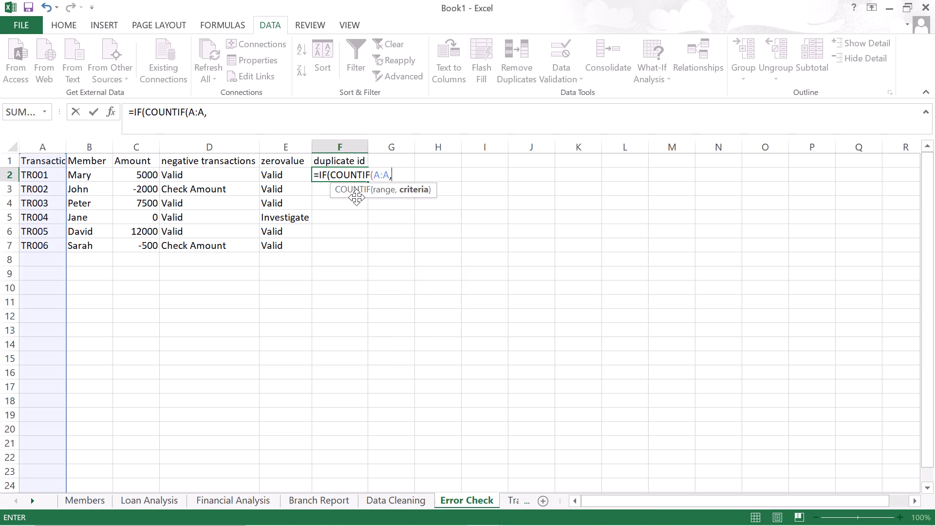
pyautogui.write('A2')
pyautogui.hotkey('shift', ')')
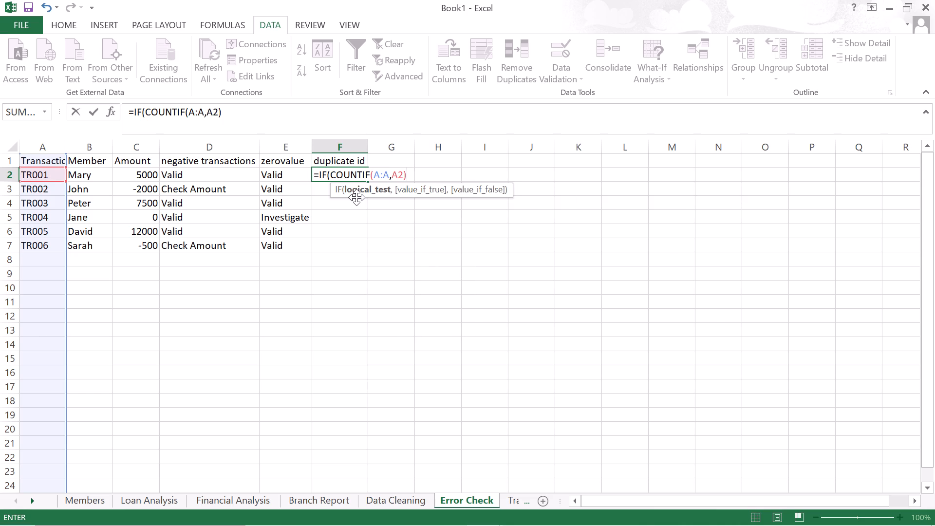
pyautogui.hotkey('shift', '>')
pyautogui.press('1')
pyautogui.press(',')
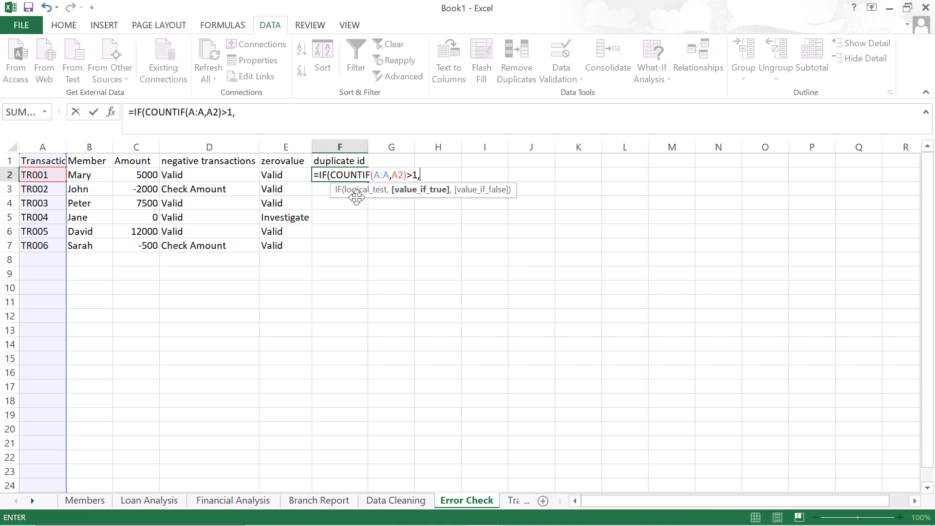
pyautogui.hotkey('shift', '"')
pyautogui.press('d')
pyautogui.write('uplica')
pyautogui.write('te')
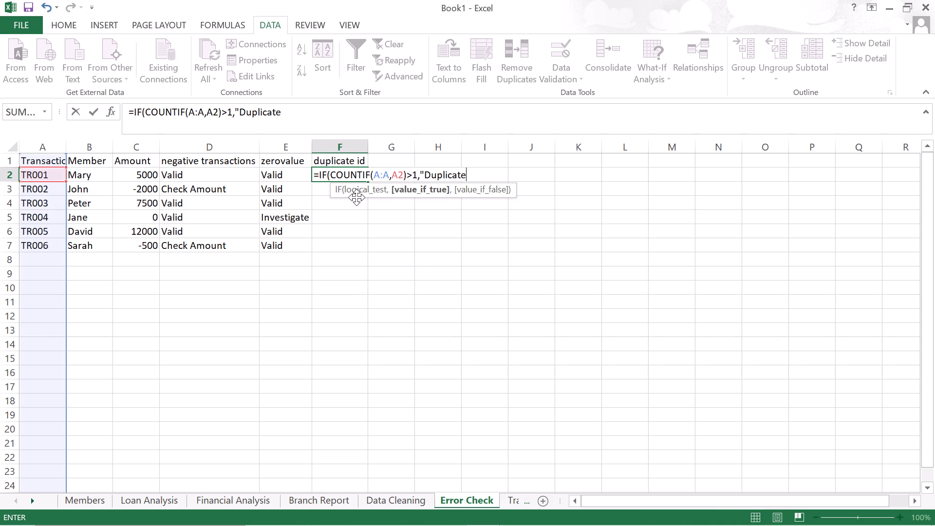
pyautogui.hotkey('shift', '"')
pyautogui.press(',')
pyautogui.hotkey('shift', '"')
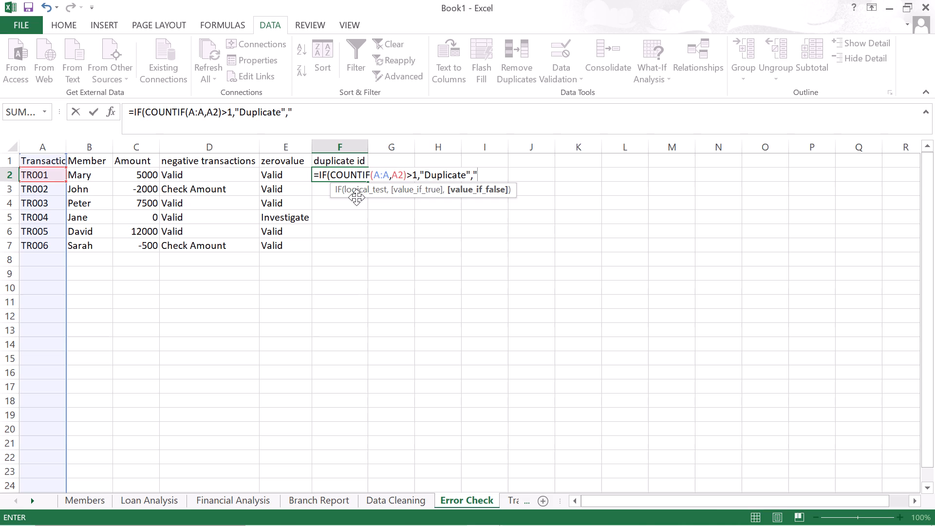
pyautogui.press('u')
pyautogui.write('ni')
pyautogui.write('que')
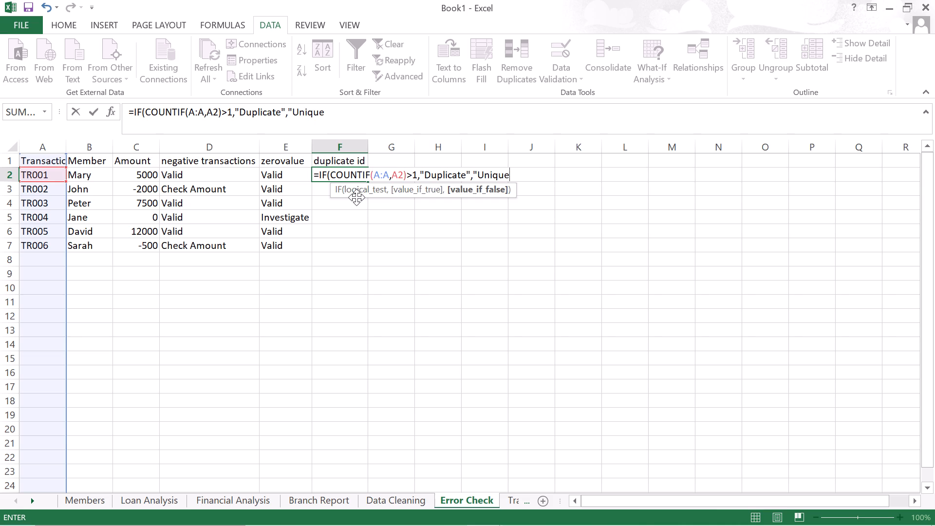
pyautogui.hotkey('shift', '"')
pyautogui.hotkey('shift', ')')
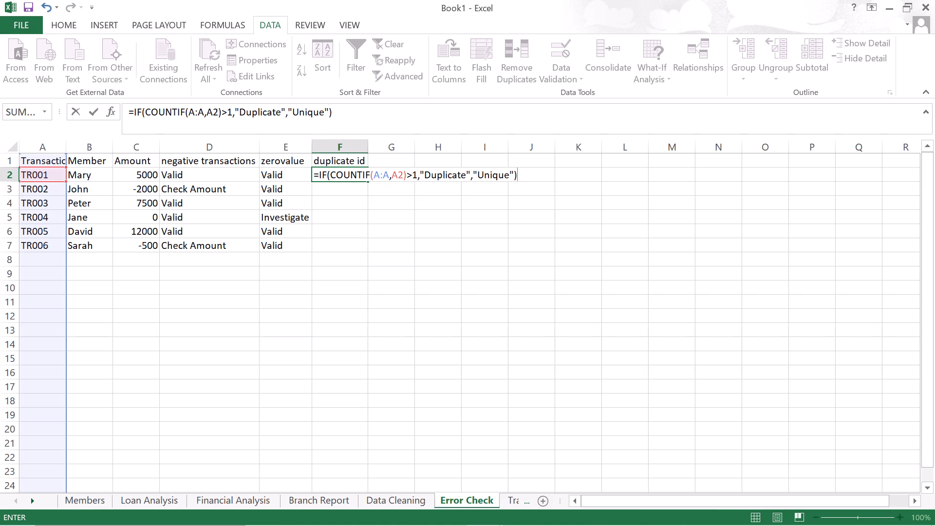
pyautogui.press('Return')
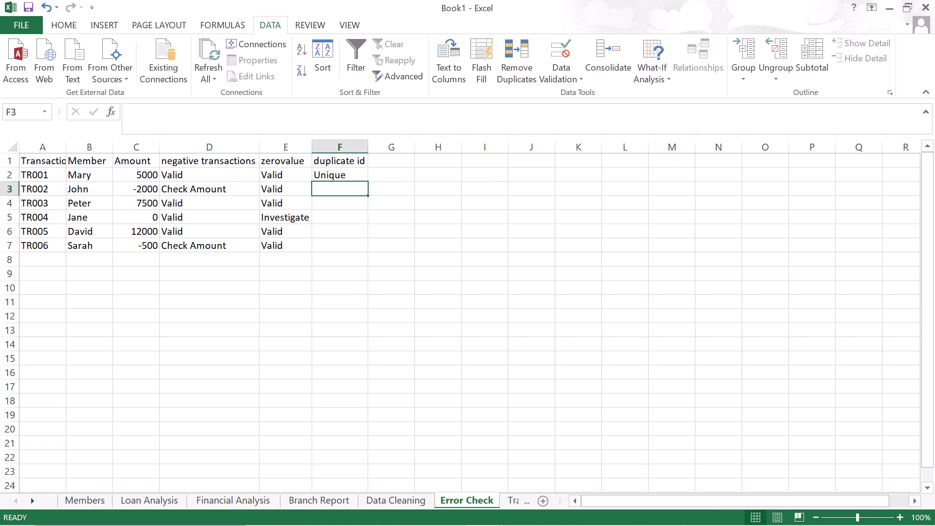
# Fill the duplicate ID formula from cell F2 down to cell F7.
pyautogui.click(355, 176)
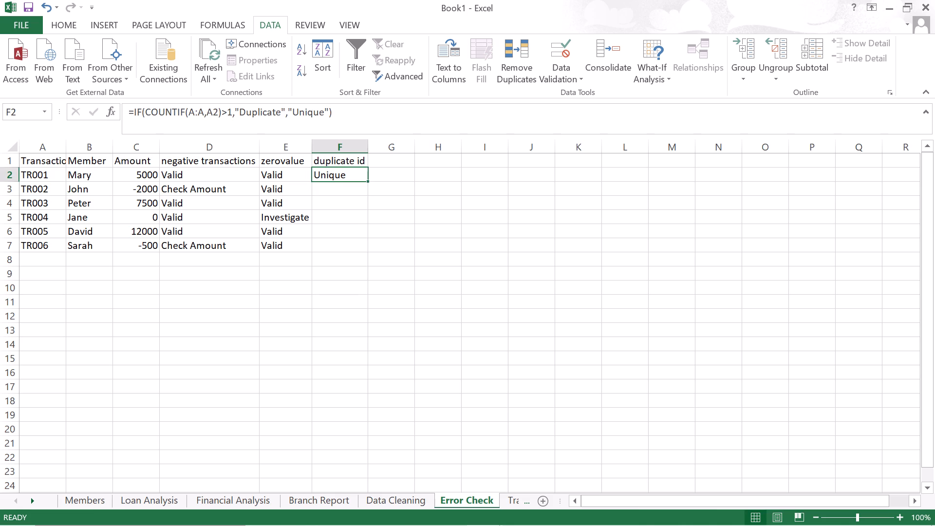
pyautogui.moveTo(366, 180); pyautogui.dragTo(375, 250)
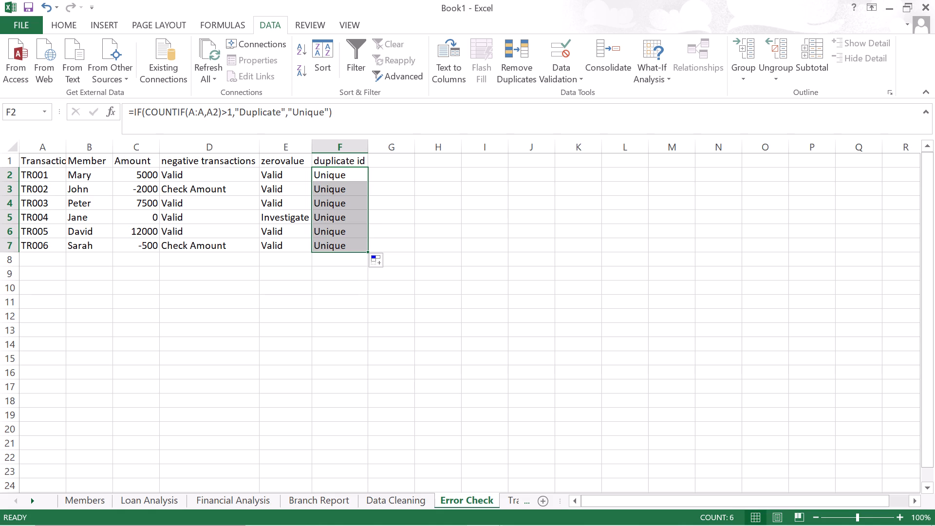
# Enter the header "missing transaction" in cell G1 and autofit column G to it.
pyautogui.click(390, 158)
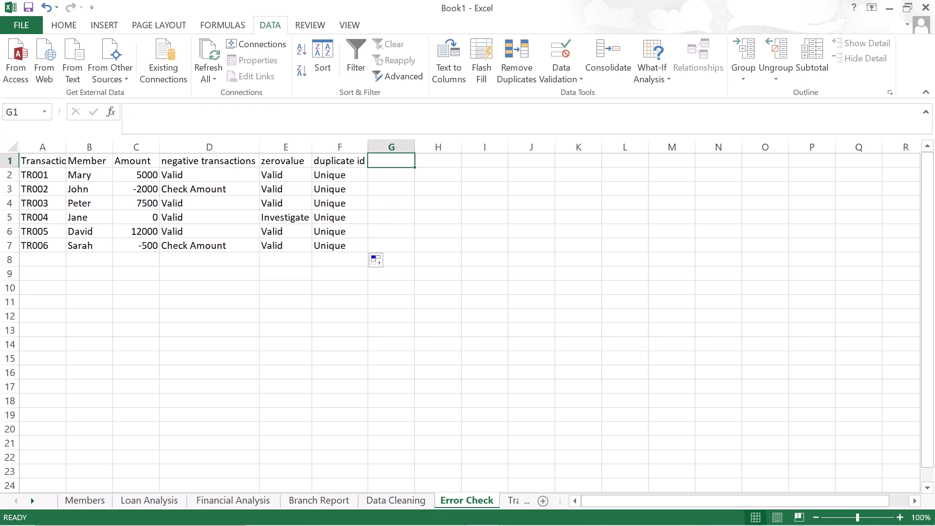
pyautogui.write('missing')
pyautogui.press('space')
pyautogui.write('tran')
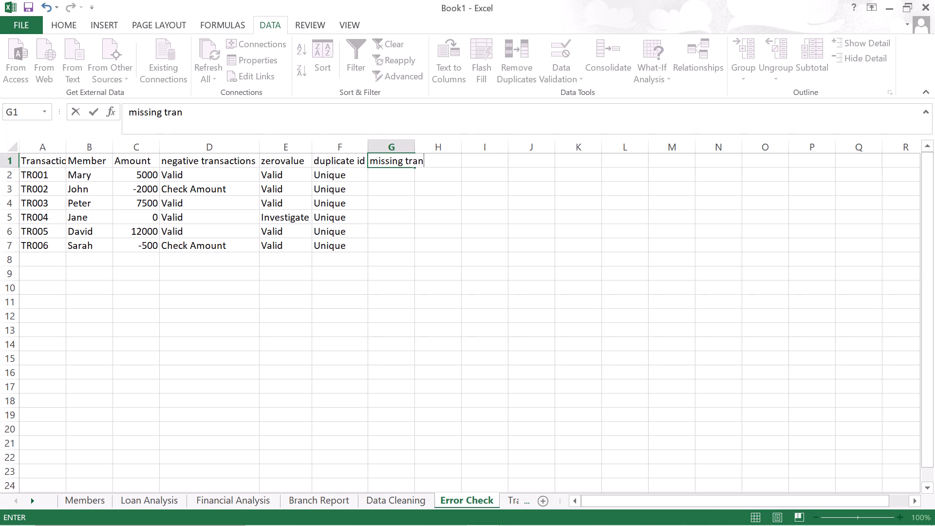
pyautogui.press('s')
pyautogui.press('a')
pyautogui.write('ction')
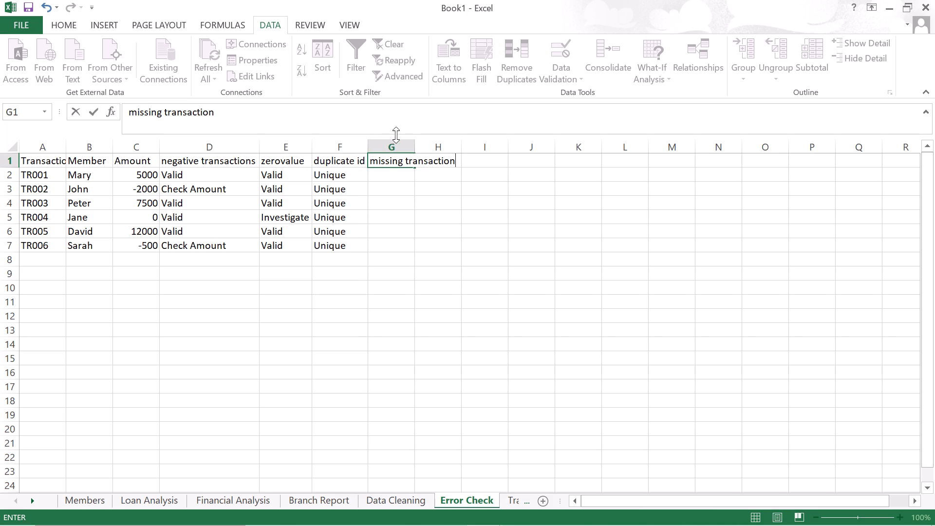
pyautogui.doubleClick(412, 148)
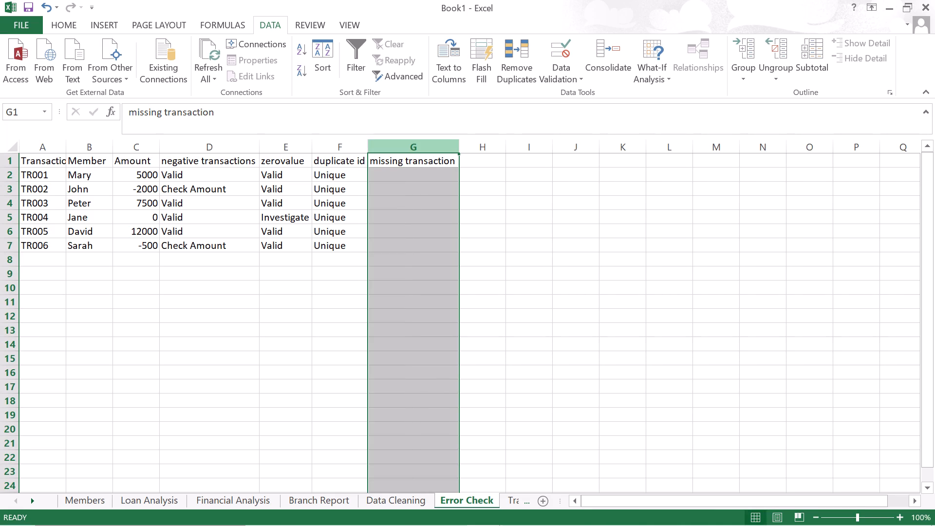
# Enter the formula =IF(C2=" ","Missing Amount","Complete") in cell G2 to flag missing amounts.
pyautogui.click(400, 179)
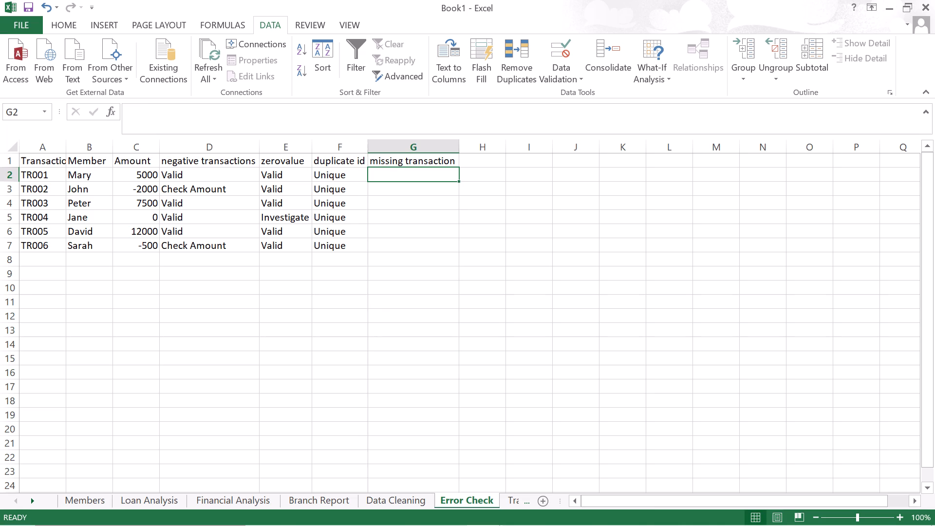
pyautogui.press('=')
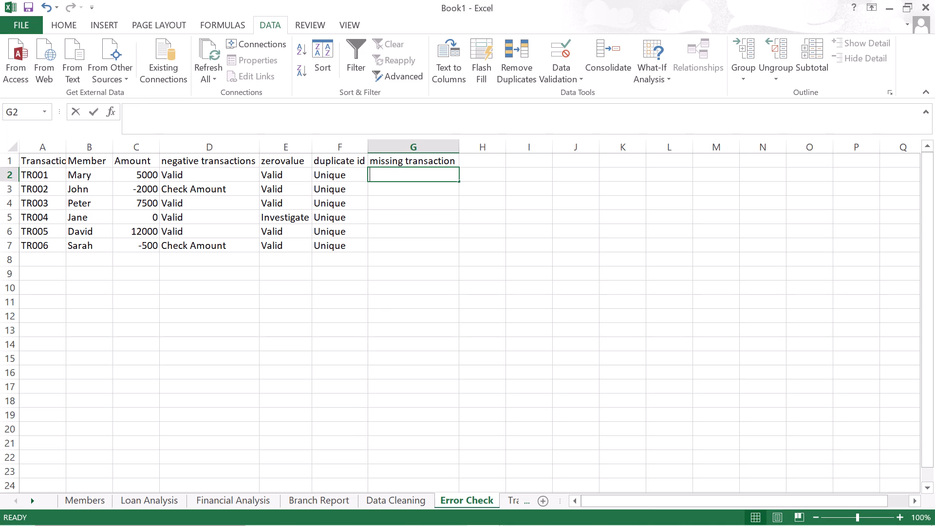
pyautogui.write('IF')
pyautogui.doubleClick(400, 191)
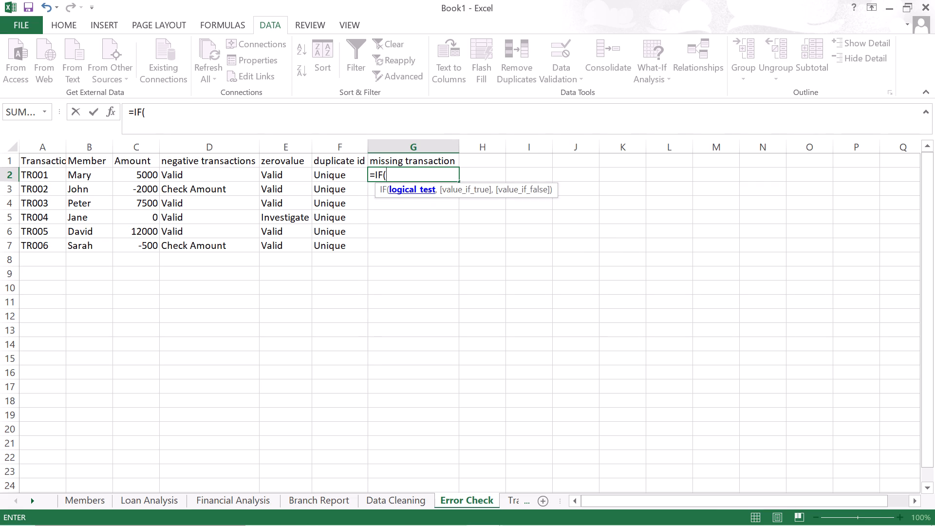
pyautogui.press('c')
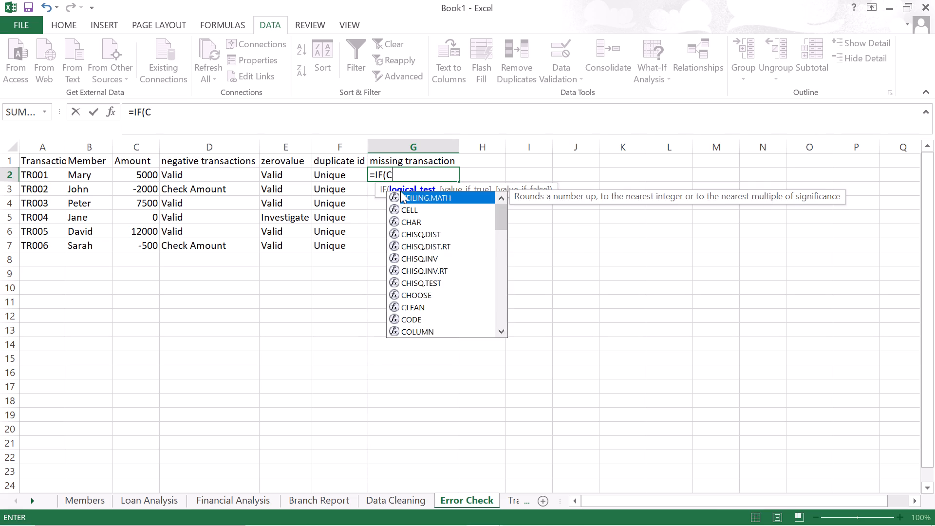
pyautogui.press('2')
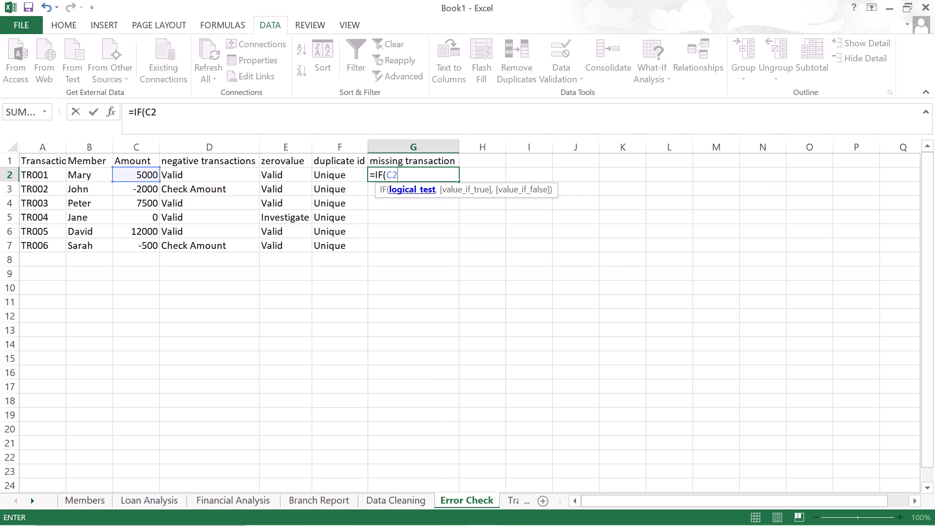
pyautogui.press('=')
pyautogui.hotkey('shift', '"')
pyautogui.press('space')
pyautogui.hotkey('shift', '"')
pyautogui.press(',')
pyautogui.hotkey('shift', '"')
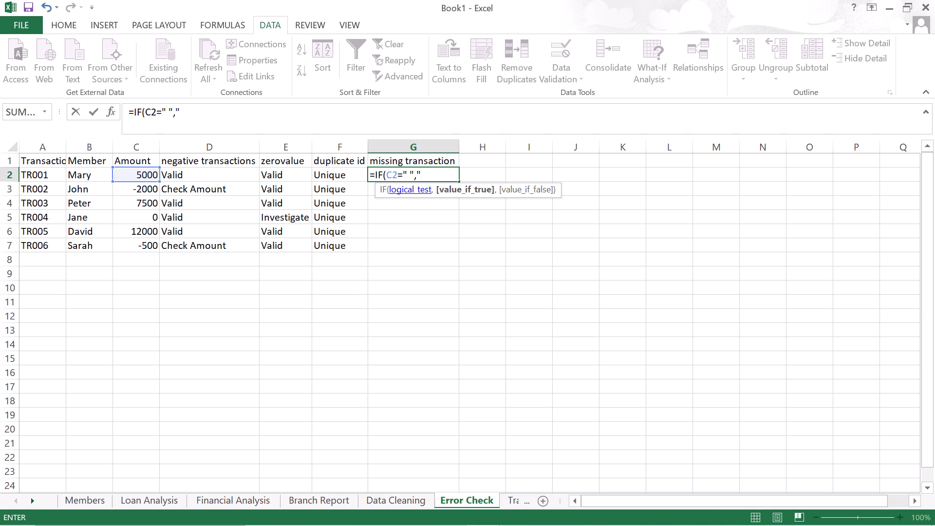
pyautogui.press('m')
pyautogui.write('issing')
pyautogui.press('space')
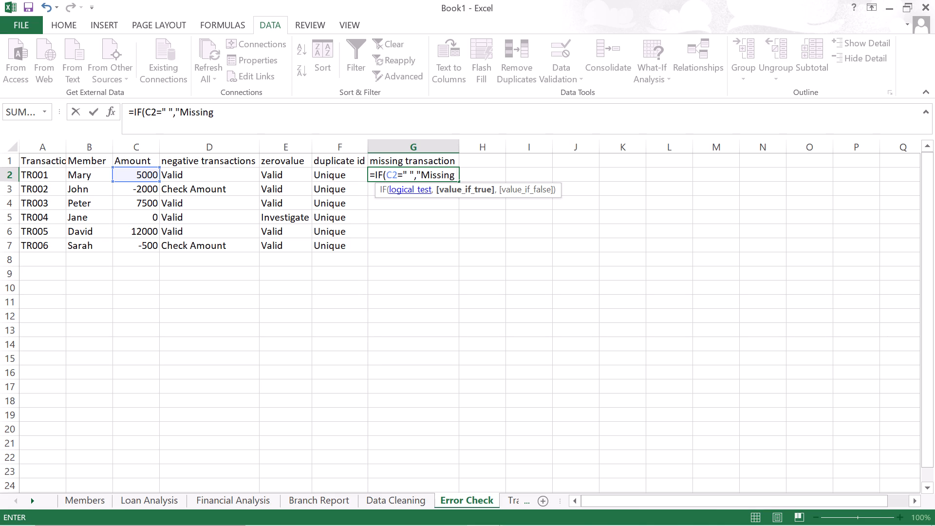
pyautogui.write('mount')
pyautogui.hotkey('shift', '"')
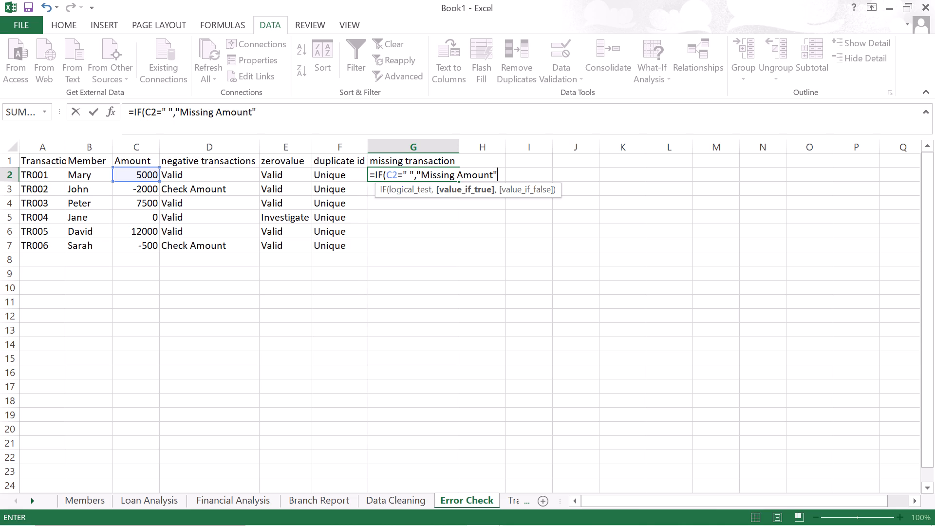
pyautogui.press(',')
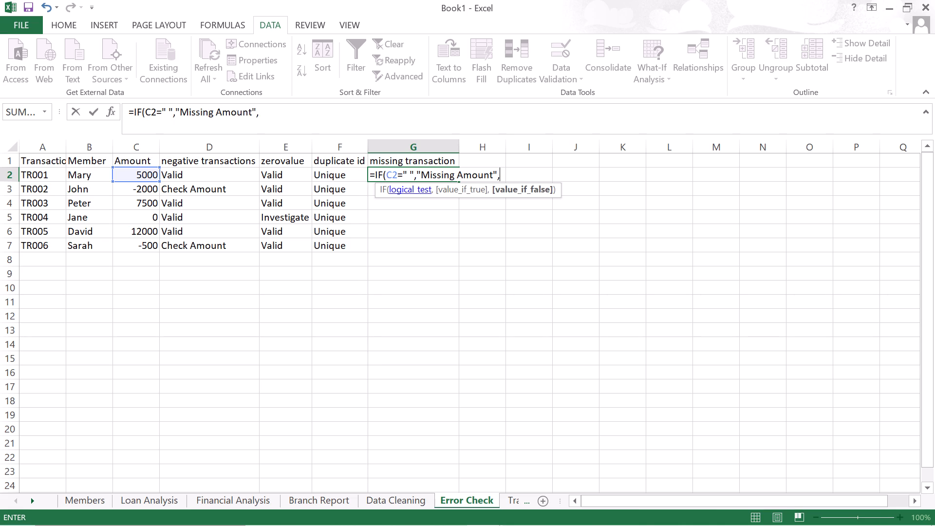
pyautogui.hotkey('shift', '"')
pyautogui.press('c')
pyautogui.write('omplete')
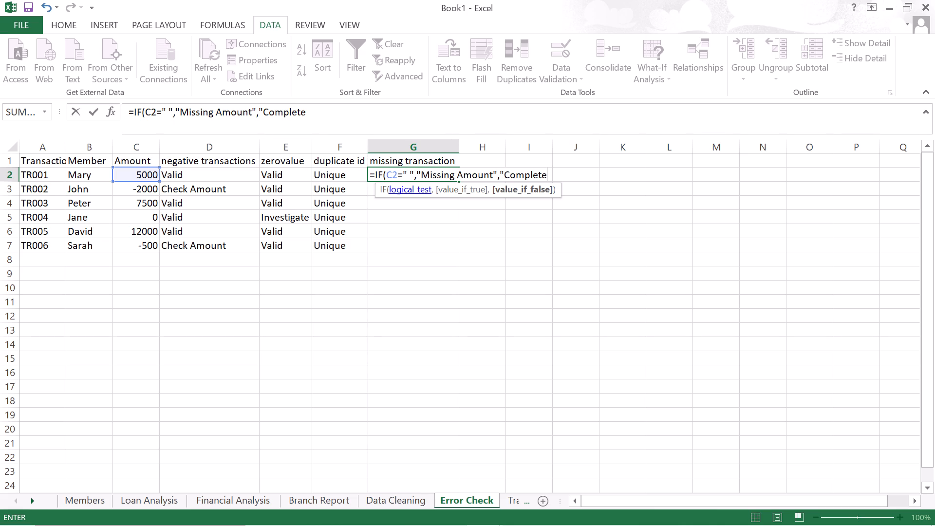
pyautogui.hotkey('shift', '"')
pyautogui.press('Return')
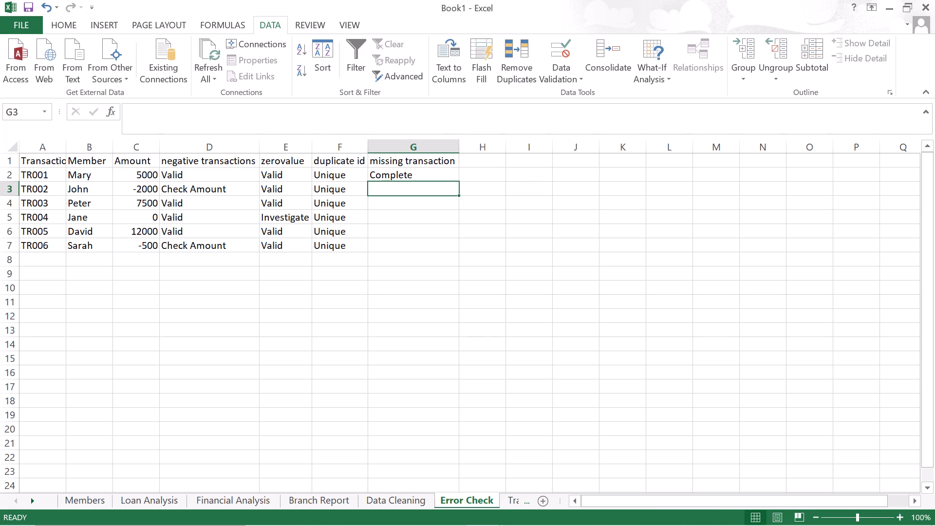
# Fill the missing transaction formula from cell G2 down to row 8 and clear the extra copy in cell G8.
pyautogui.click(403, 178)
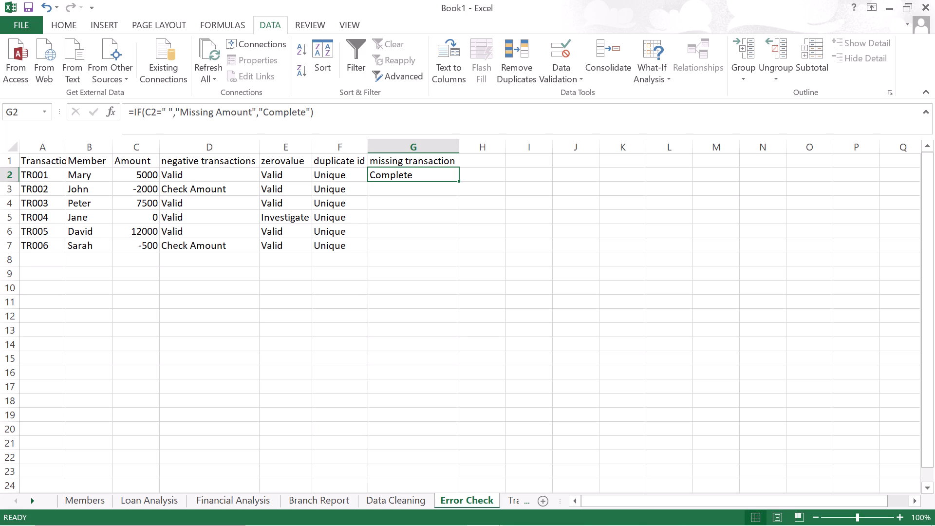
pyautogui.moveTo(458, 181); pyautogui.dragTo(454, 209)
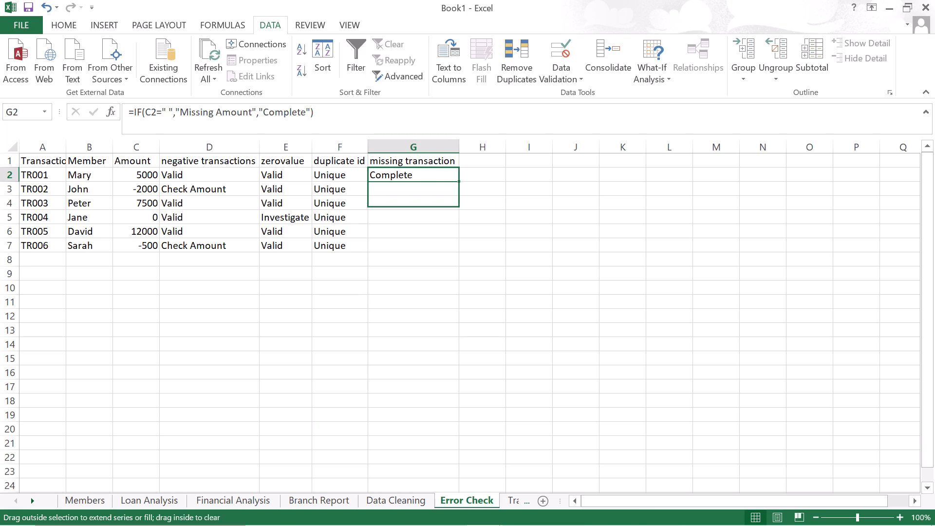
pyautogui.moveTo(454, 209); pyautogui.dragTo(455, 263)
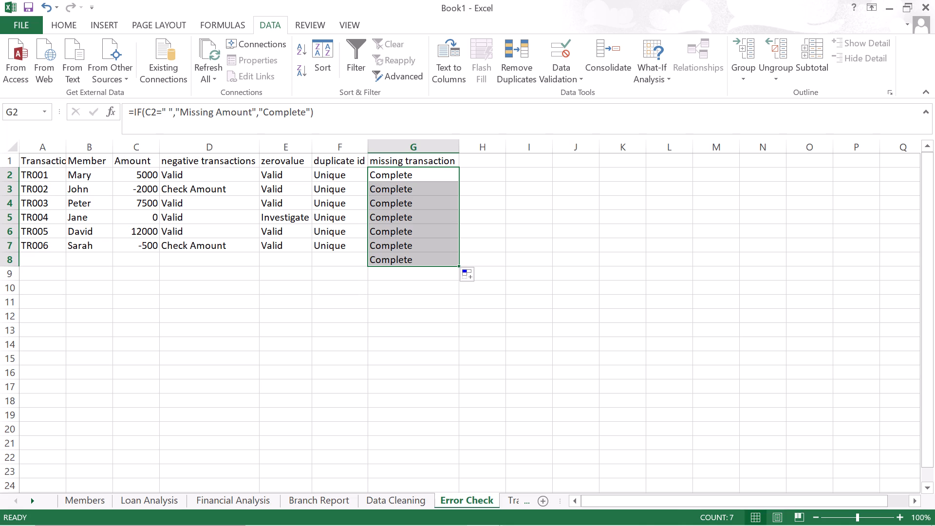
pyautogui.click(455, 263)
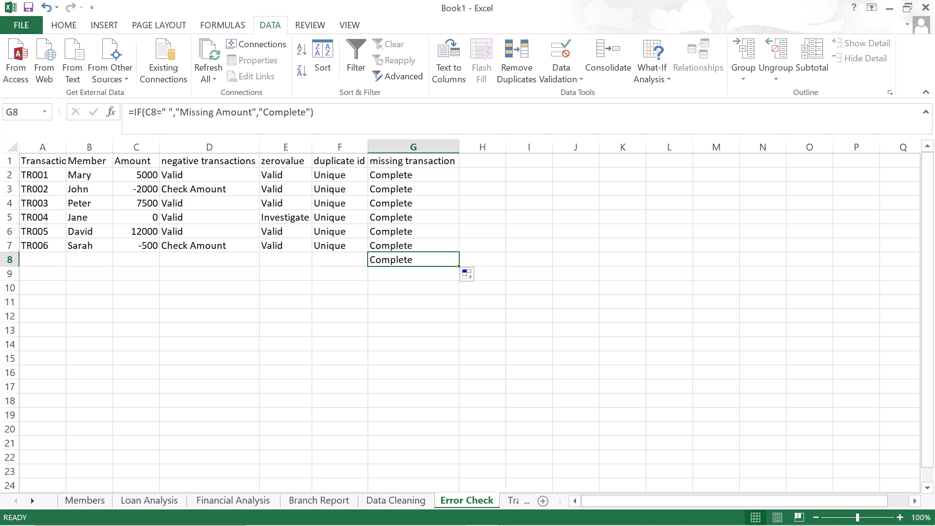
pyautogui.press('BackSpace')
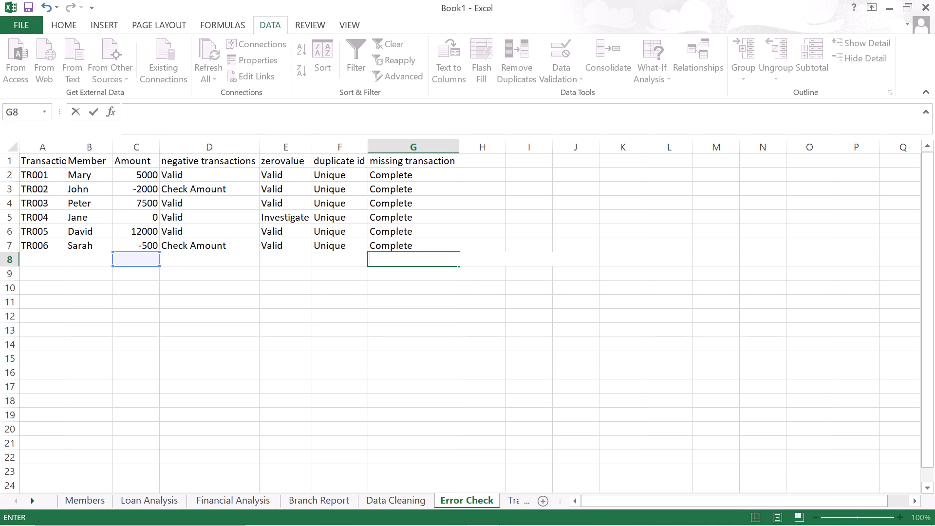
# Remove the space between the first quotes in cell G2 so the formula reads =IF(C2="","Missing Amount","Complete").
pyautogui.click(408, 175)
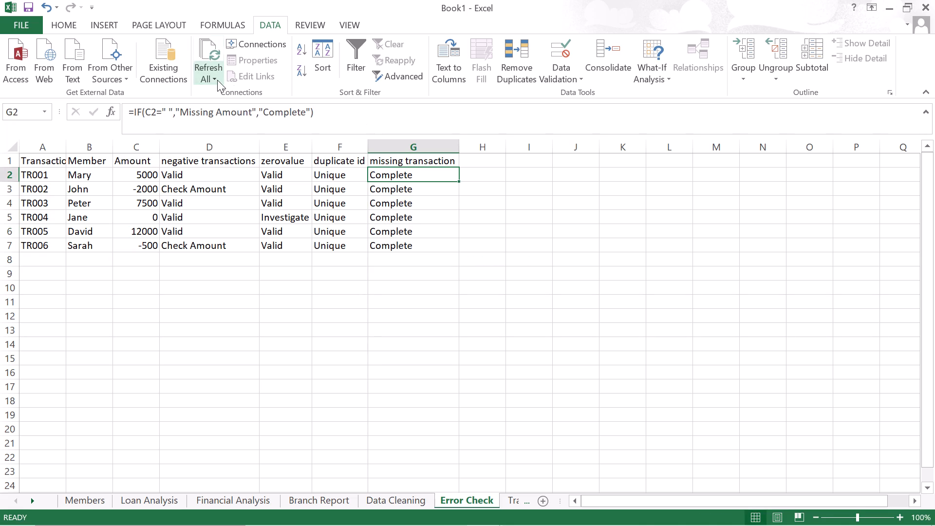
pyautogui.click(168, 111)
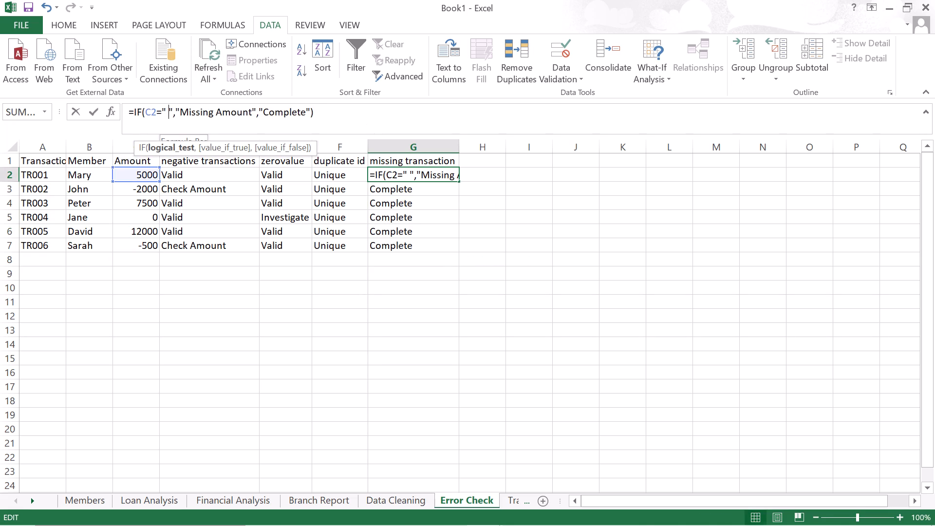
pyautogui.press('BackSpace')
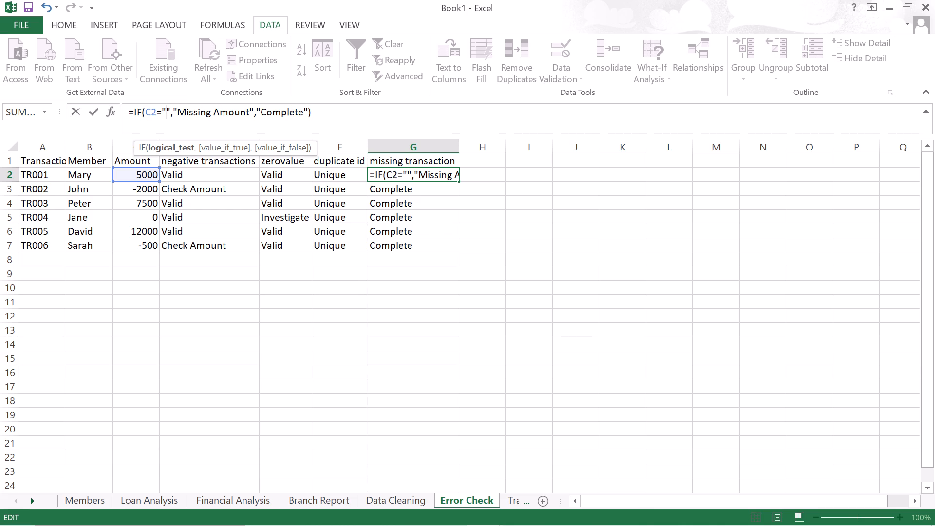
pyautogui.press('Return')
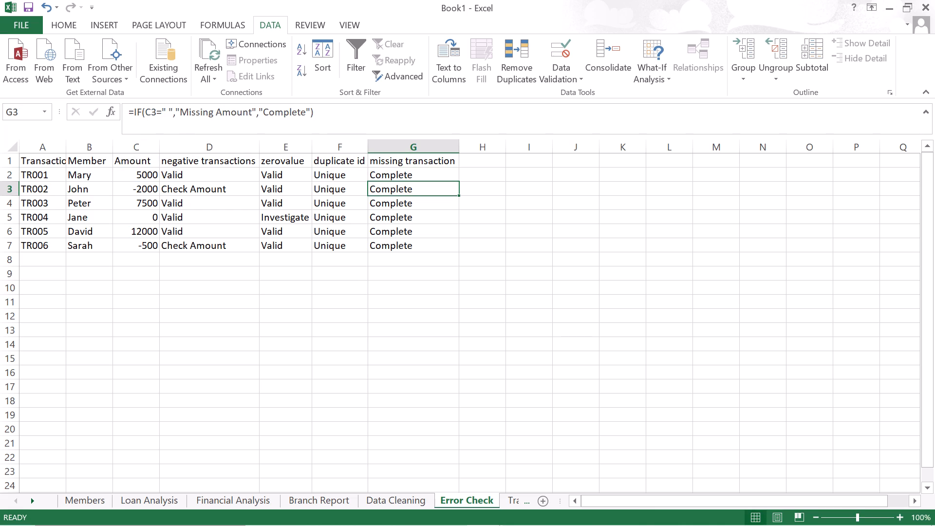
# Fill the corrected formula from cell G2 down to row 8 and clear the extra copy in cell G8.
pyautogui.click(394, 175)
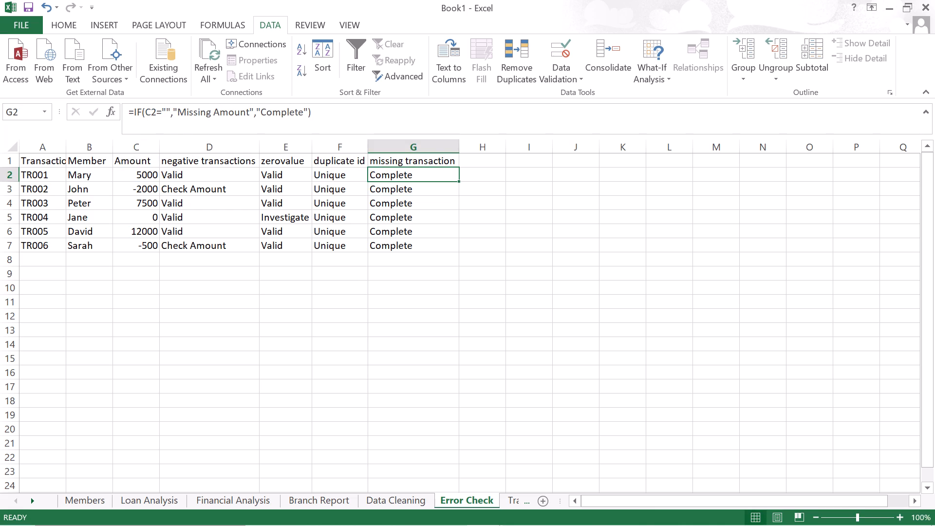
pyautogui.moveTo(394, 175); pyautogui.dragTo(392, 245)
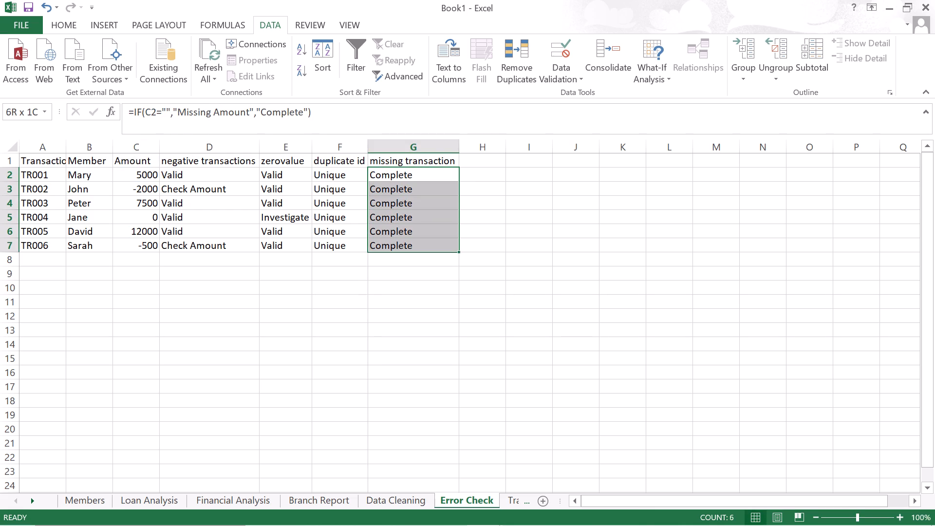
pyautogui.moveTo(392, 245); pyautogui.dragTo(393, 258)
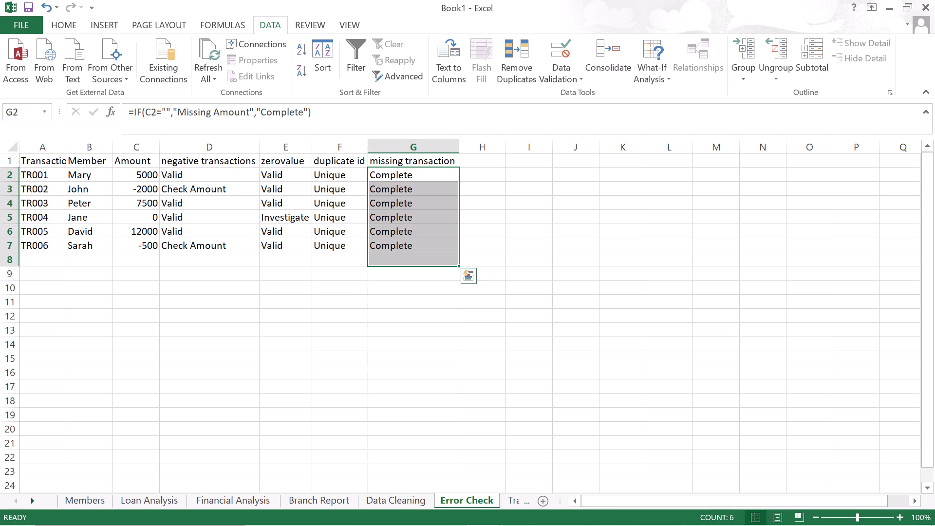
pyautogui.click(531, 188)
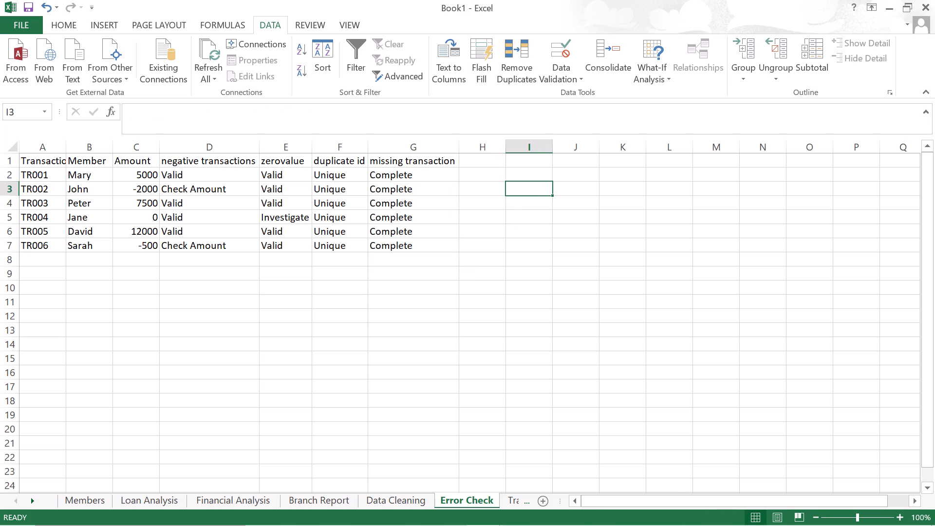
pyautogui.click(427, 177)
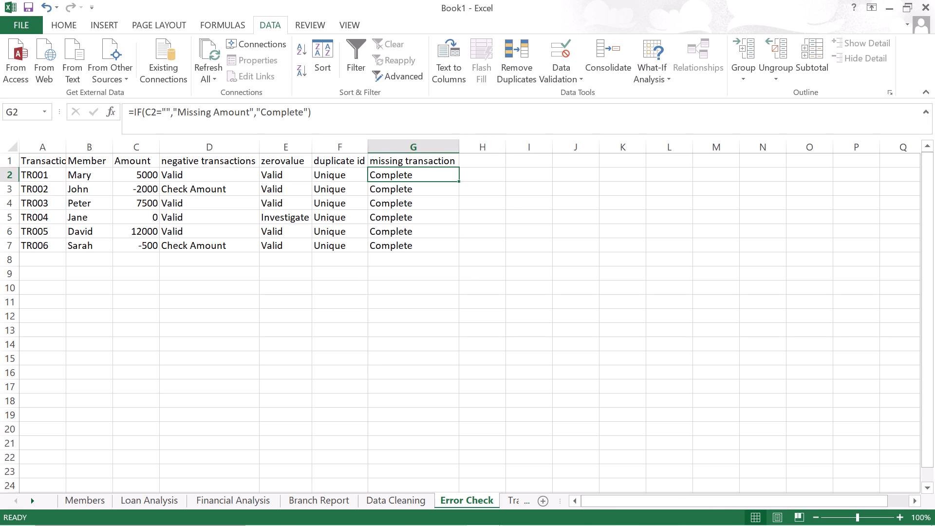
pyautogui.moveTo(458, 181); pyautogui.dragTo(461, 263)
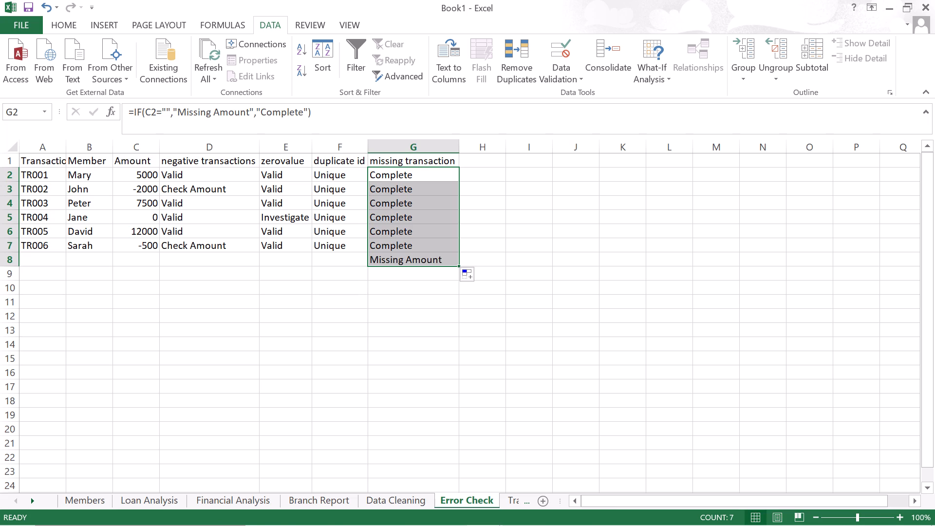
pyautogui.click(453, 259)
pyautogui.press('BackSpace')
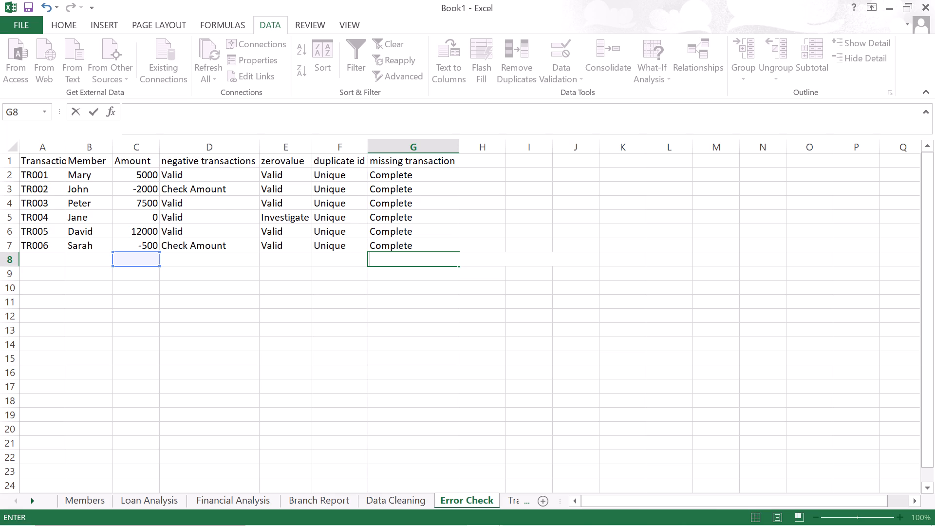
# Autofit the width of column A to its Transaction ID contents.
pyautogui.doubleClick(64, 150)
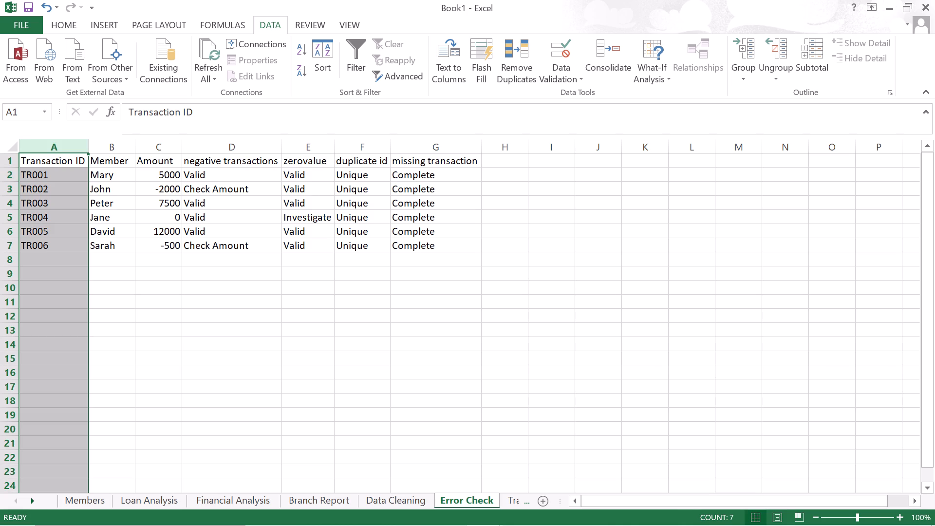
# Apply All Borders to the transaction table in cells A1:G7.
pyautogui.click(60, 157)
pyautogui.moveTo(60, 157); pyautogui.dragTo(230, 188)
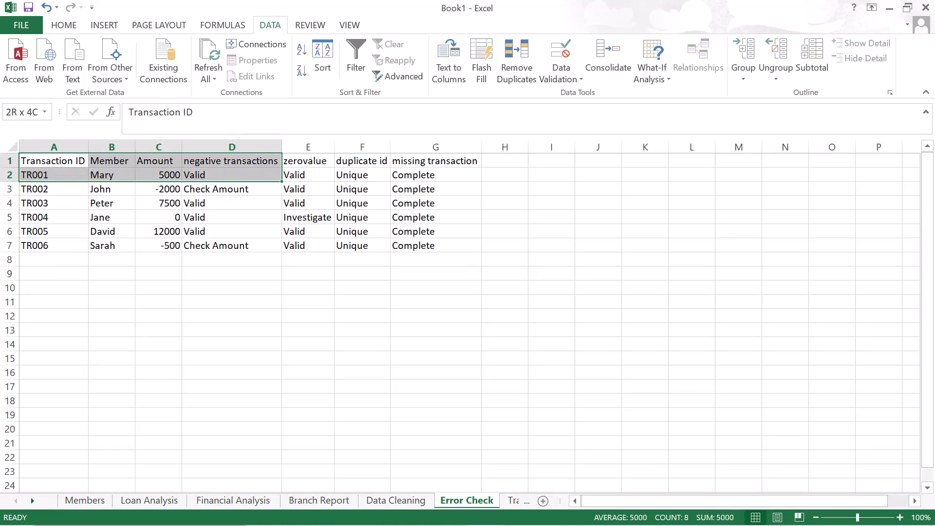
pyautogui.moveTo(230, 188); pyautogui.dragTo(412, 244)
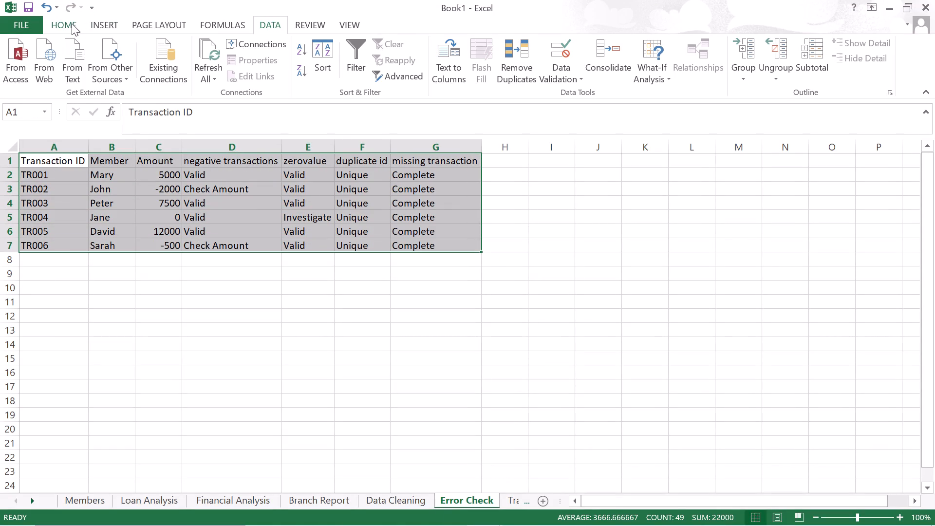
pyautogui.click(70, 25)
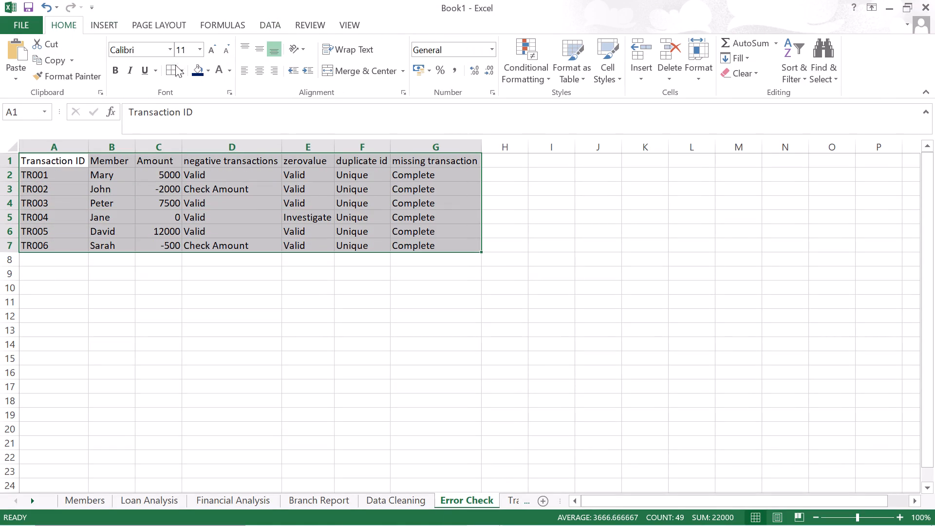
pyautogui.click(184, 72)
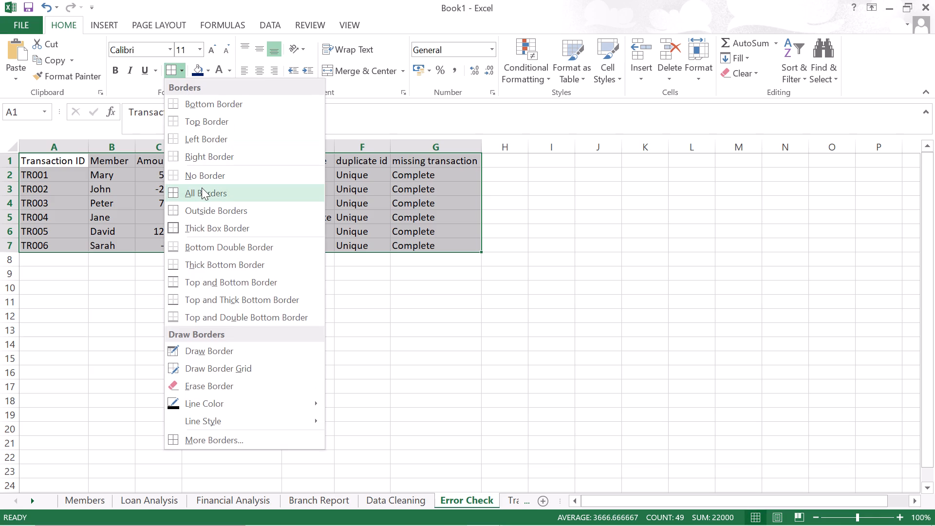
pyautogui.click(202, 192)
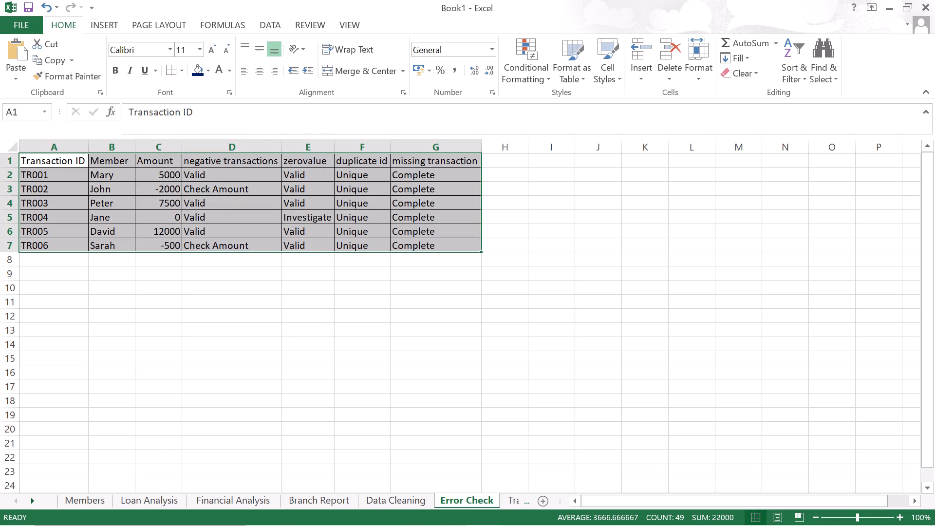
# Give the header row A1:G1 a dark blue fill and white text.
pyautogui.moveTo(71, 164); pyautogui.dragTo(310, 159)
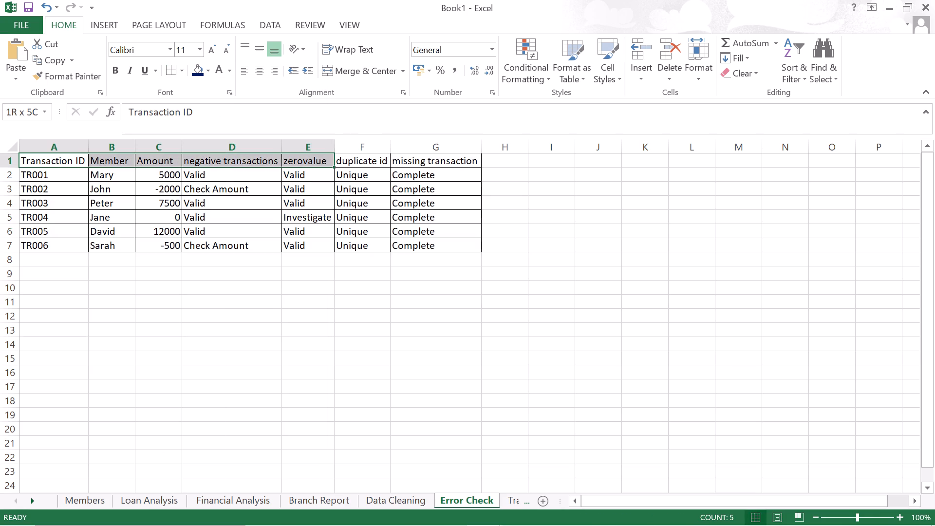
pyautogui.moveTo(310, 159); pyautogui.dragTo(413, 158)
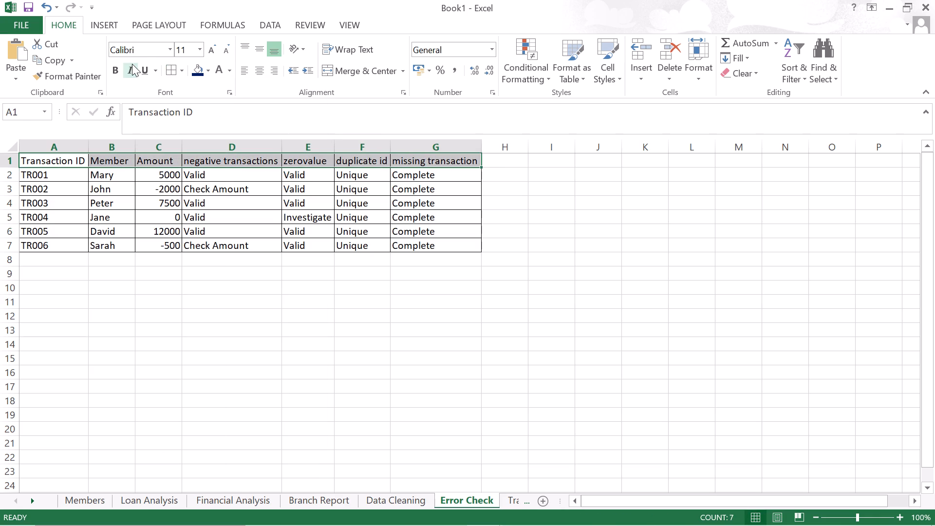
pyautogui.click(197, 72)
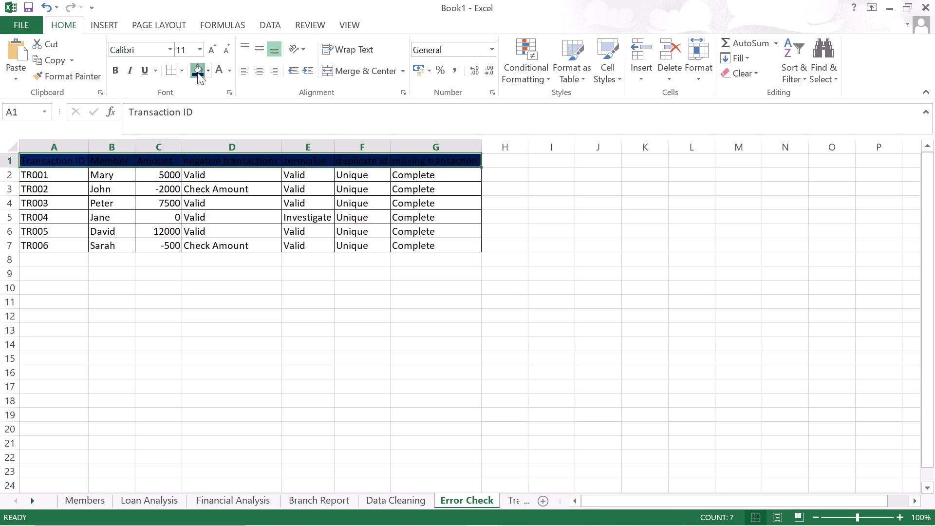
pyautogui.click(221, 72)
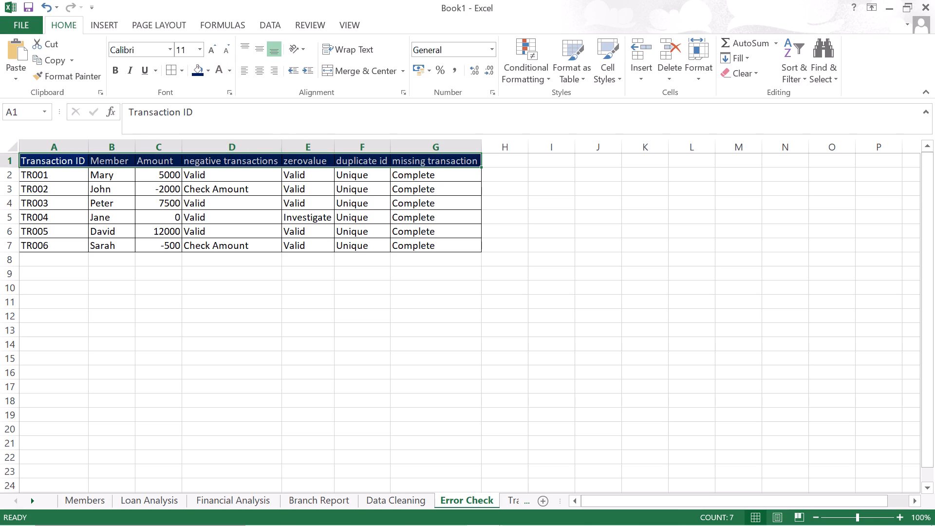
# Set the font size of the header row A1:G1 to 9.
pyautogui.click(200, 48)
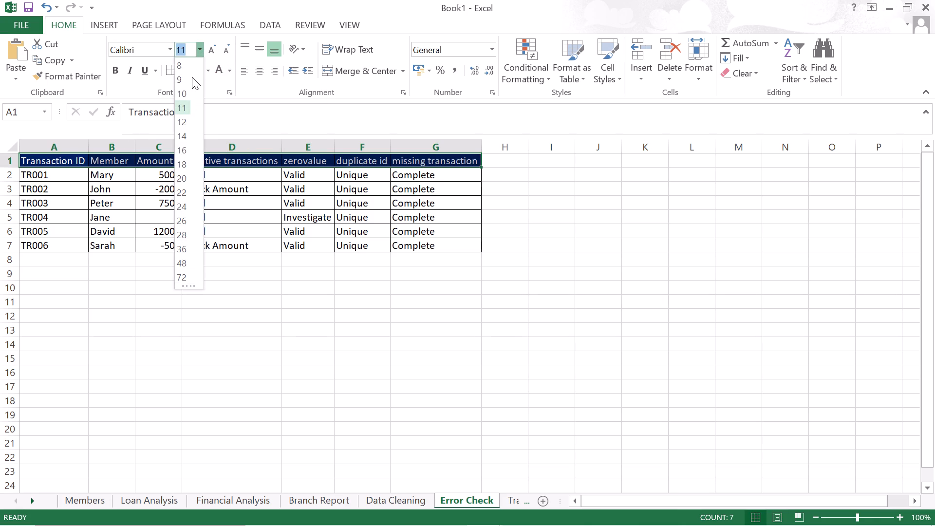
pyautogui.click(191, 77)
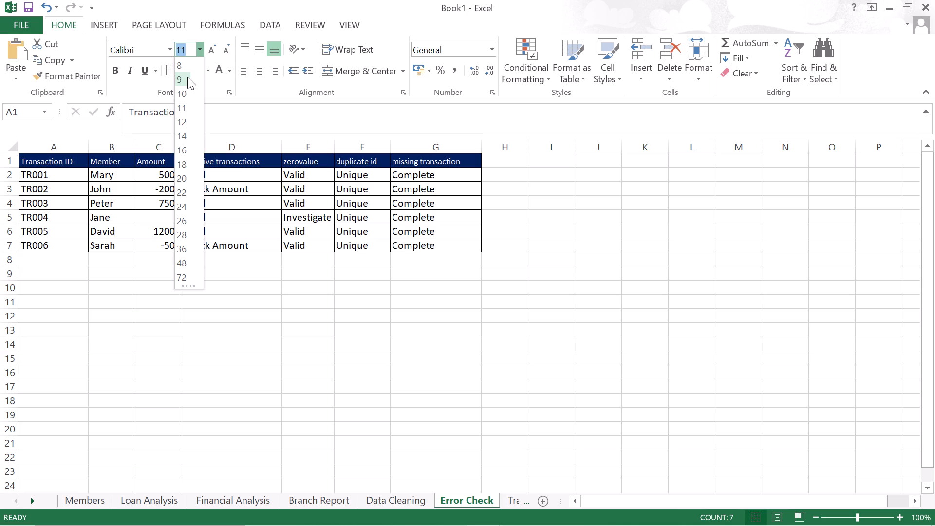
pyautogui.click(187, 78)
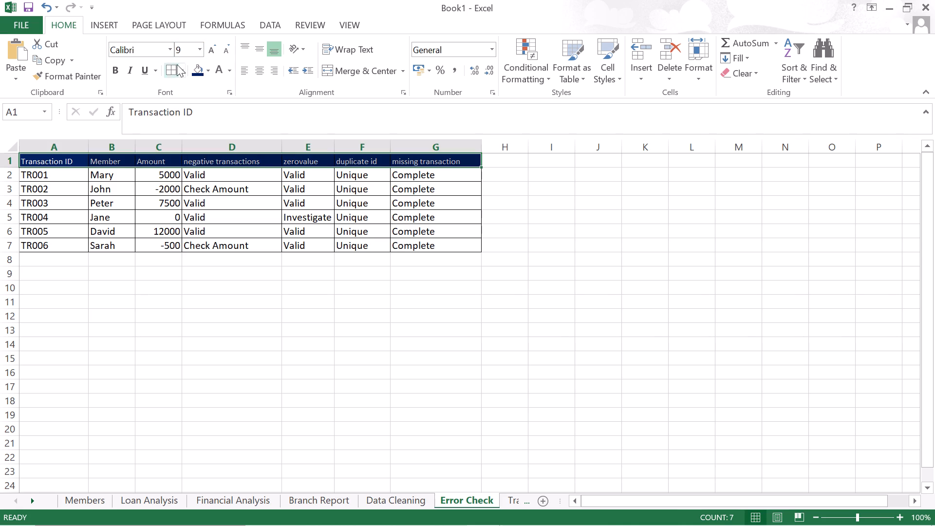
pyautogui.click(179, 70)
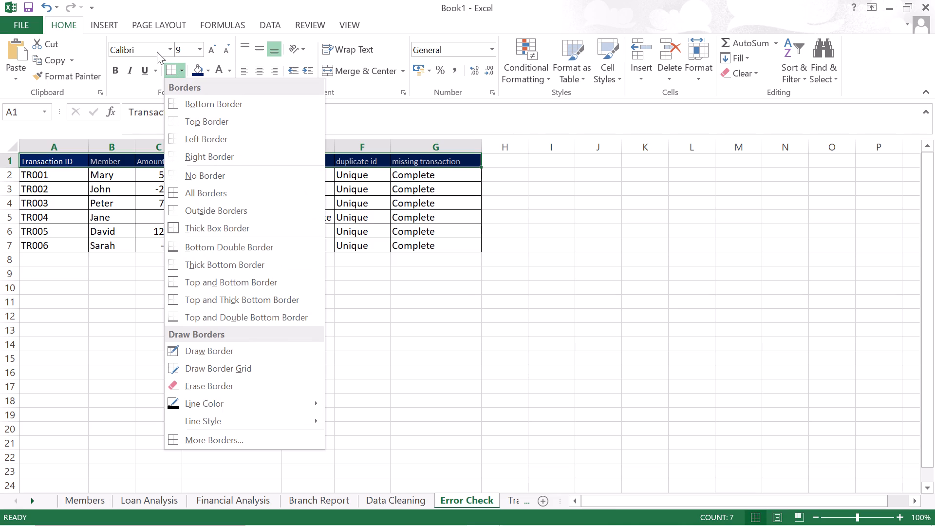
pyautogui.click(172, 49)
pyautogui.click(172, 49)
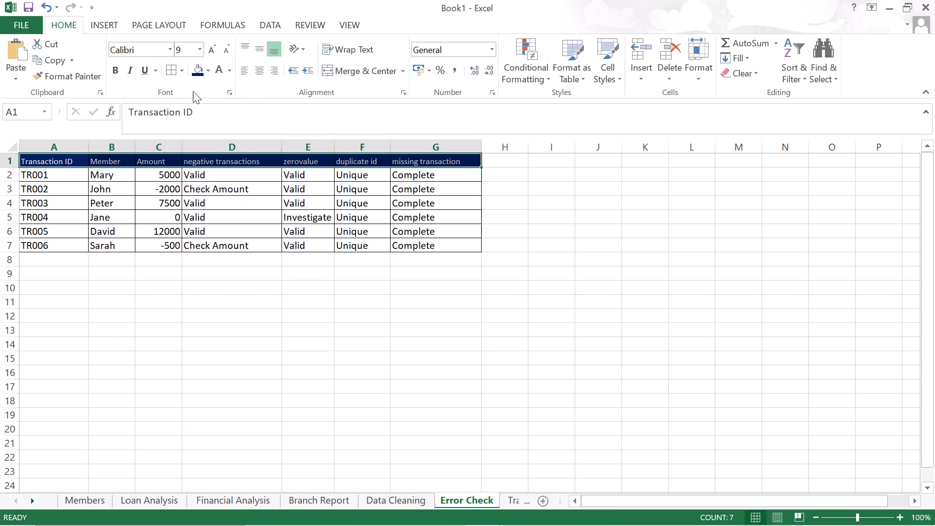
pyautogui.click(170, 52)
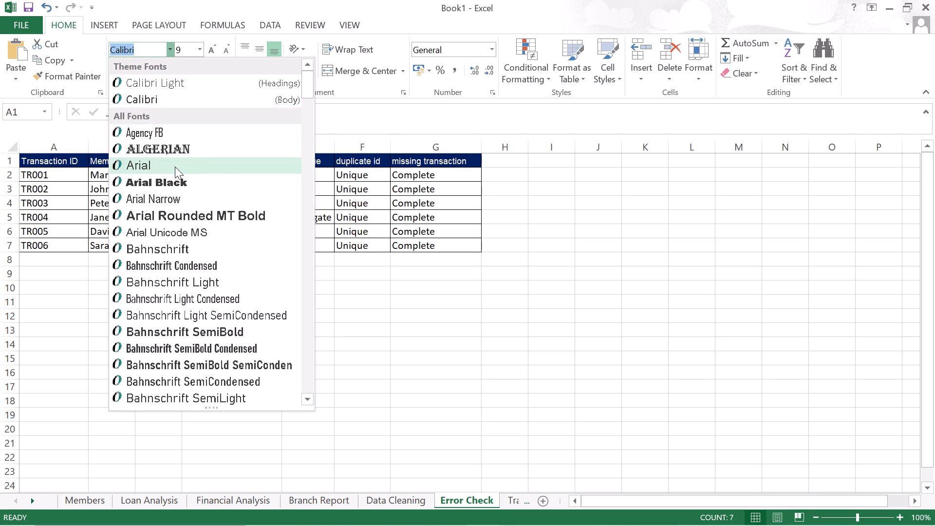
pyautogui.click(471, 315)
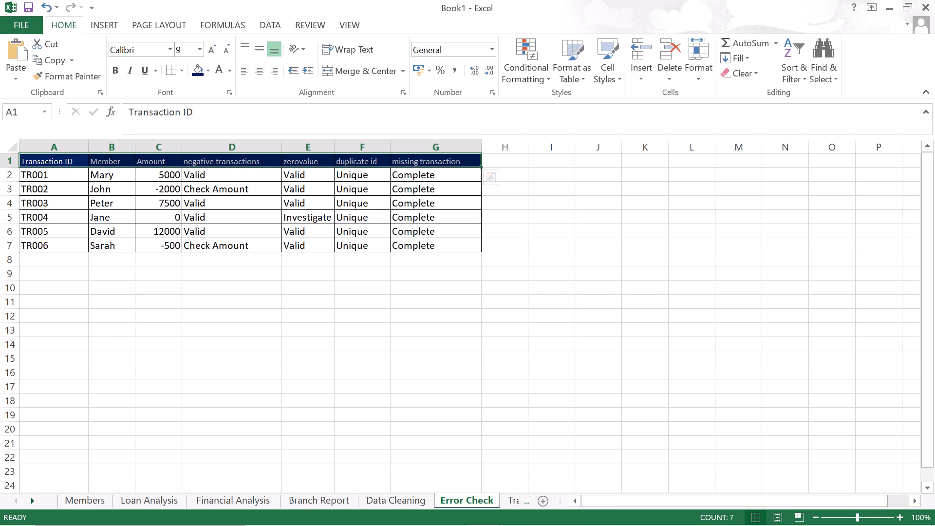
# On the Data Cleaning sheet, apply All Borders to cells A1:D8 with a light gray line color.
pyautogui.click(416, 497)
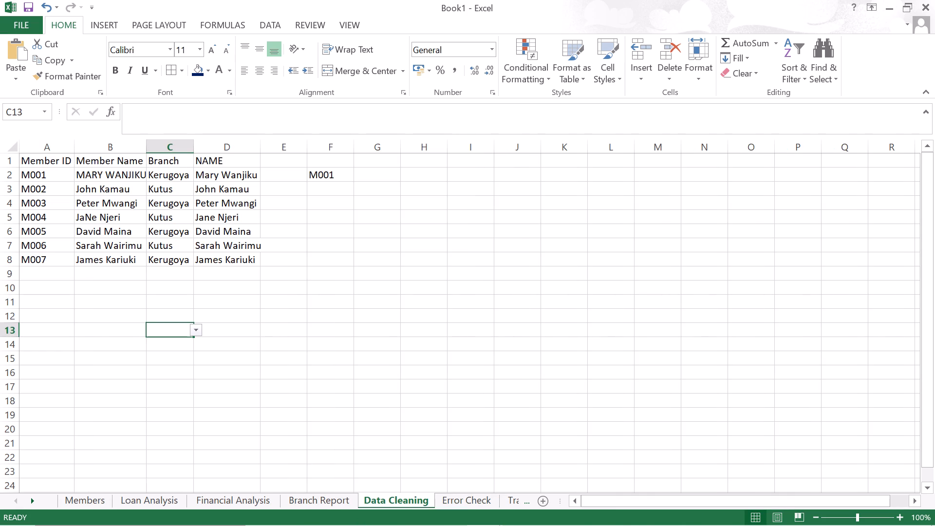
pyautogui.moveTo(27, 162); pyautogui.dragTo(254, 261)
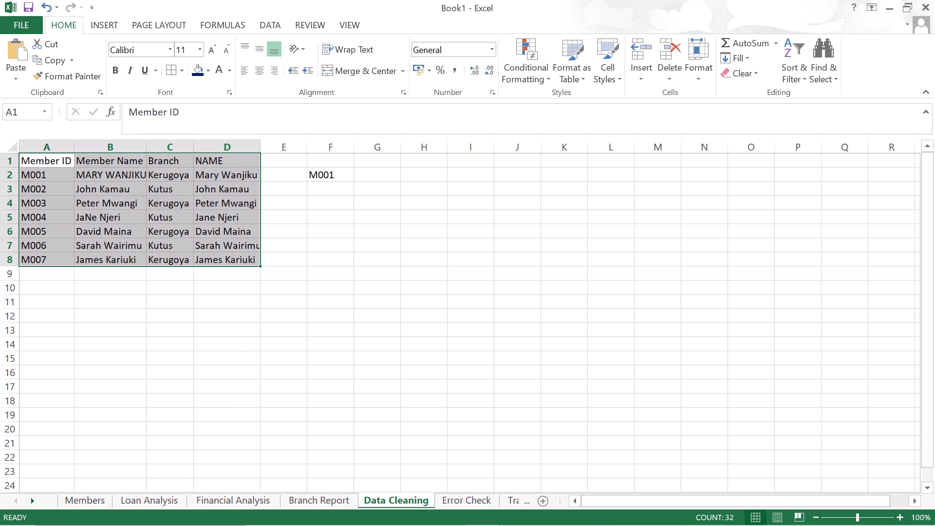
pyautogui.click(180, 69)
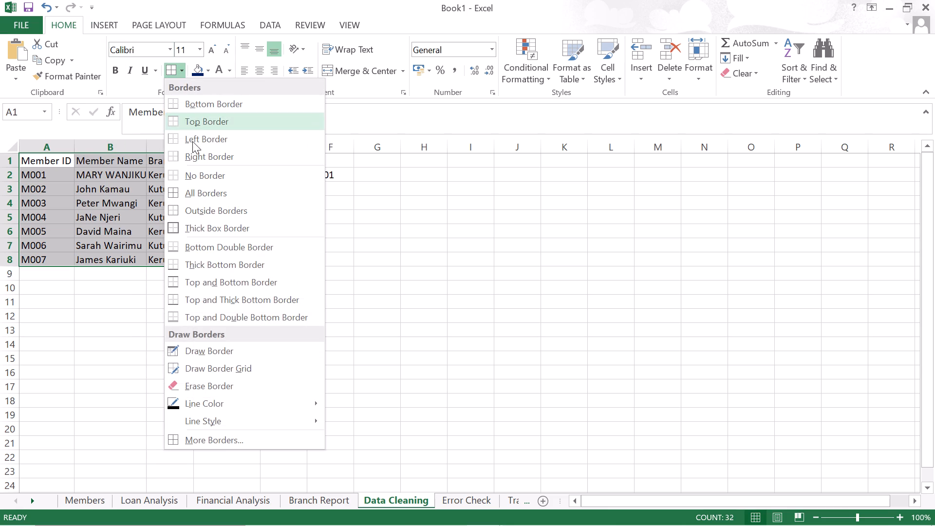
pyautogui.click(216, 404)
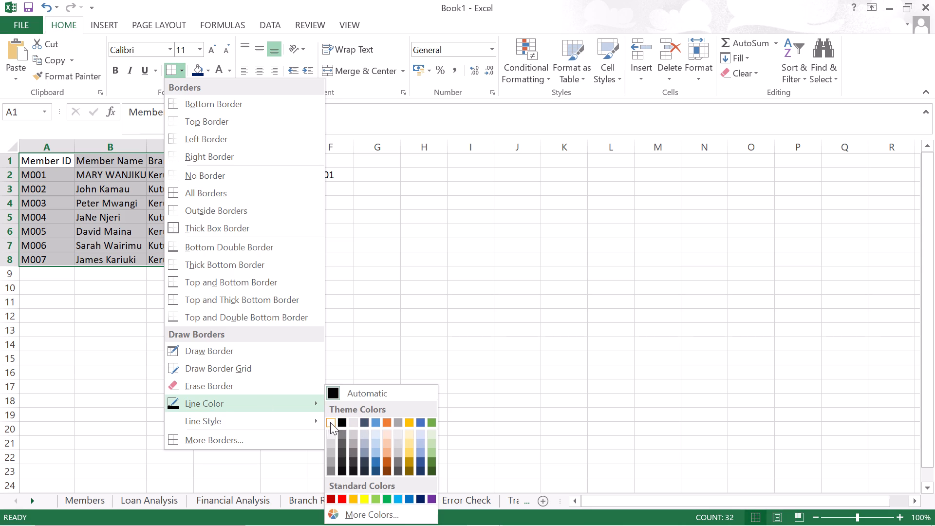
pyautogui.click(352, 422)
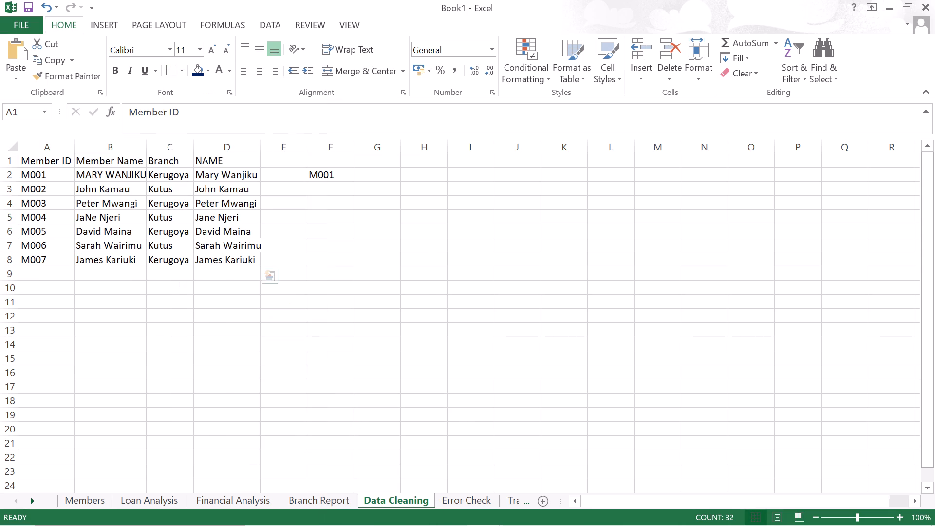
pyautogui.click(181, 67)
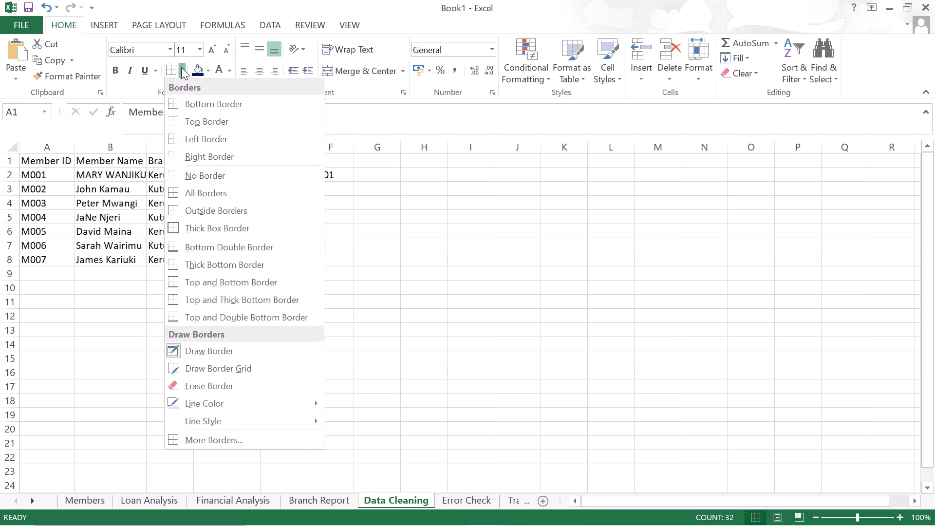
pyautogui.click(188, 195)
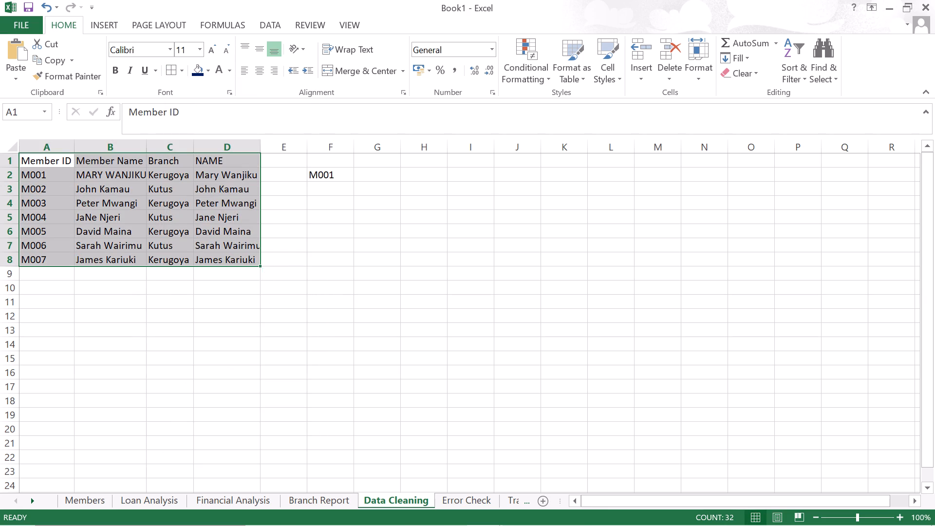
# Give the header row A1:D1 of the Data Cleaning sheet a dark blue fill and white text.
pyautogui.moveTo(43, 165); pyautogui.dragTo(223, 168)
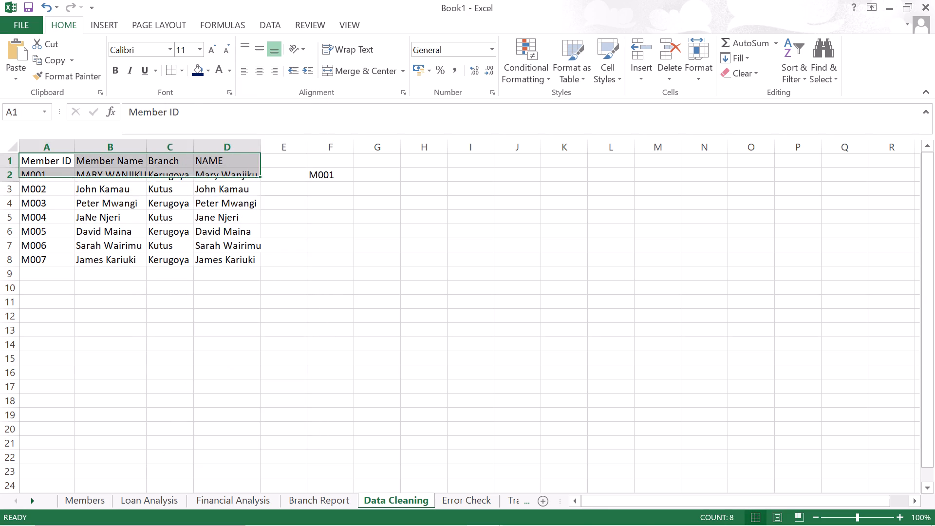
pyautogui.moveTo(237, 169); pyautogui.dragTo(255, 157)
pyautogui.click(305, 233)
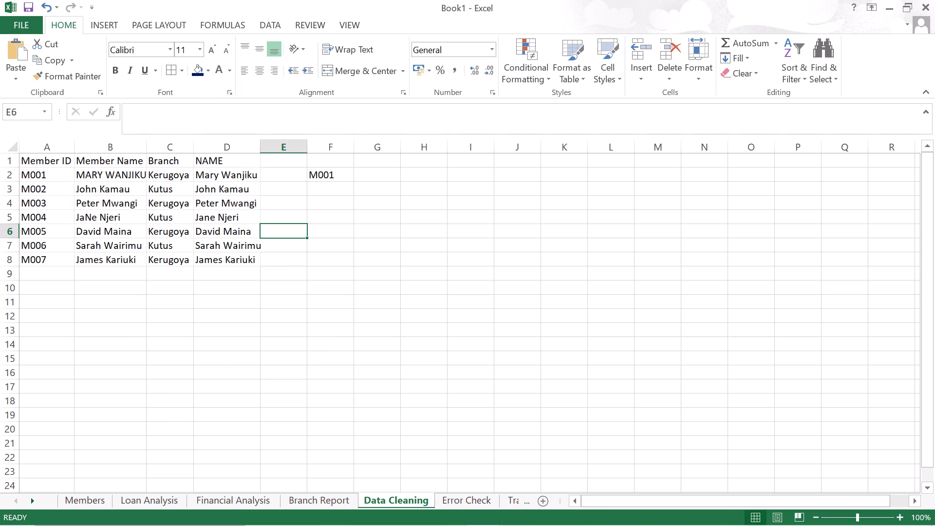
pyautogui.moveTo(29, 165); pyautogui.dragTo(118, 173)
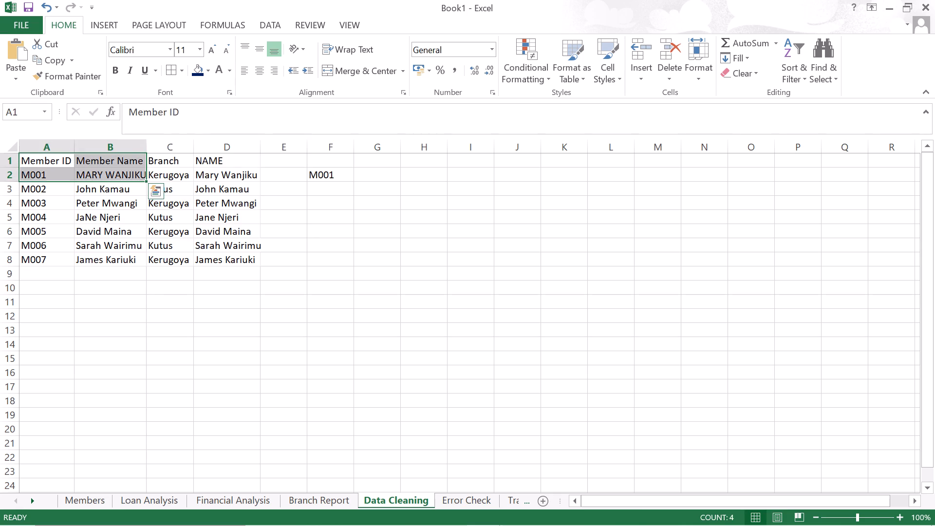
pyautogui.click(172, 317)
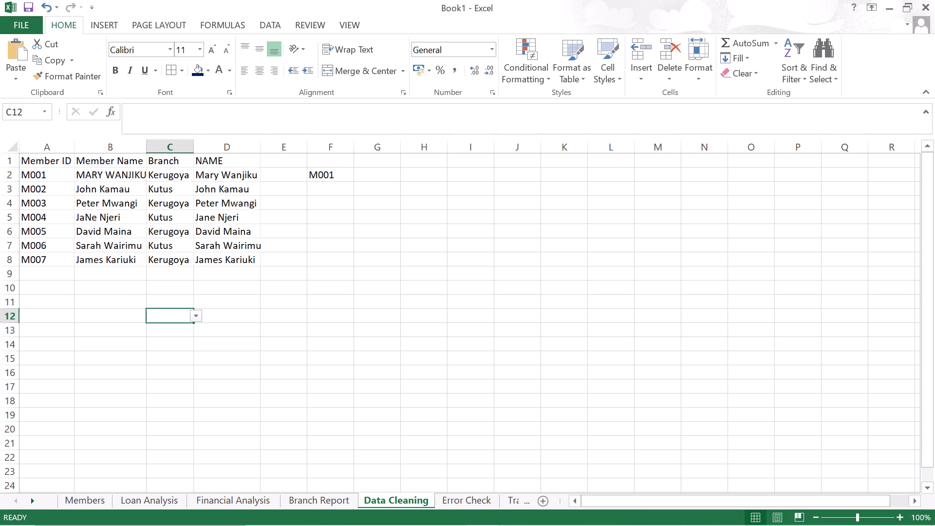
pyautogui.click(29, 162)
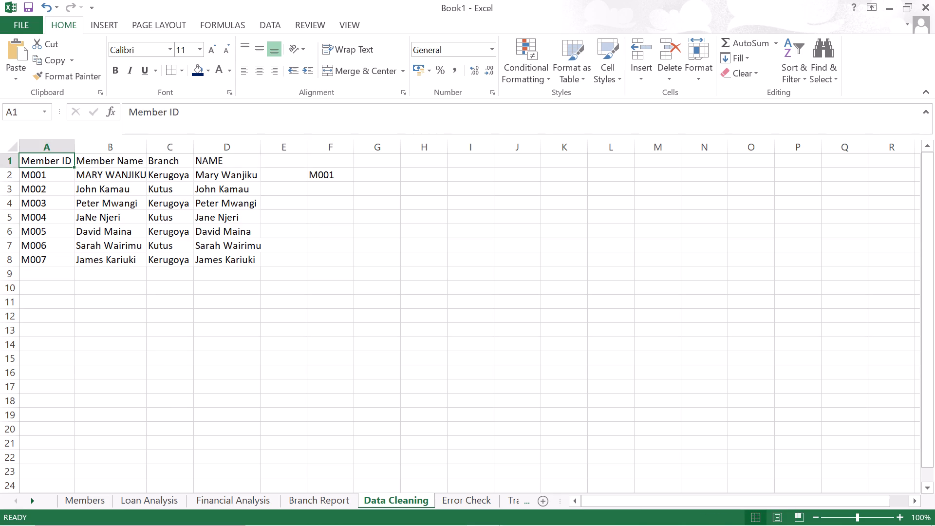
pyautogui.moveTo(60, 160); pyautogui.dragTo(184, 160)
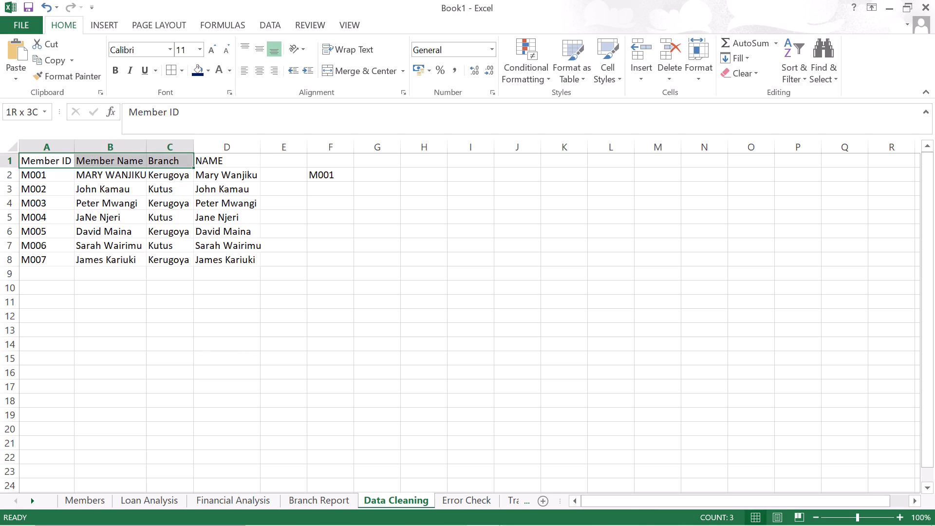
pyautogui.moveTo(184, 160); pyautogui.dragTo(227, 155)
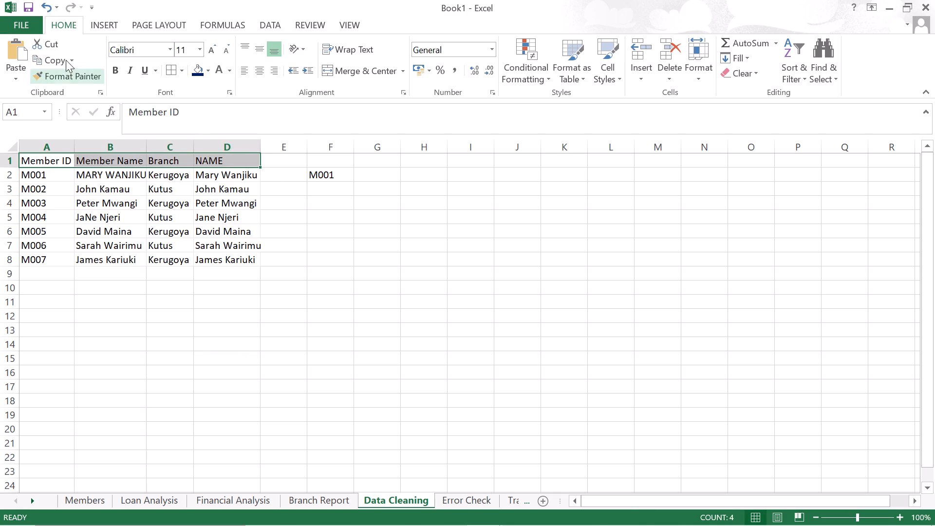
pyautogui.click(199, 73)
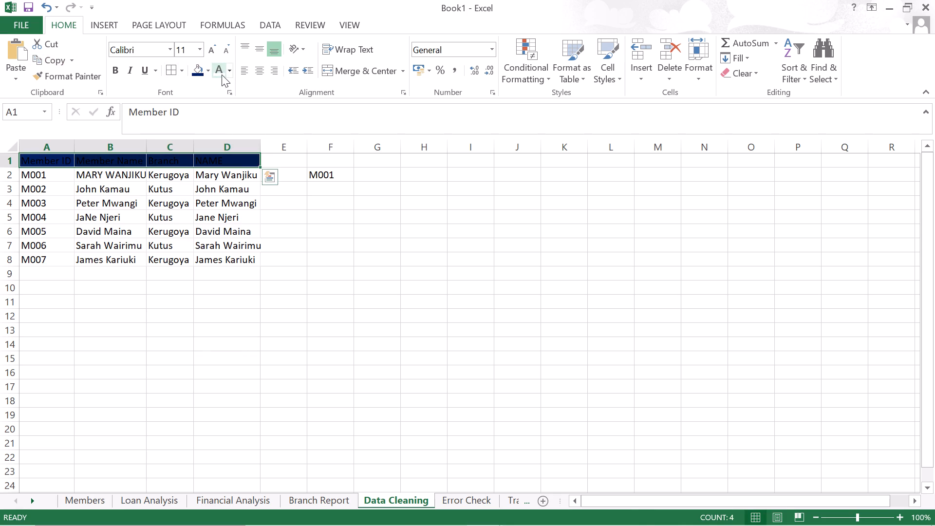
pyautogui.click(220, 75)
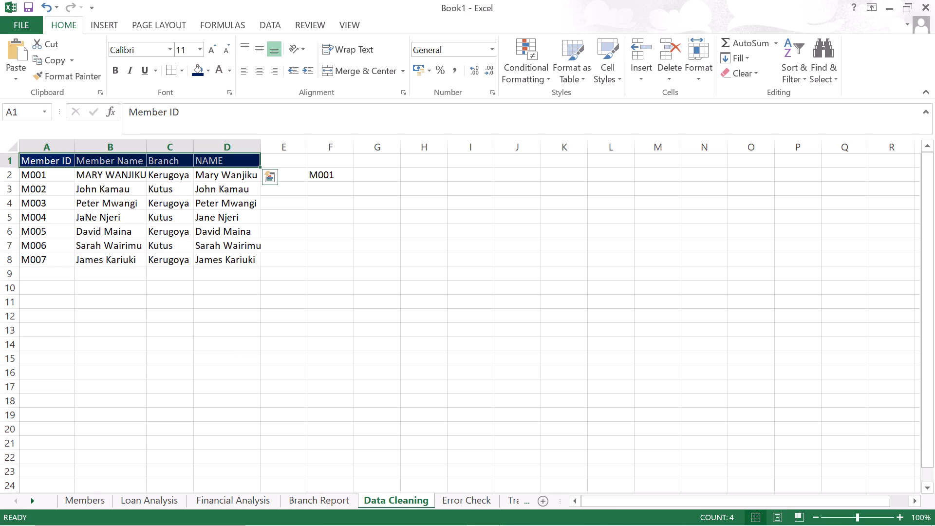
# Autofit the widths of columns D and B to their name entries.
pyautogui.doubleClick(261, 146)
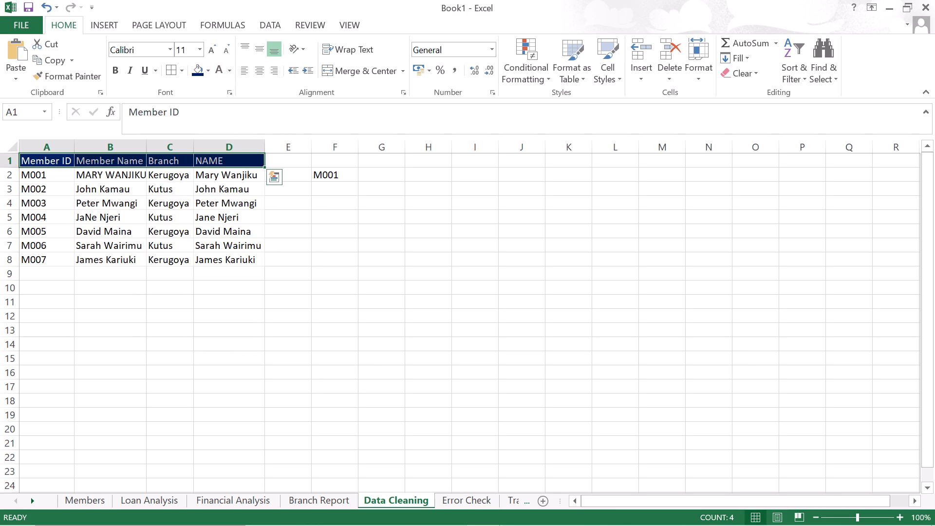
pyautogui.tripleClick(145, 147)
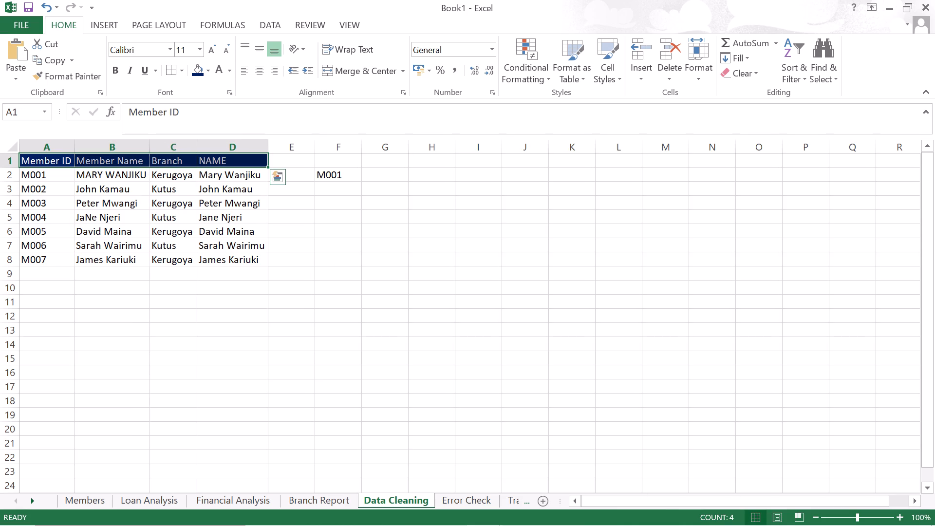
# Autofit the width of the Branch column C on the Data Cleaning sheet.
pyautogui.doubleClick(195, 145)
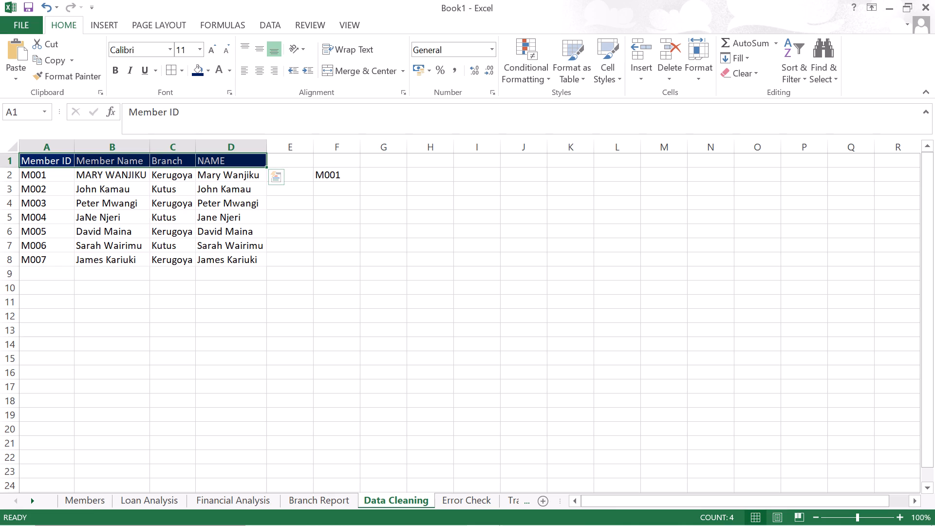
# Select the data rows A2:D8 below the header and set the border line color to the blue theme color.
pyautogui.moveTo(29, 177); pyautogui.dragTo(46, 171)
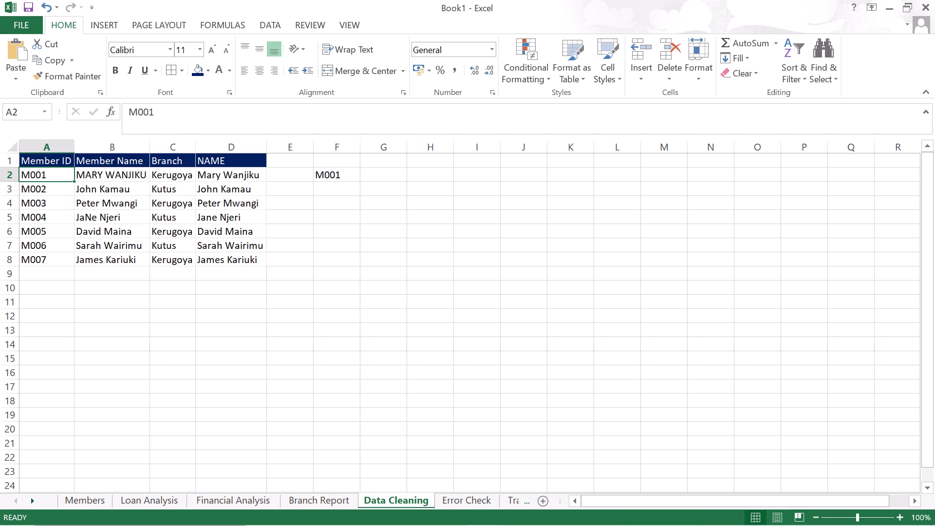
pyautogui.moveTo(46, 171); pyautogui.dragTo(212, 265)
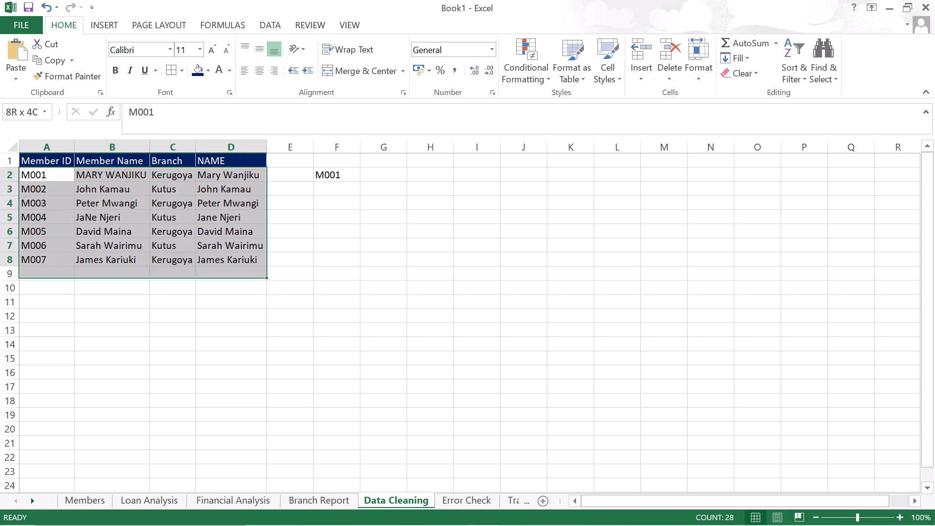
pyautogui.moveTo(212, 265); pyautogui.dragTo(213, 260)
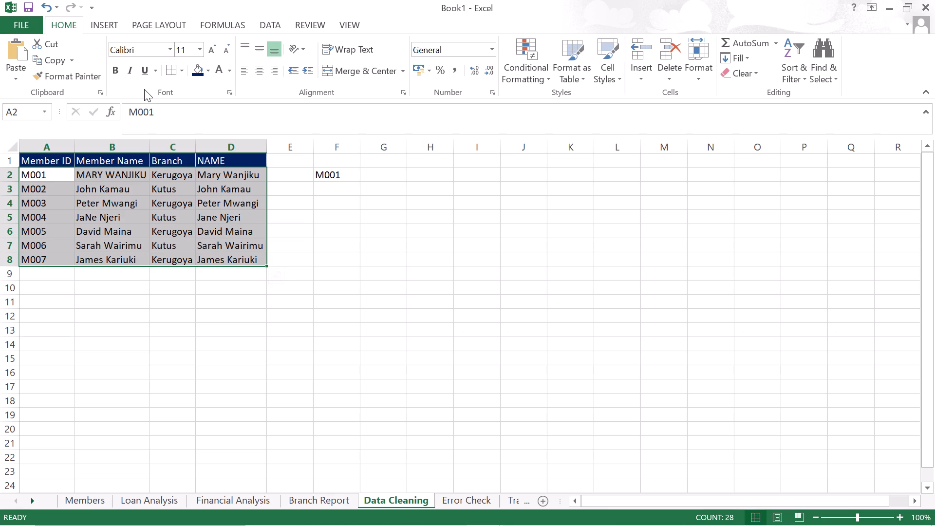
pyautogui.click(180, 72)
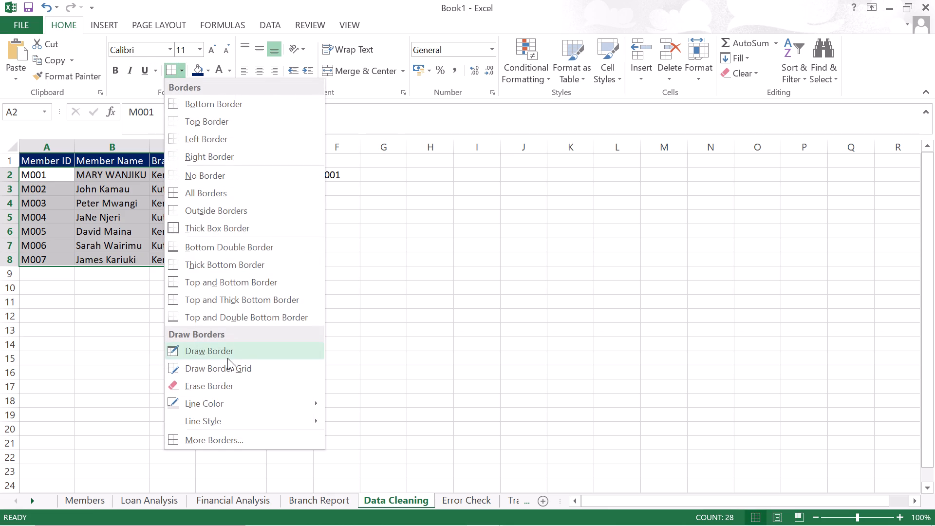
pyautogui.click(232, 427)
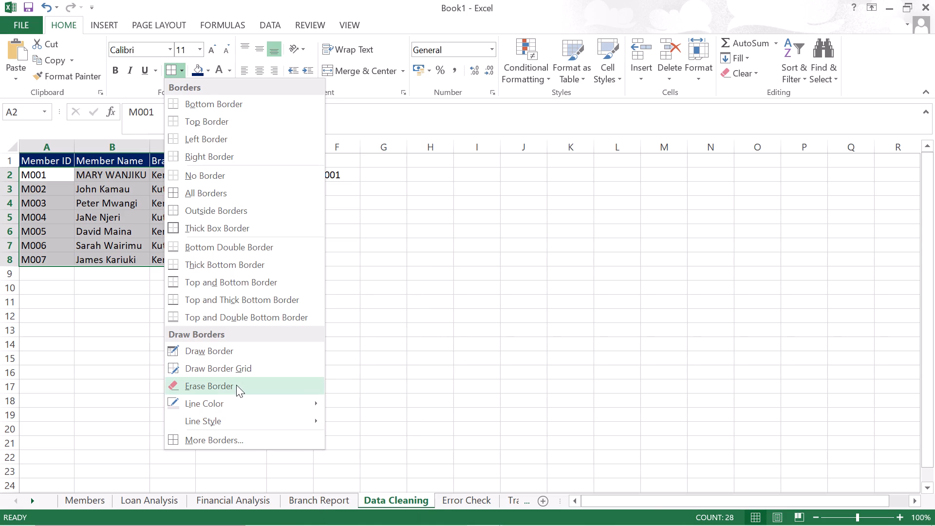
pyautogui.click(236, 401)
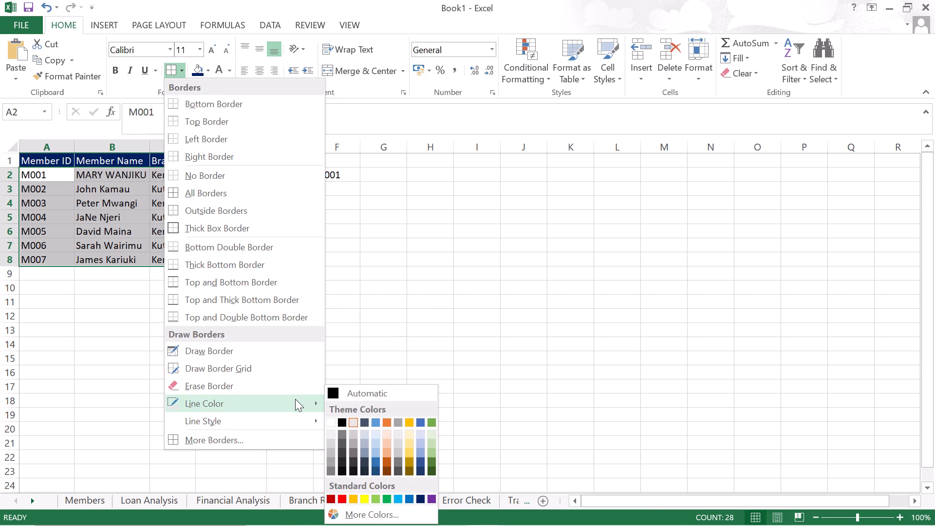
pyautogui.click(374, 423)
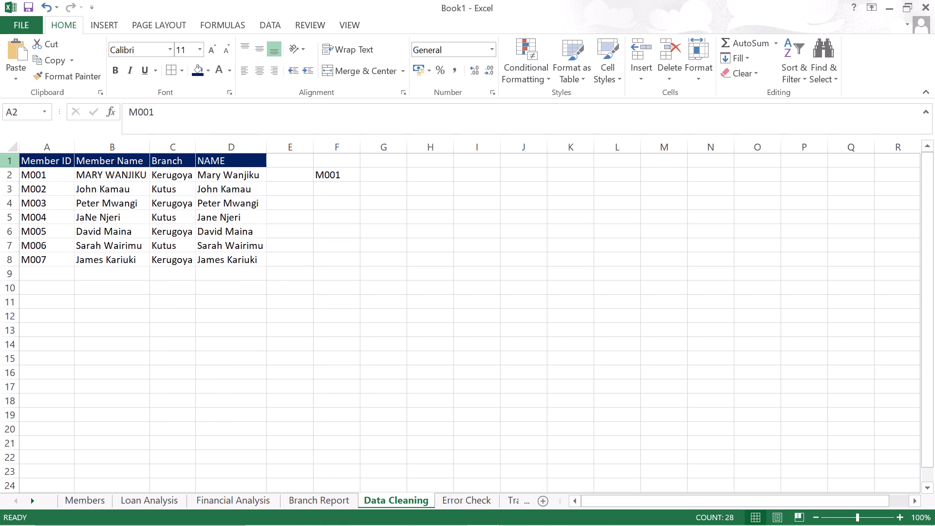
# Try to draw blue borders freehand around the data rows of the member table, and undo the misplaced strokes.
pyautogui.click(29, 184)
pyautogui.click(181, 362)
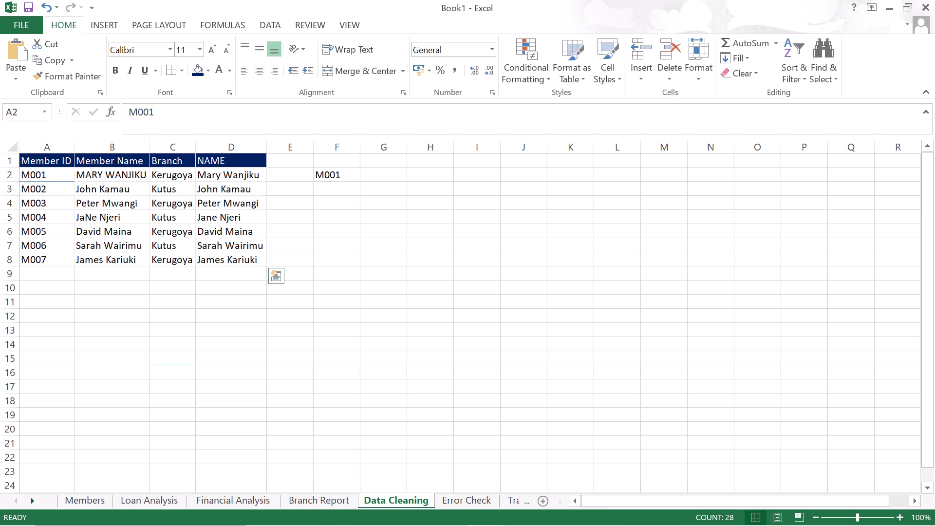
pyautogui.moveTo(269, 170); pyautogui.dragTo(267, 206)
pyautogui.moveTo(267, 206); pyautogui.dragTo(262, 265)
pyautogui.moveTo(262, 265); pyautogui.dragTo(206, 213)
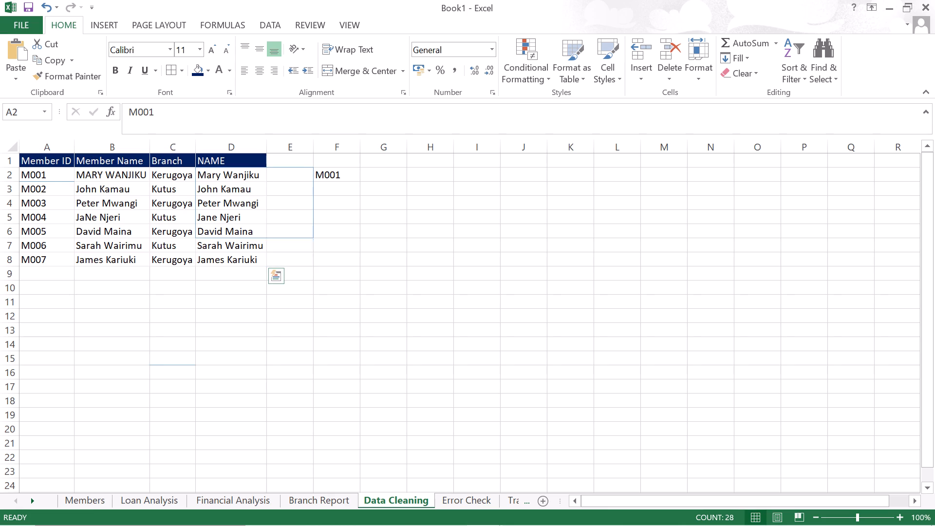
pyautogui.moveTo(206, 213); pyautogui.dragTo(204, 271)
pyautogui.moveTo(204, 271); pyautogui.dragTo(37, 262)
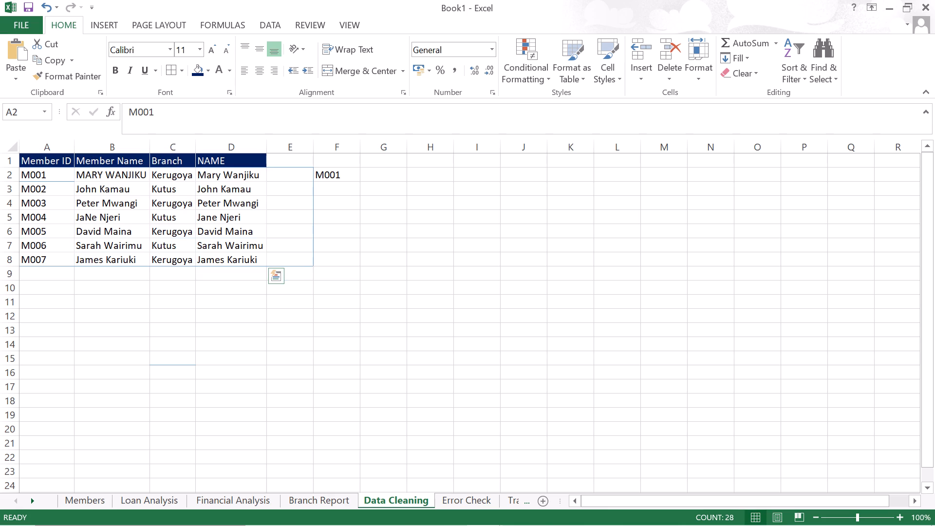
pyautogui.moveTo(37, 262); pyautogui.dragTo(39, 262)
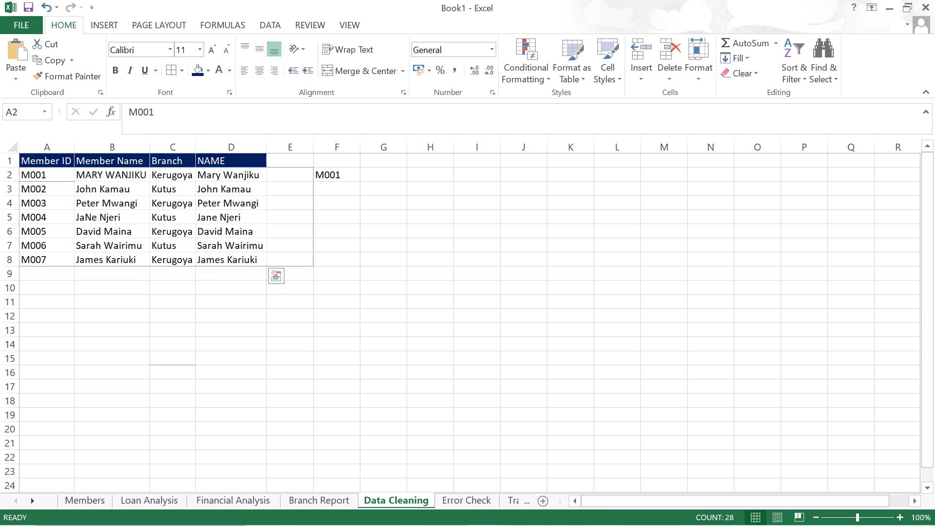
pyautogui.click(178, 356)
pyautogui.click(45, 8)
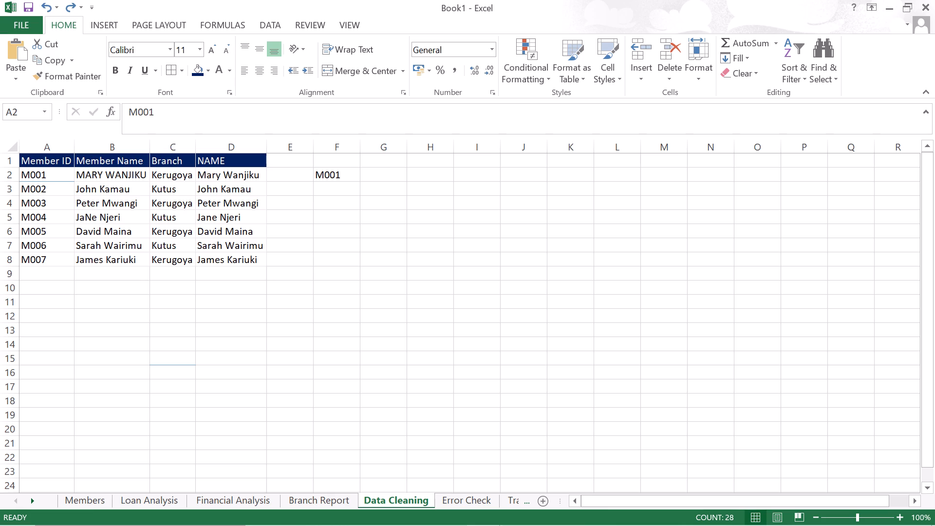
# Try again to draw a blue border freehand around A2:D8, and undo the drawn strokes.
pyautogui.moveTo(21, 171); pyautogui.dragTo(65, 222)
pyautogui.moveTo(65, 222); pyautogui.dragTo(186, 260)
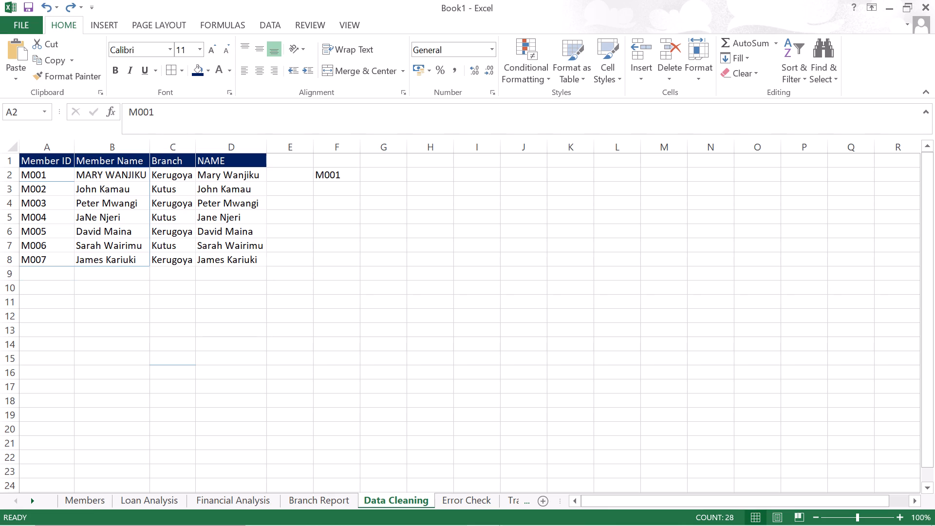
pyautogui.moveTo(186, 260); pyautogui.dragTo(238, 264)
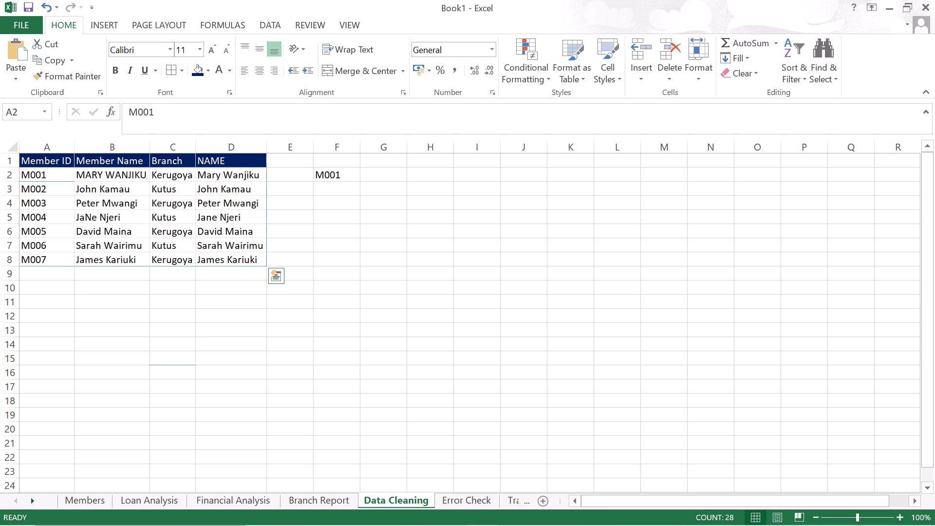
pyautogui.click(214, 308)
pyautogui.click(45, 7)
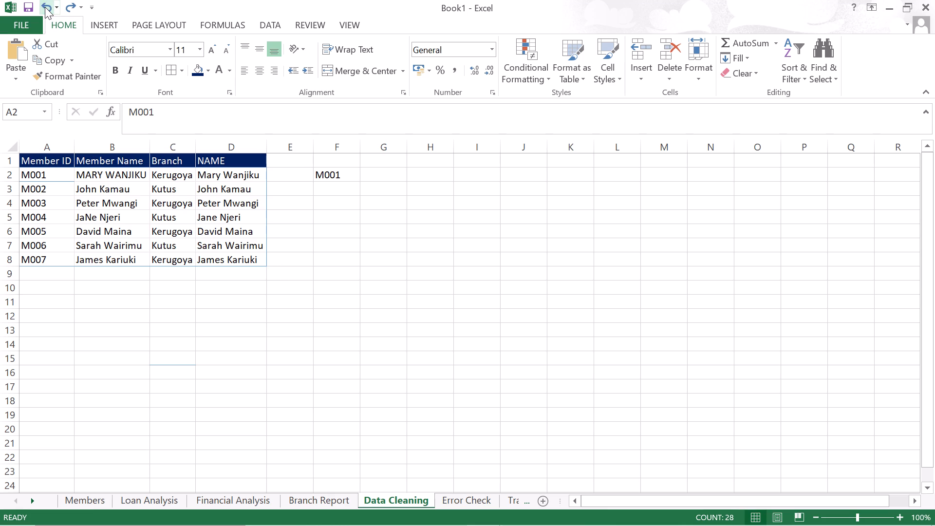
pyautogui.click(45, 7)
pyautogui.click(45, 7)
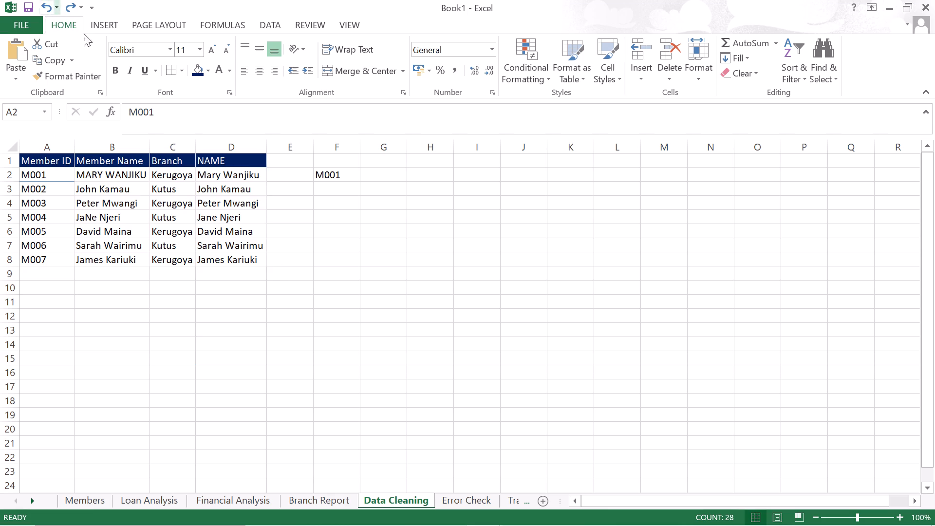
# Apply Outside Borders in blue to cells A2:D8.
pyautogui.click(182, 69)
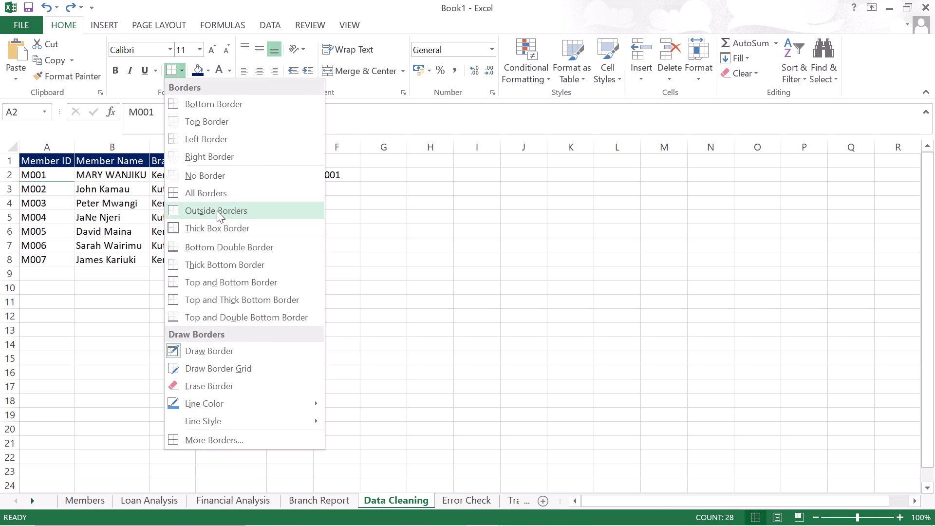
pyautogui.click(217, 210)
pyautogui.click(245, 323)
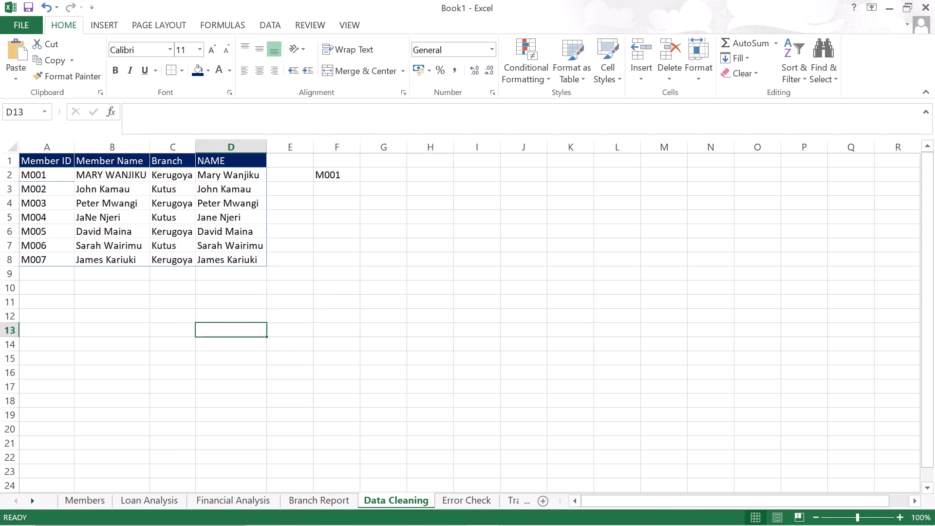
# On the Loan Analysis sheet, autofit the widths of the Member and Credit Score columns A and B.
pyautogui.click(336, 507)
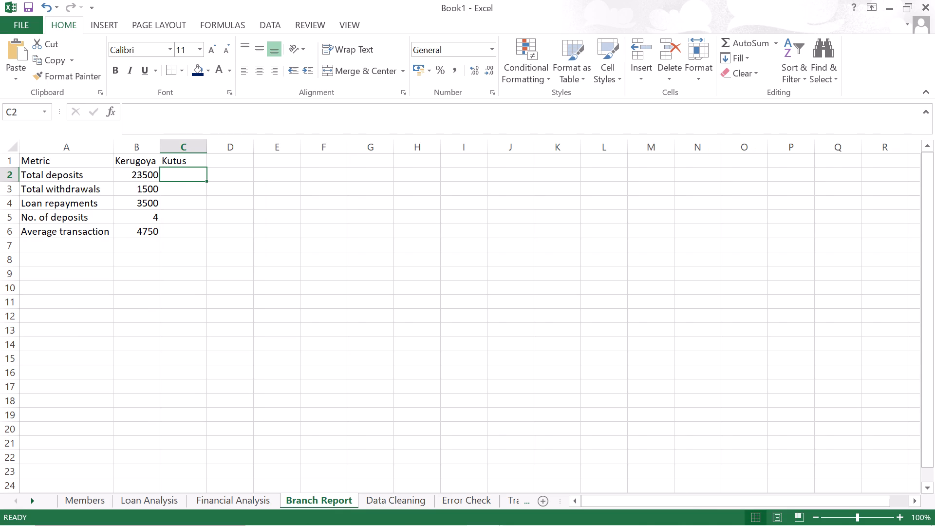
pyautogui.click(270, 503)
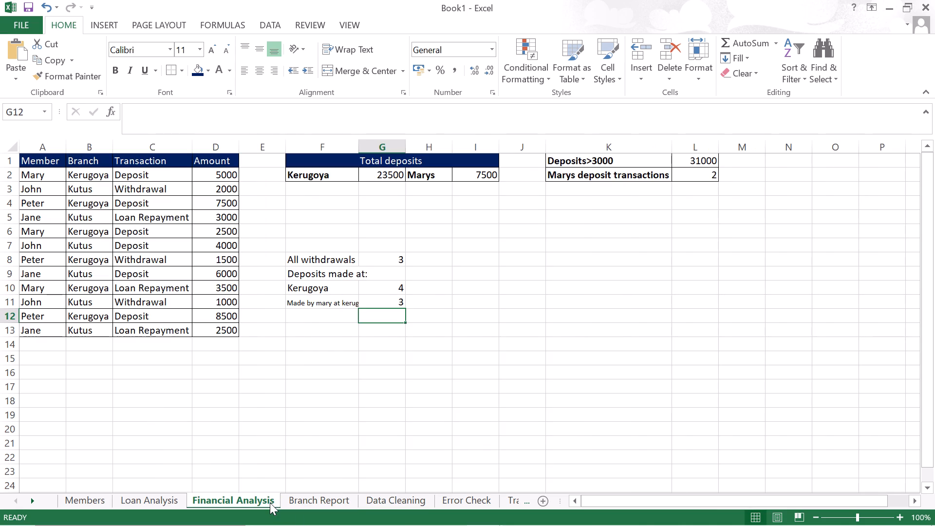
pyautogui.click(135, 497)
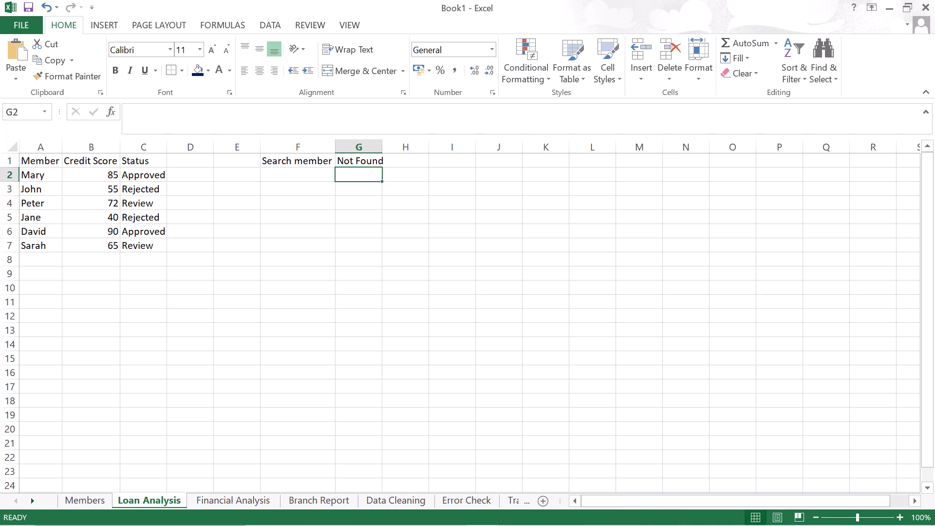
pyautogui.doubleClick(62, 145)
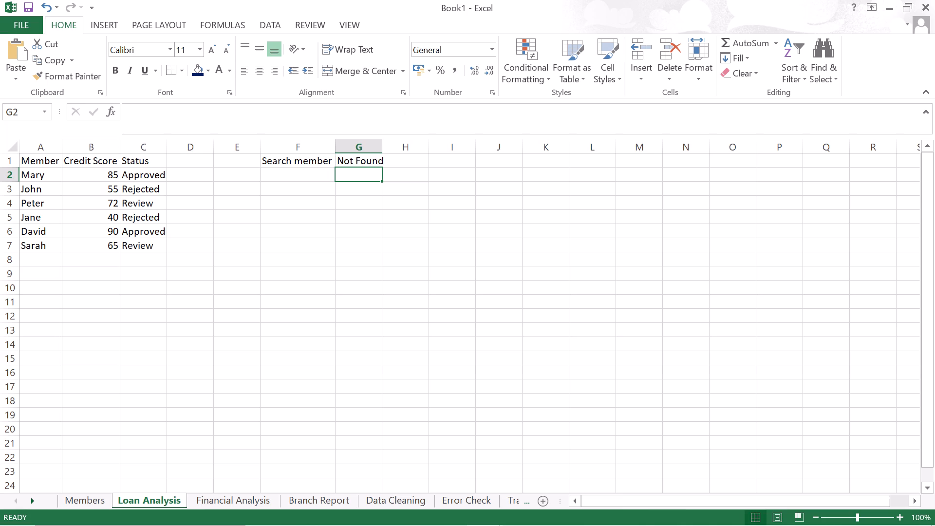
pyautogui.doubleClick(121, 149)
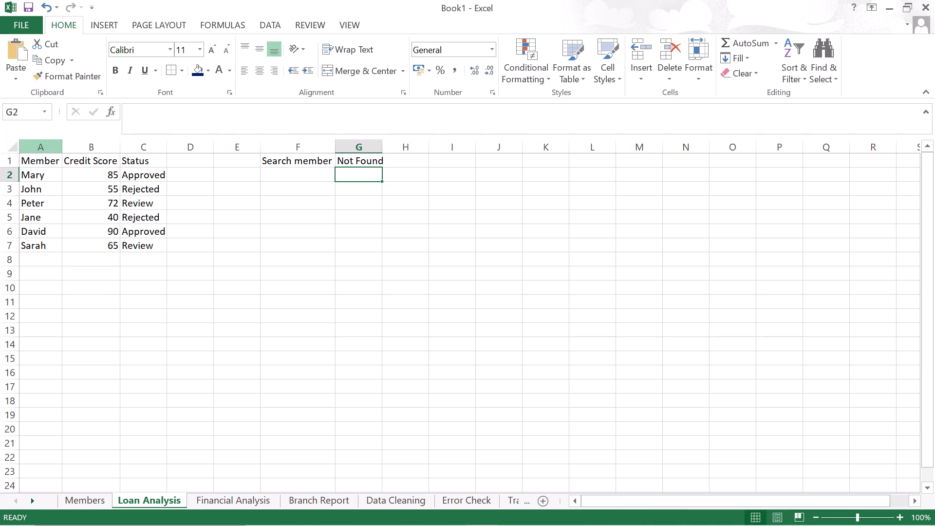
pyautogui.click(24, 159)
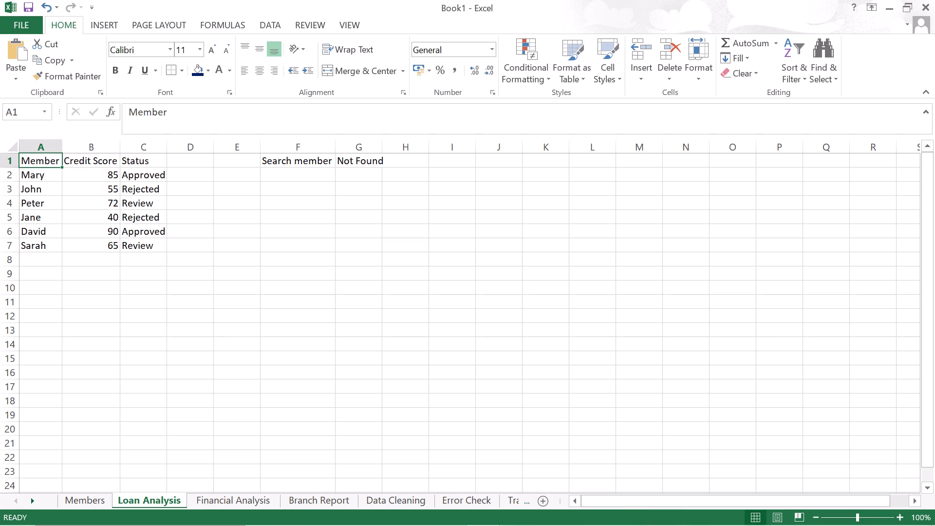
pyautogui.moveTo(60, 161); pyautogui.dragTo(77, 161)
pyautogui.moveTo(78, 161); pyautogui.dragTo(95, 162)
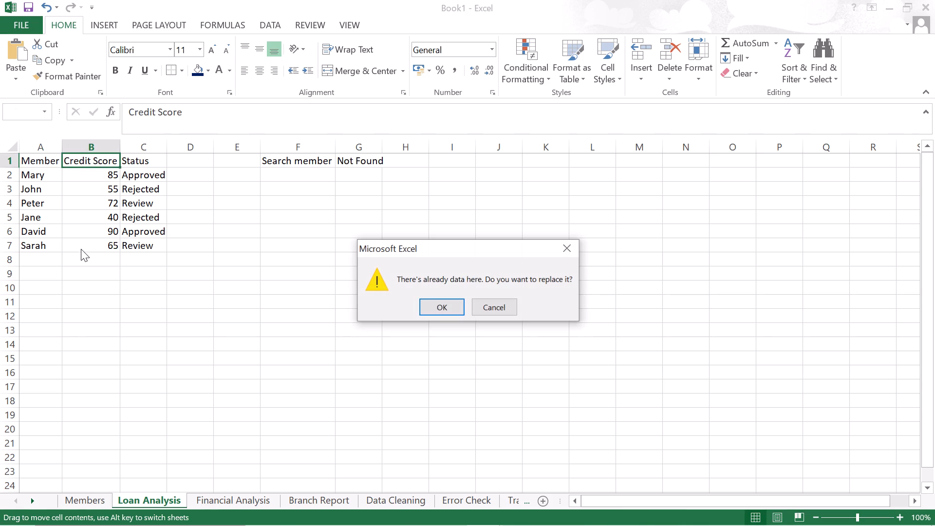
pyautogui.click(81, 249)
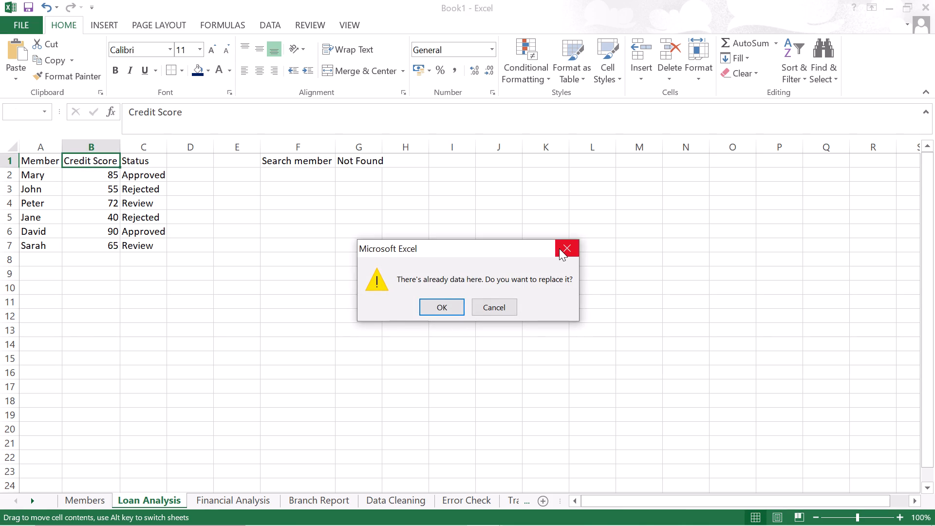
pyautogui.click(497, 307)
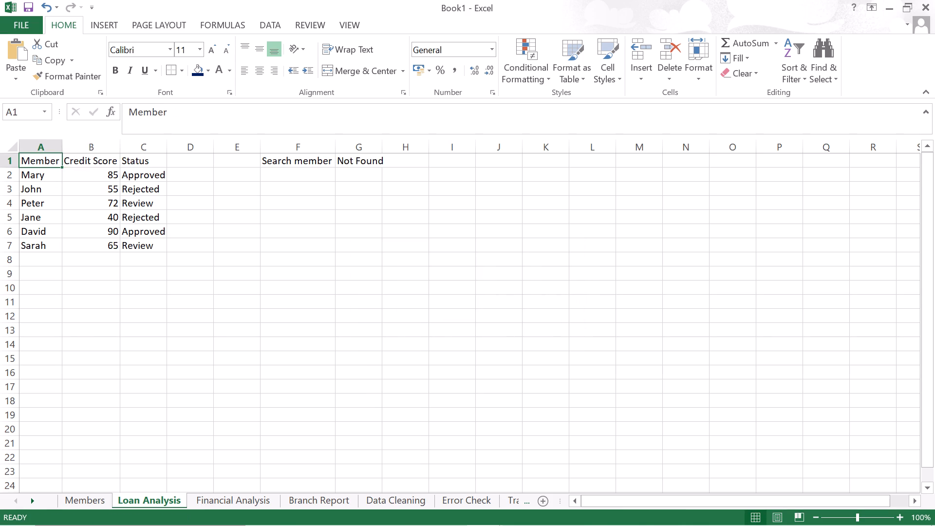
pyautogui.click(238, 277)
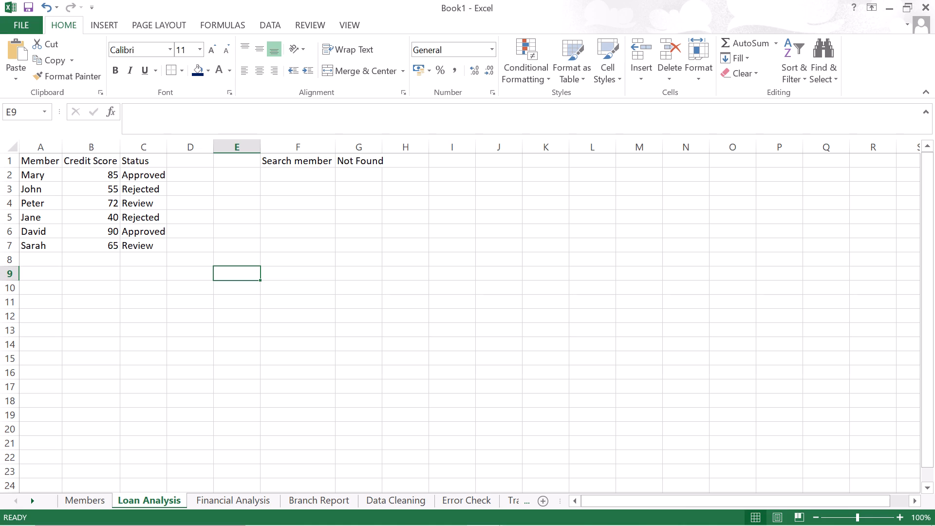